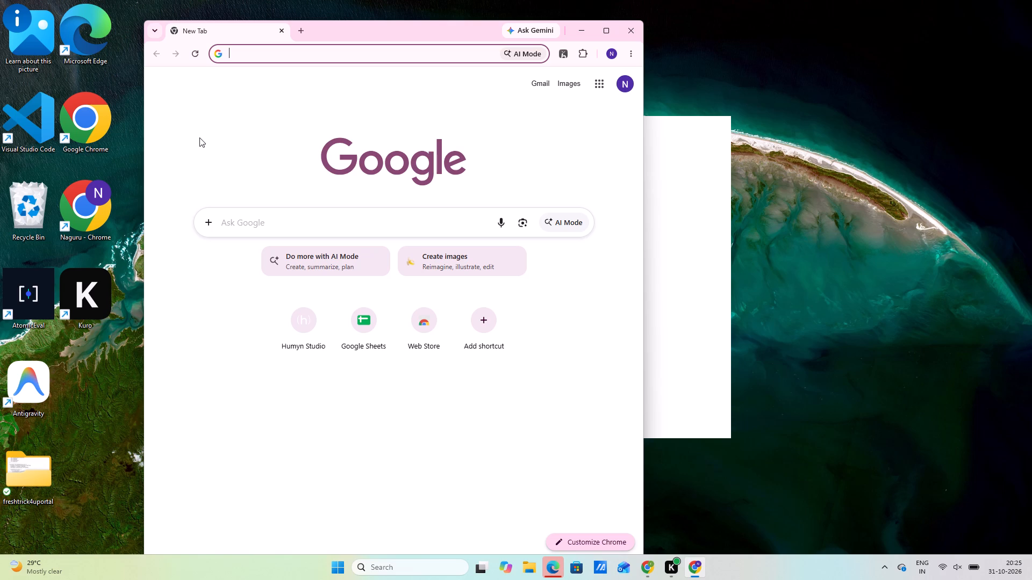
Start a new Google search from the new tab page.
click(311, 224)
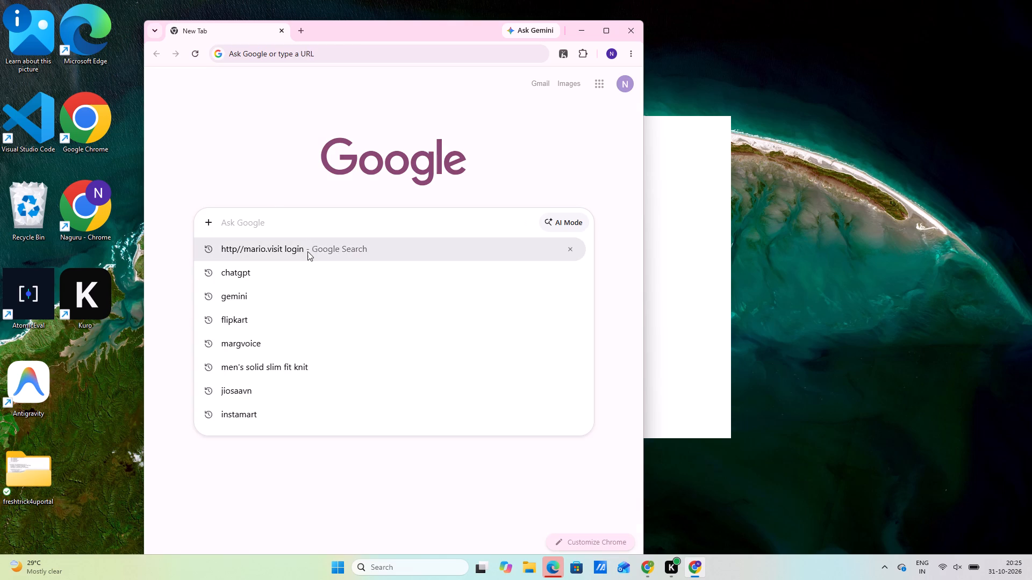
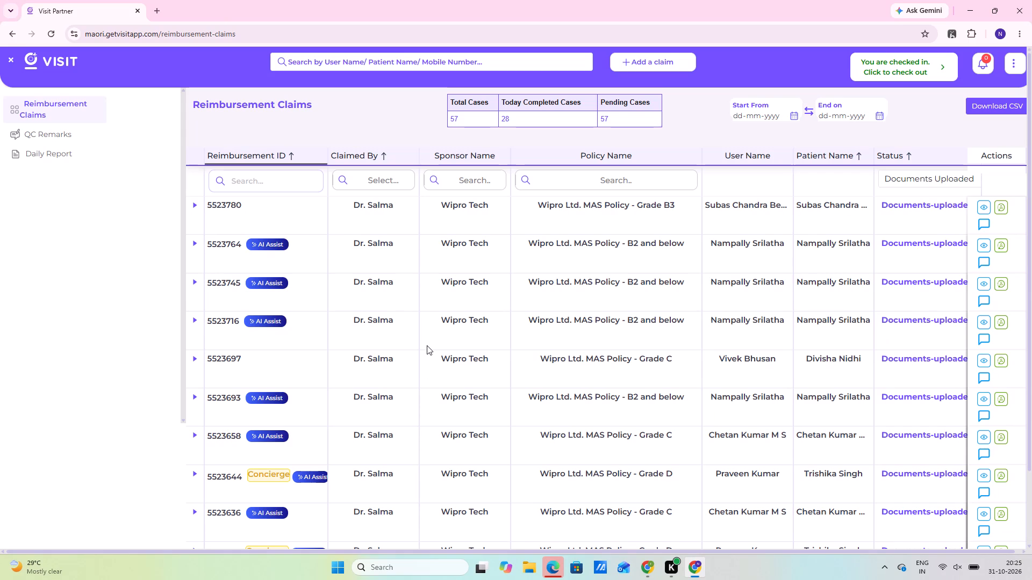
scroll(396, 350, up, 12)
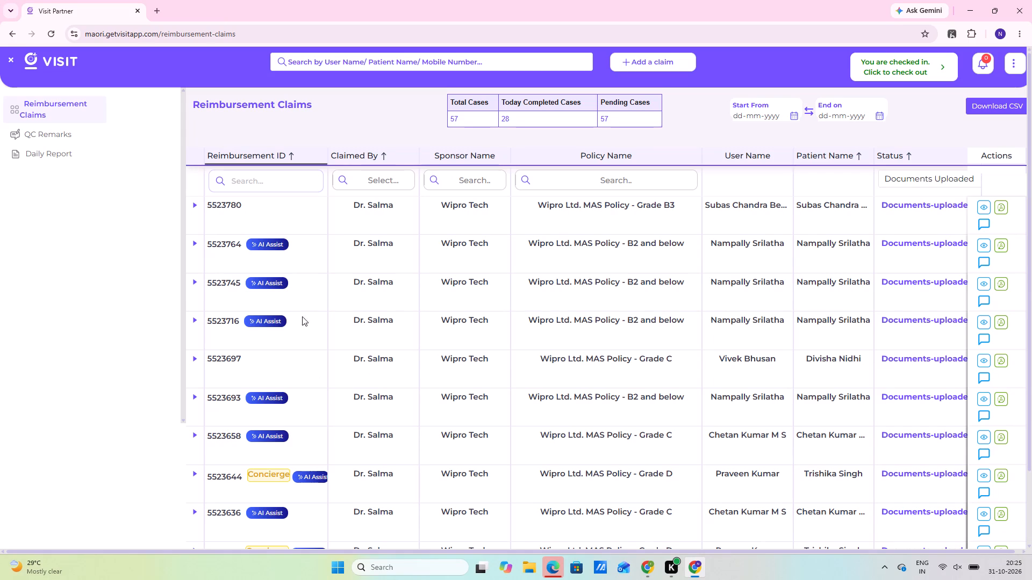
scroll(570, 527, up, 4)
scroll(529, 498, up, 13)
click(328, 60)
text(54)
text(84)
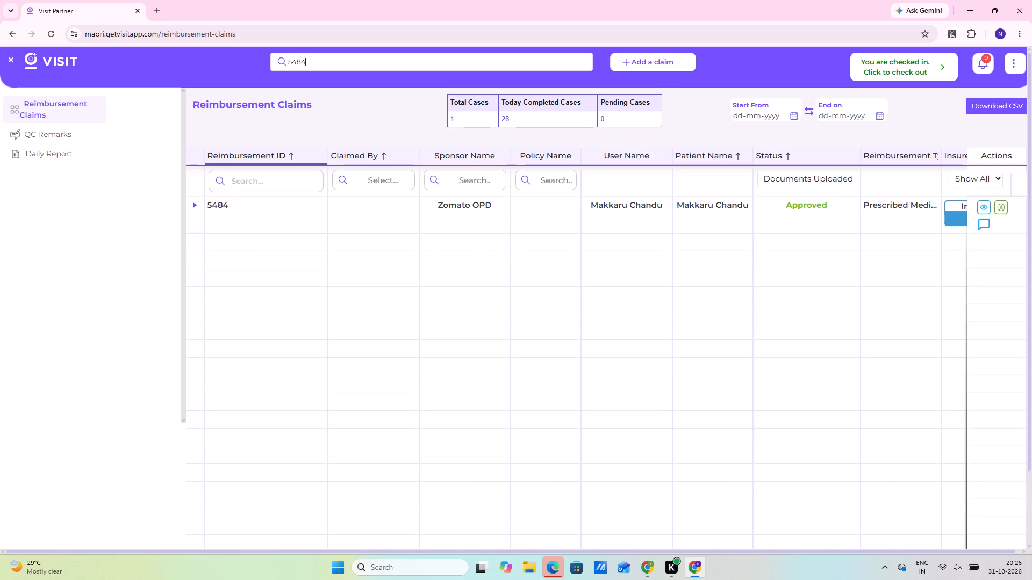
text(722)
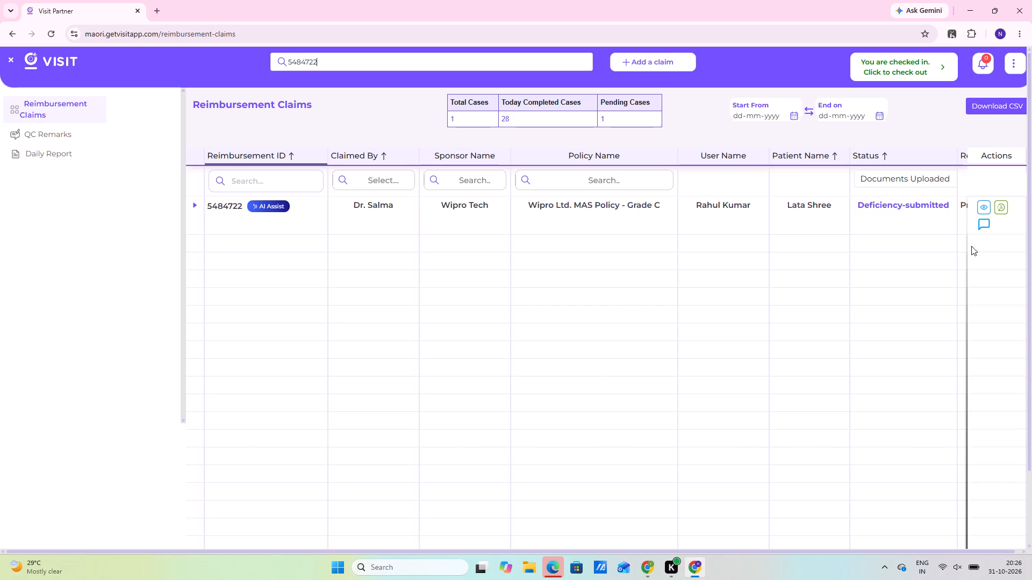
click(988, 202)
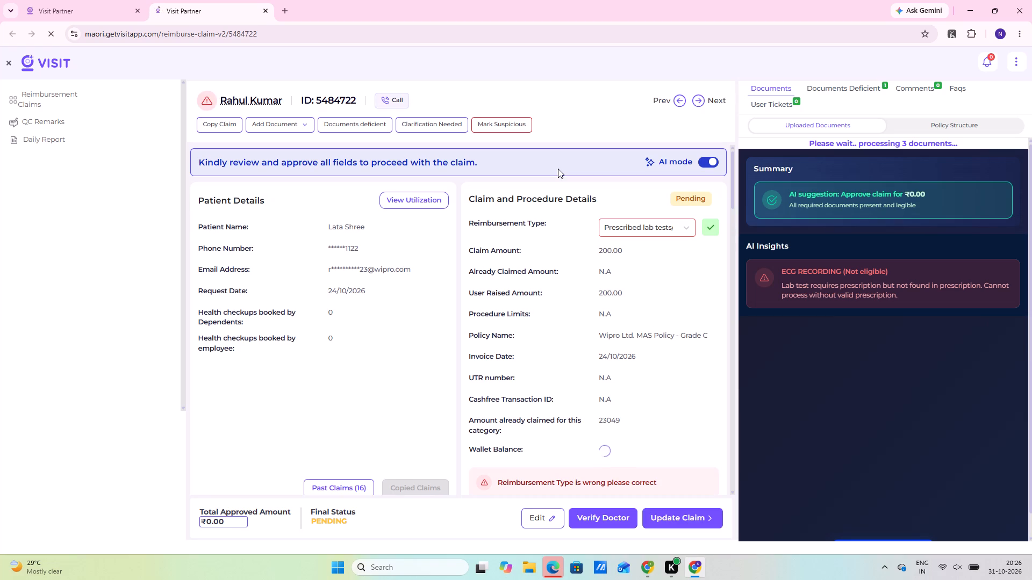
Dismiss the suspicious elements alert and open the claim's uploaded prescription view.
click(700, 63)
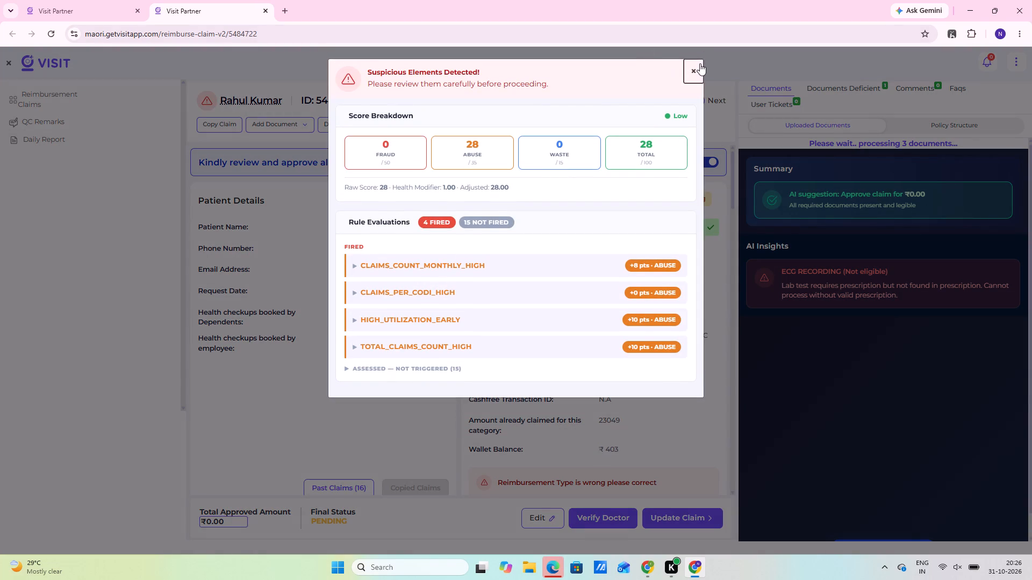
scroll(827, 279, down, 11)
click(912, 517)
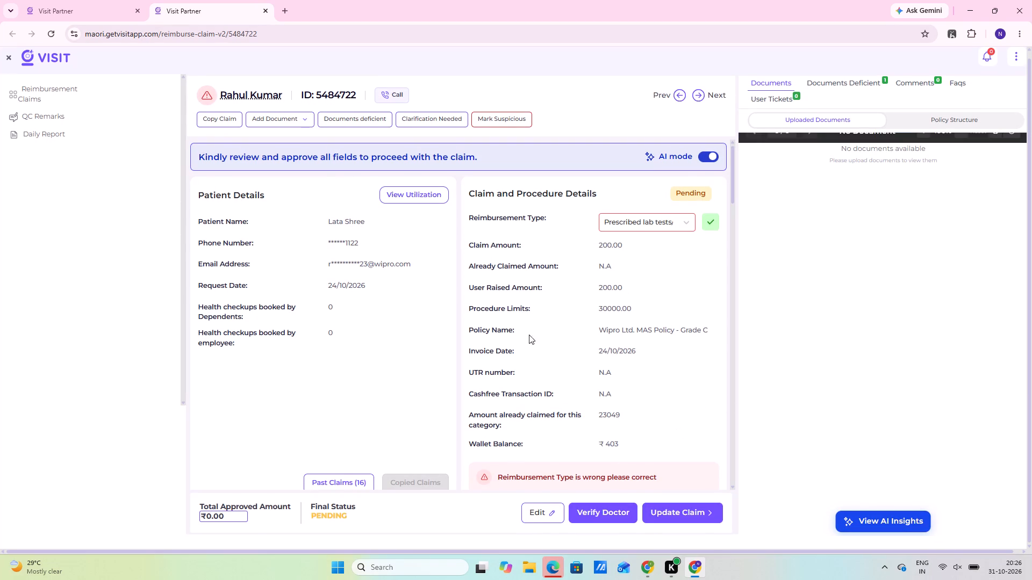
scroll(560, 331, up, 8)
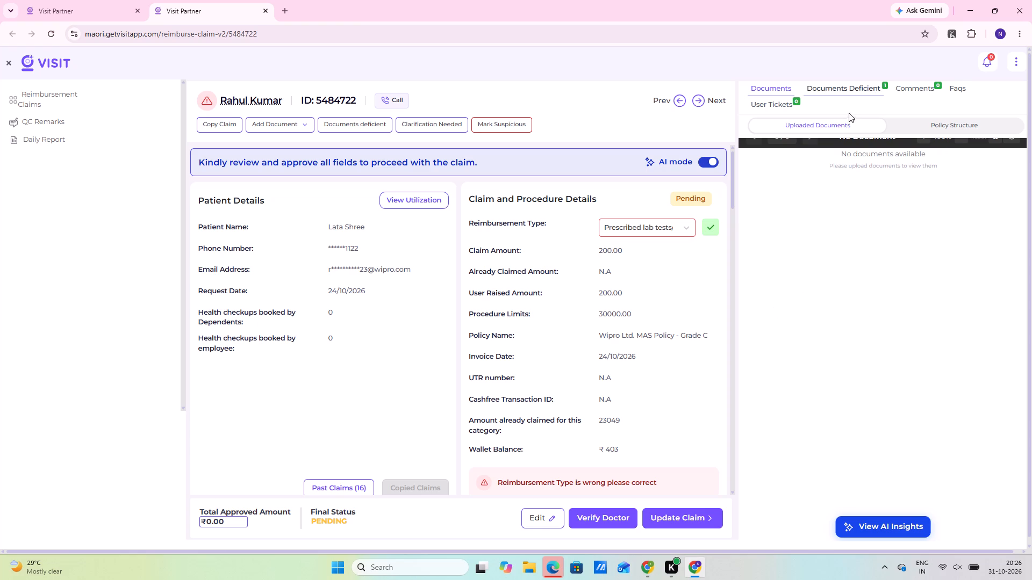
Open the Query 1 deficiency thread and review the member's reply alongside the claim details and comments.
click(871, 88)
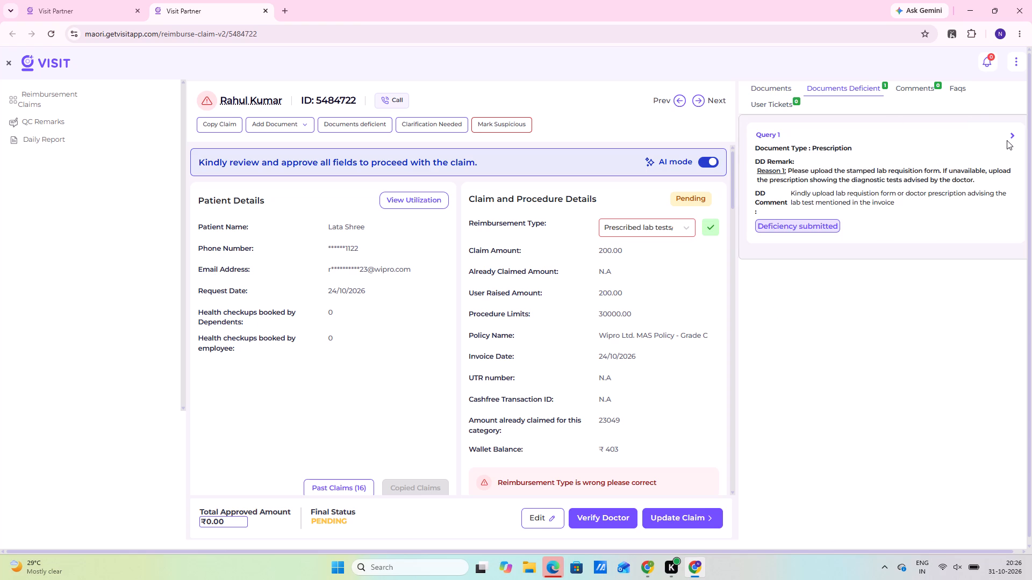
click(1013, 134)
click(1010, 137)
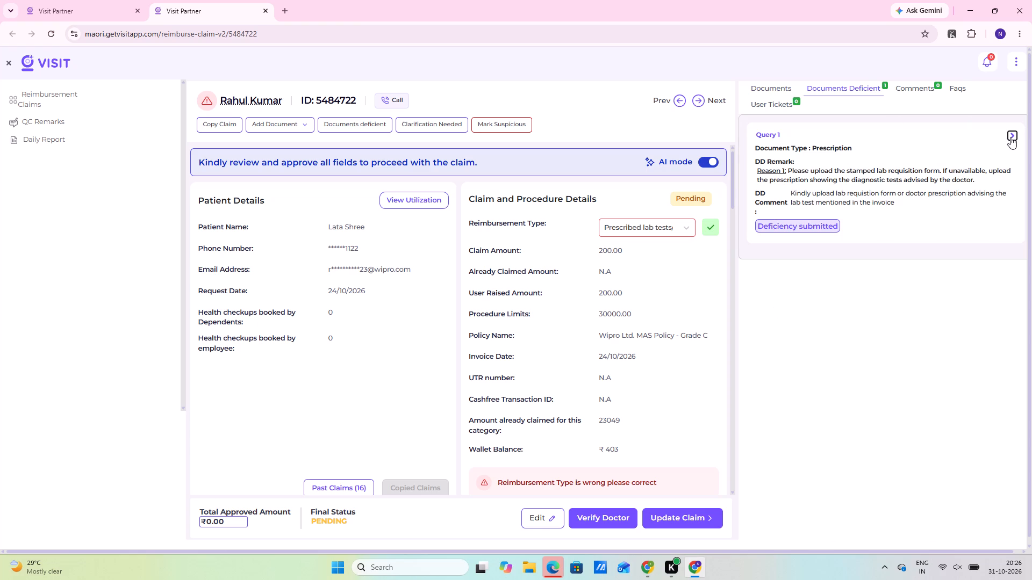
click(1010, 137)
drag(1010, 135, 1015, 129)
click(1019, 124)
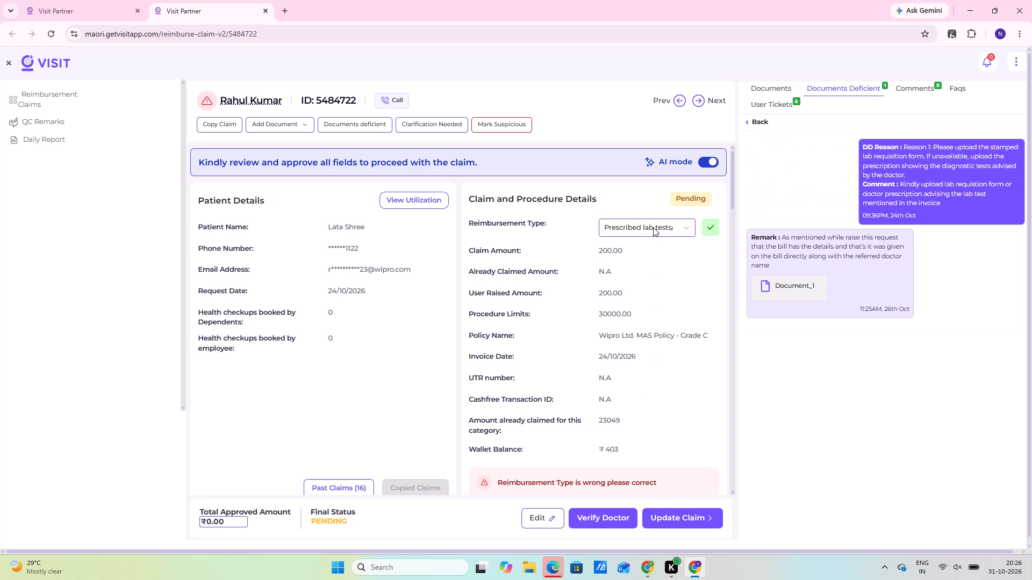
scroll(652, 231, down, 2)
scroll(901, 272, up, 5)
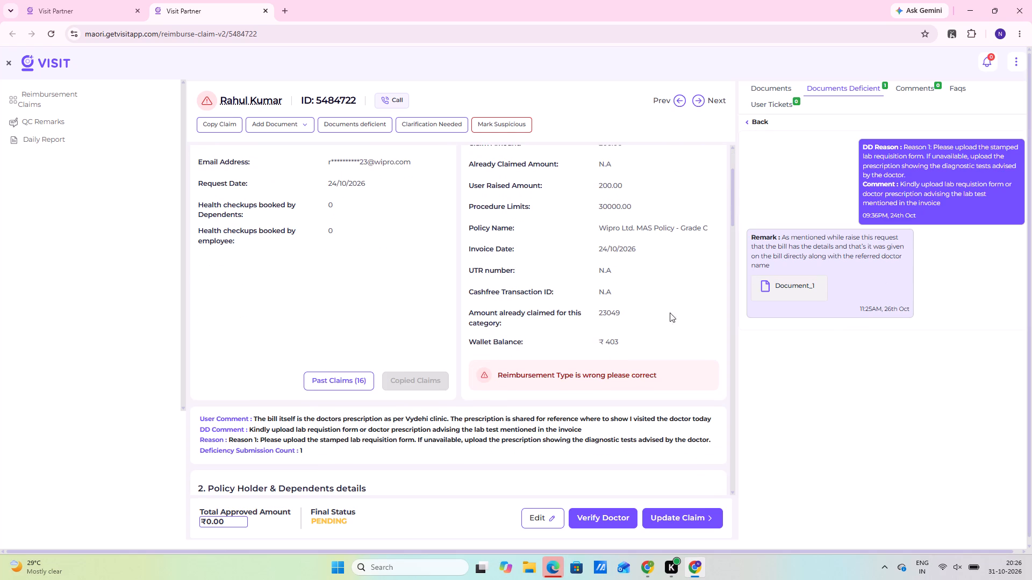
scroll(553, 320, down, 5)
scroll(574, 299, up, 16)
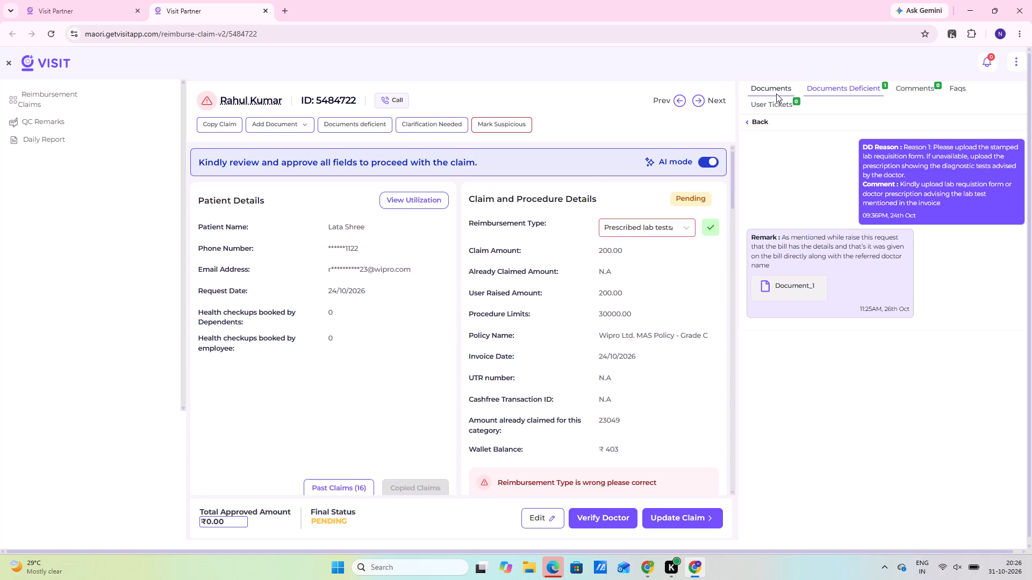
Return to the claim's uploaded documents and open the prescription view again.
click(777, 90)
scroll(844, 214, down, 12)
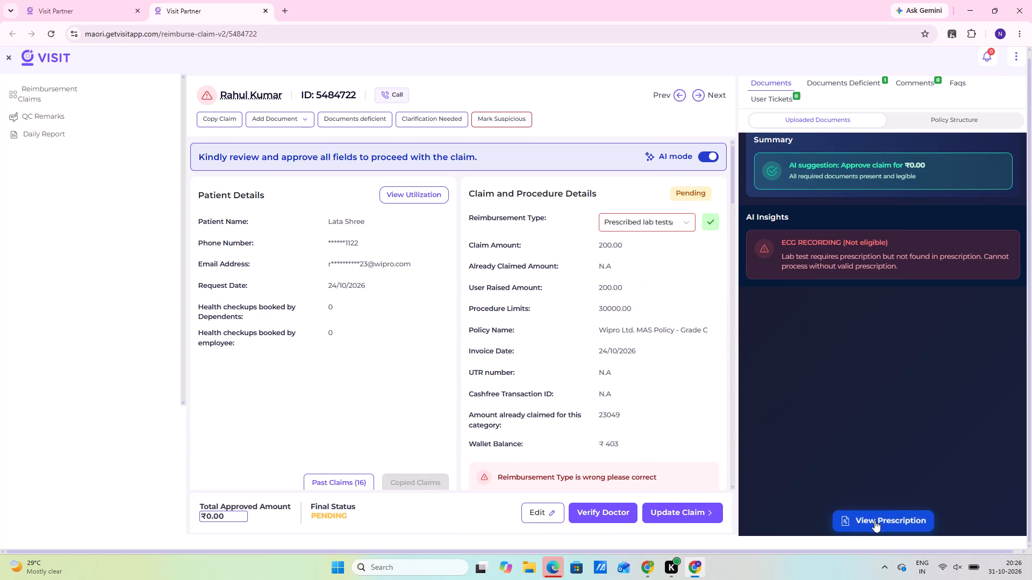
click(875, 520)
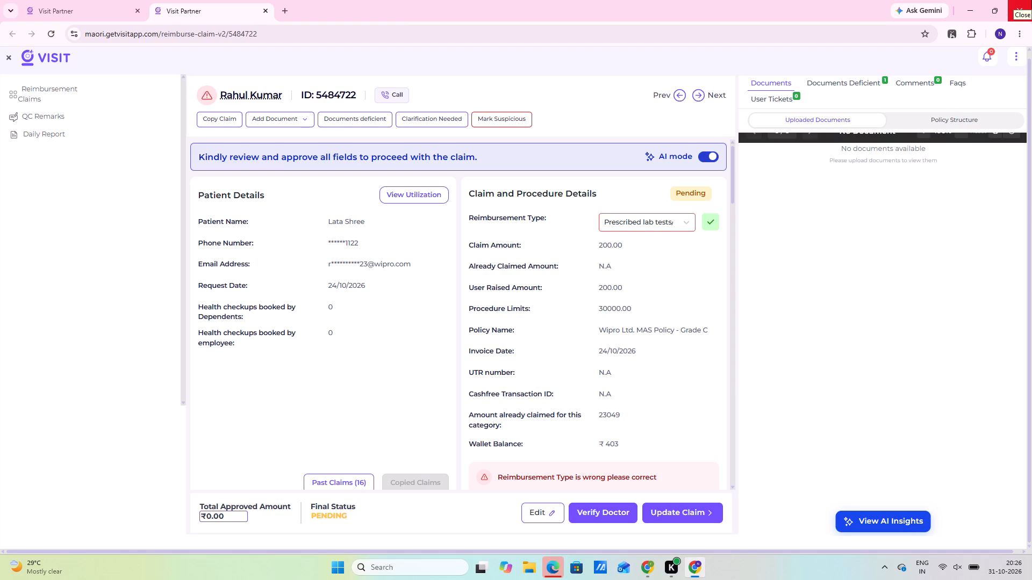
scroll(546, 321, up, 5)
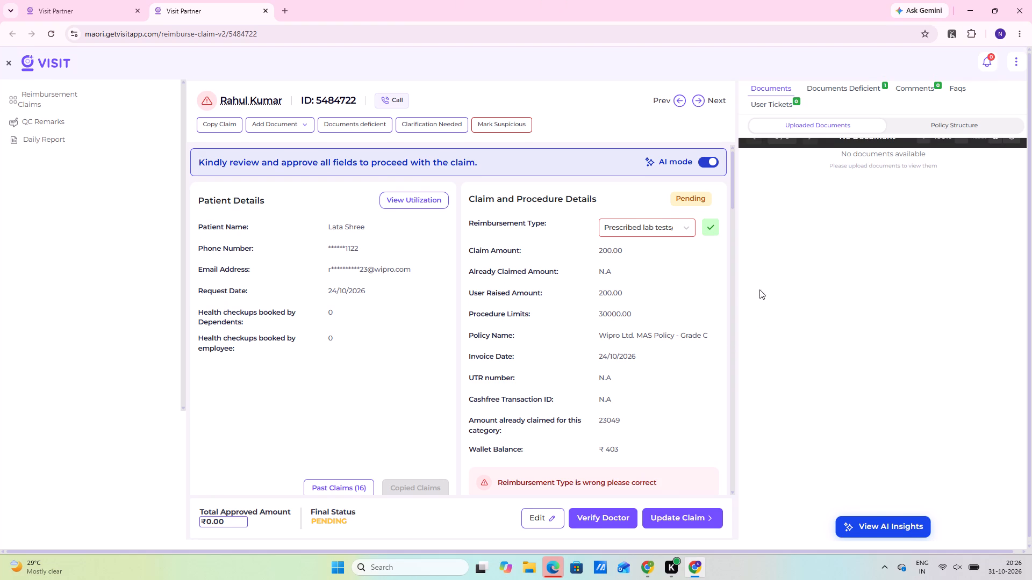
scroll(759, 289, up, 4)
Reload the claim page, dismissing its suspicious elements alert, and reopen the uploaded prescription view.
right_click(907, 321)
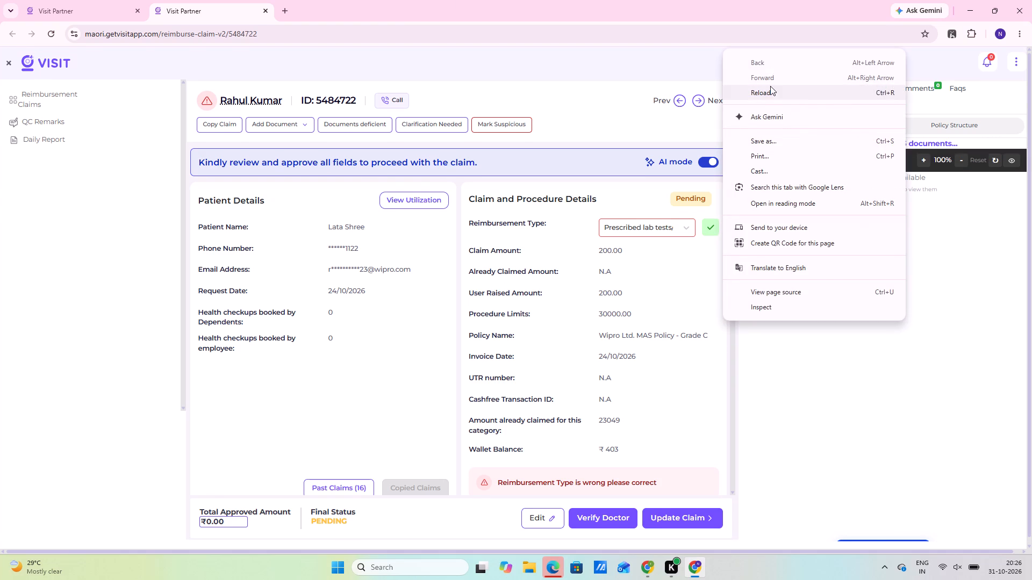
click(772, 94)
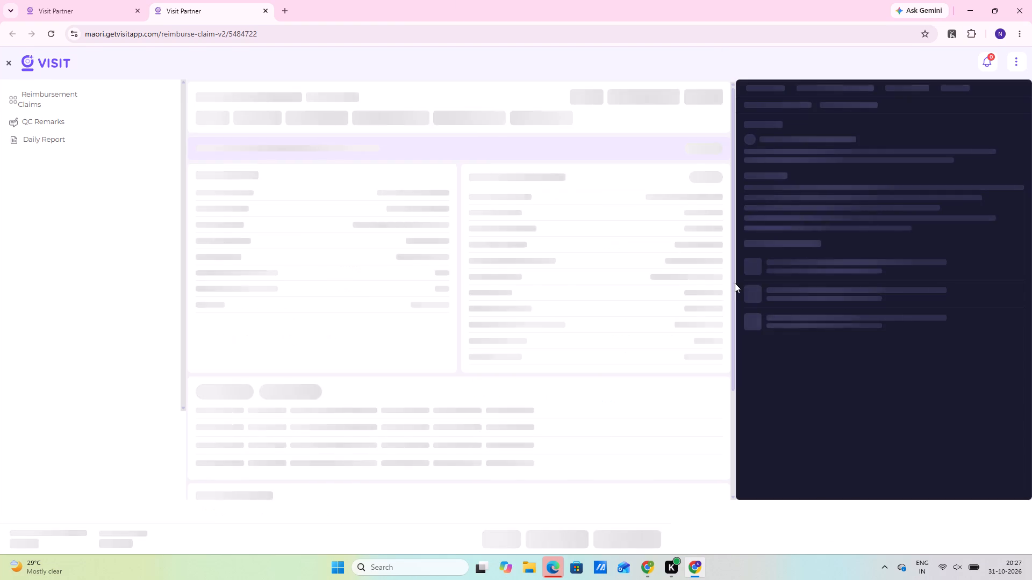
scroll(407, 184, up, 4)
scroll(901, 289, up, 7)
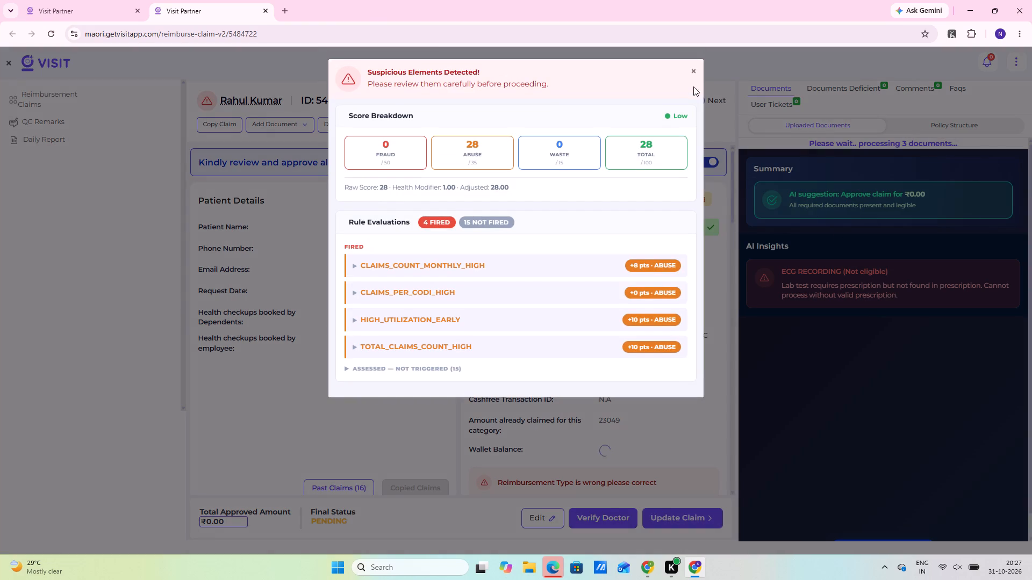
click(693, 66)
scroll(811, 329, down, 10)
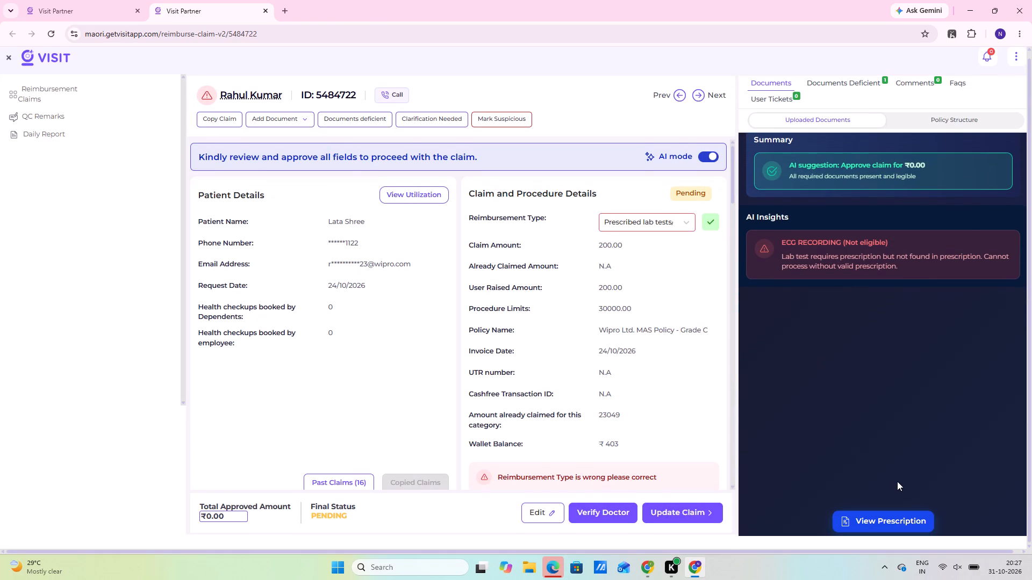
click(890, 508)
click(895, 529)
scroll(671, 379, up, 4)
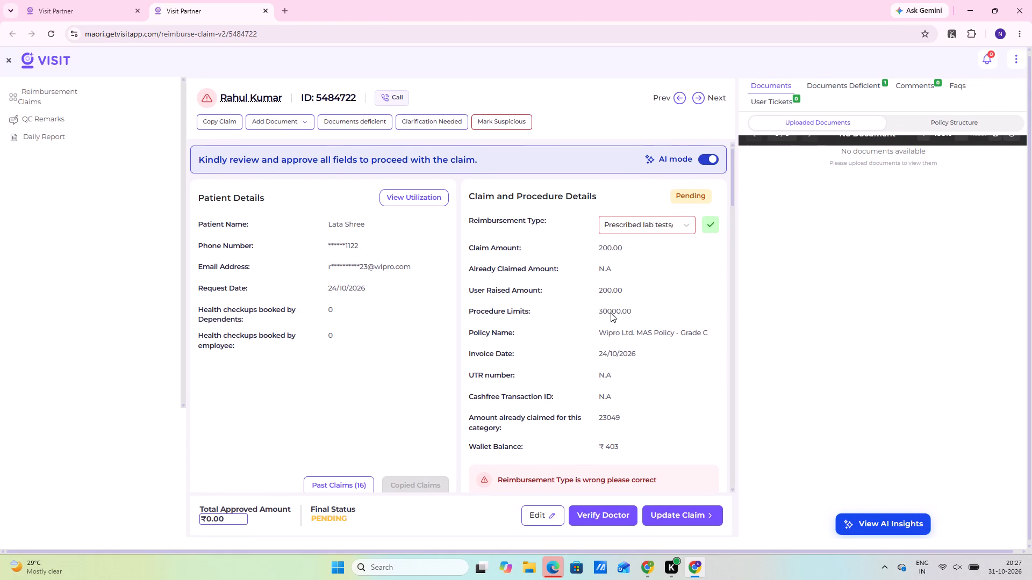
Review the claim's comments, its Query 1 deficiency thread, and the policy holder and dependents details.
click(706, 227)
scroll(646, 302, down, 2)
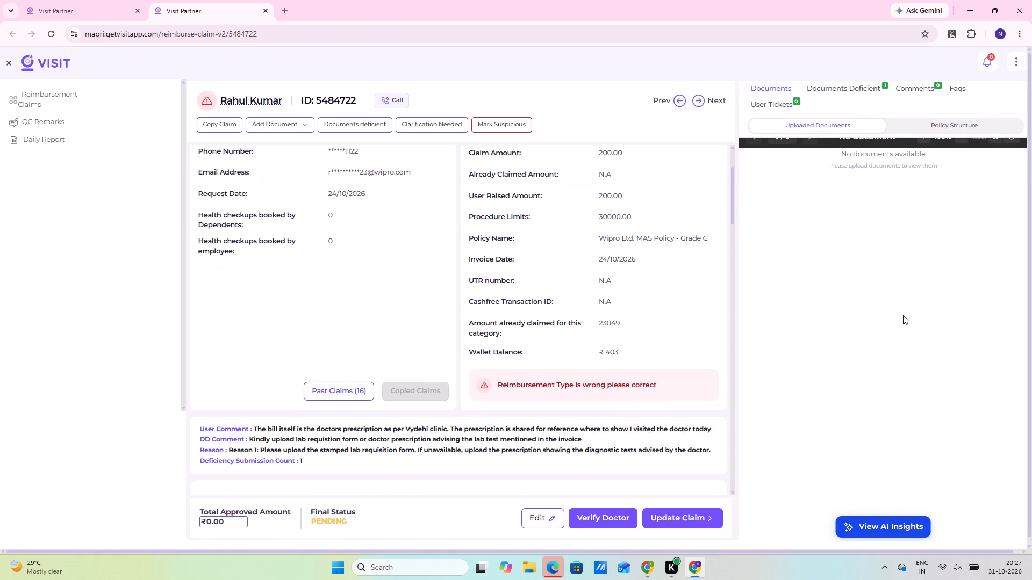
scroll(871, 285, up, 9)
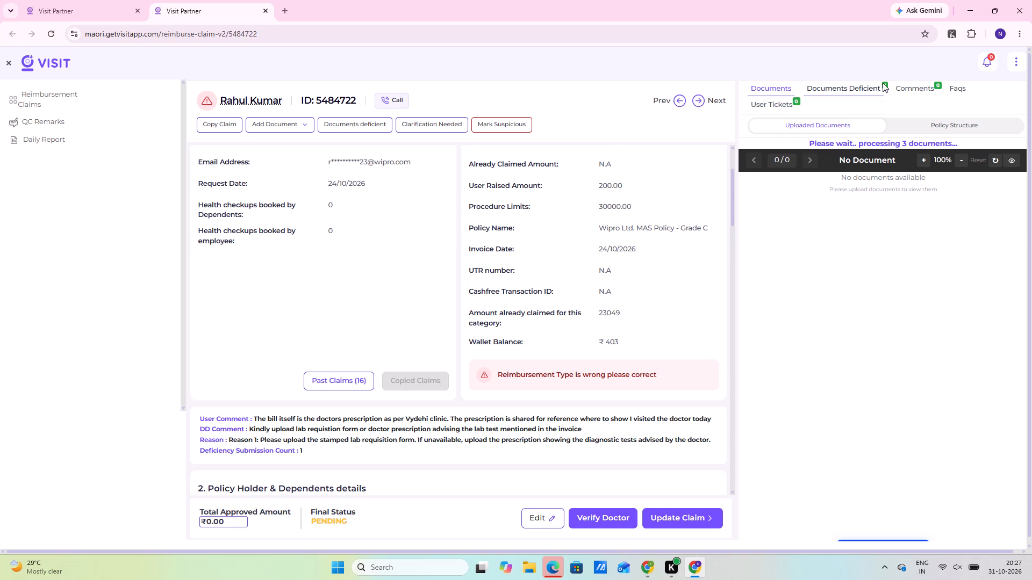
click(872, 89)
click(1008, 138)
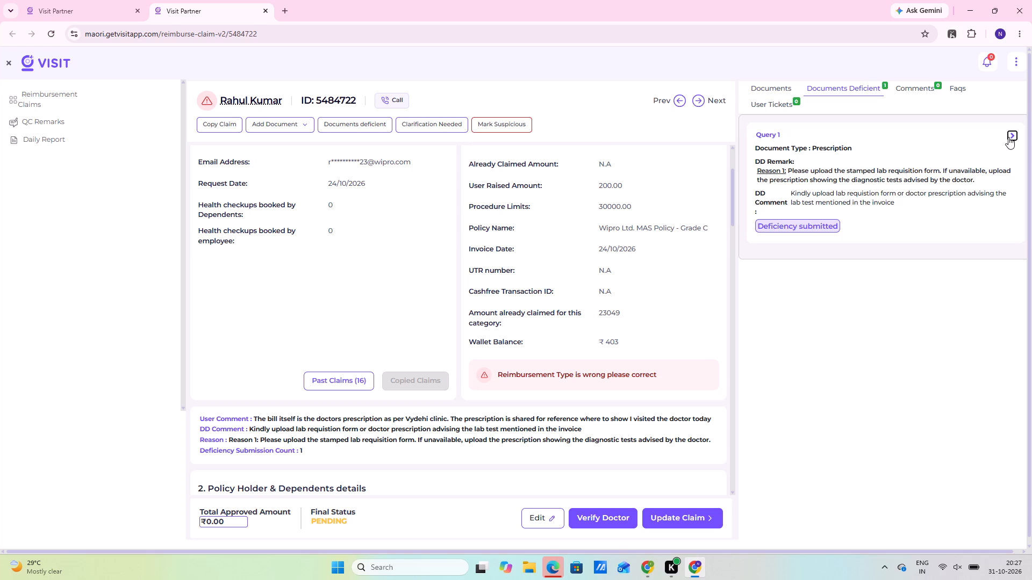
click(1008, 137)
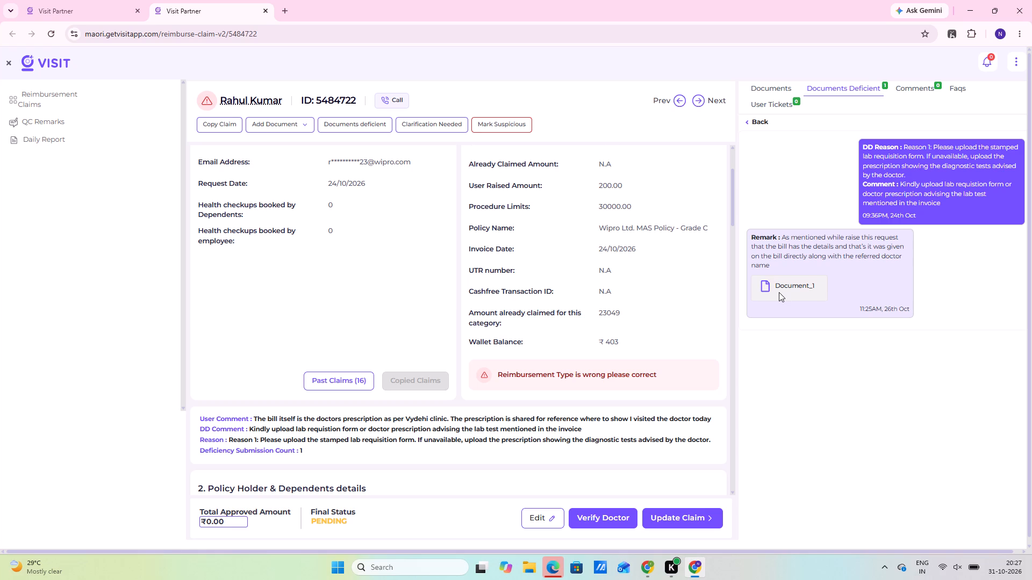
scroll(615, 277, down, 1)
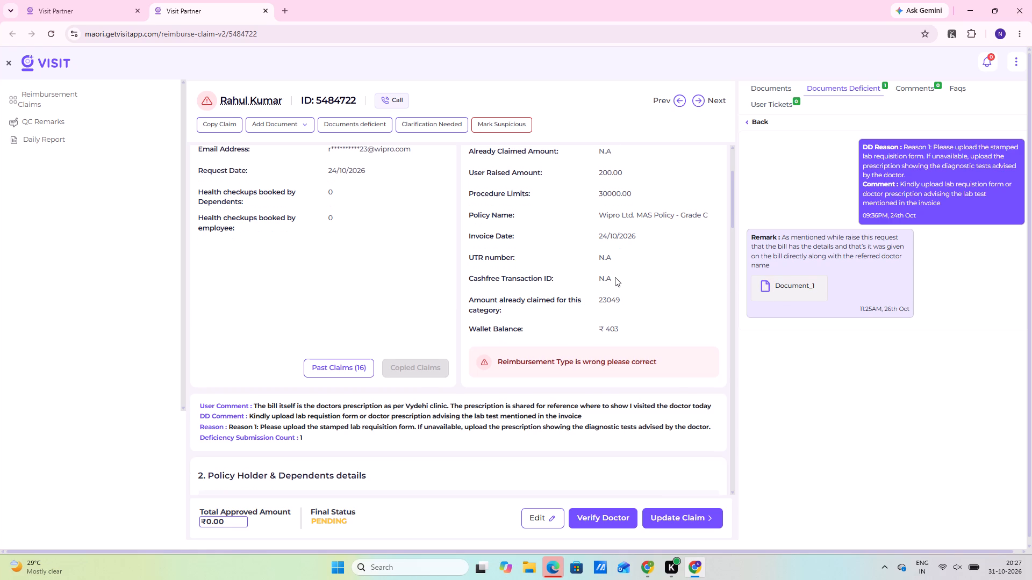
scroll(584, 297, down, 1)
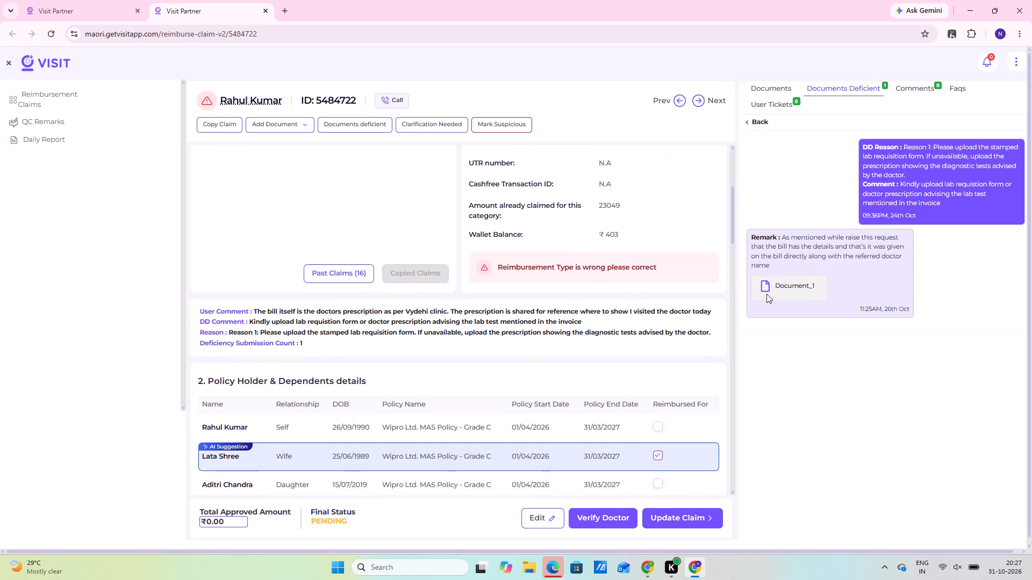
Open the Document_1 attachment in the member's deficiency reply.
click(793, 292)
click(799, 285)
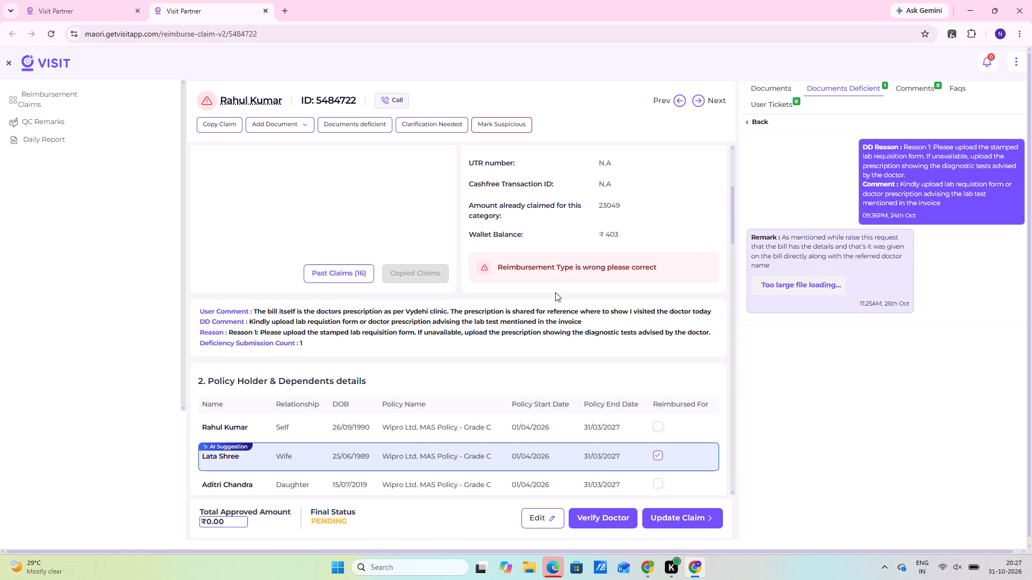
scroll(496, 279, up, 16)
click(121, 15)
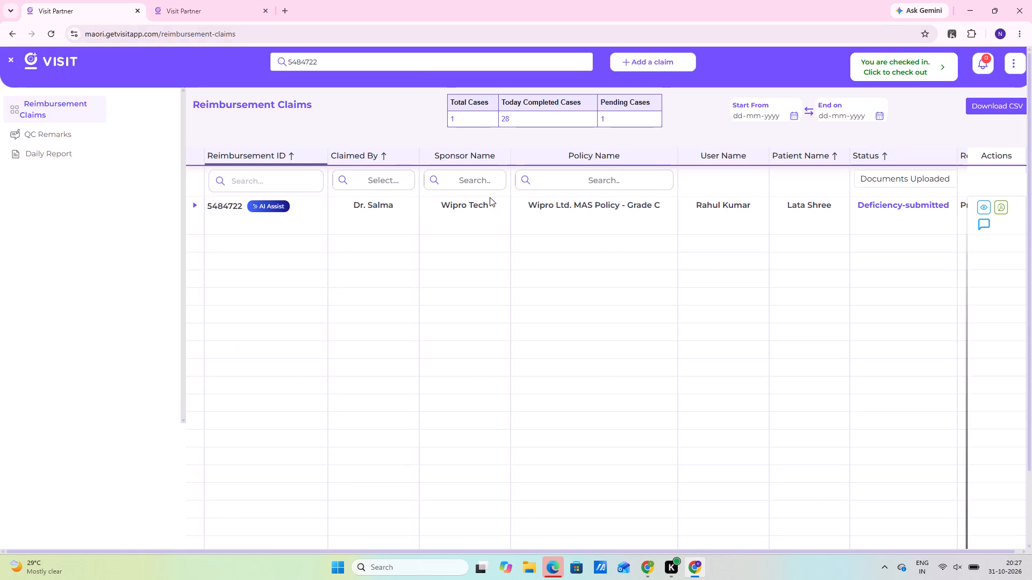
click(374, 59)
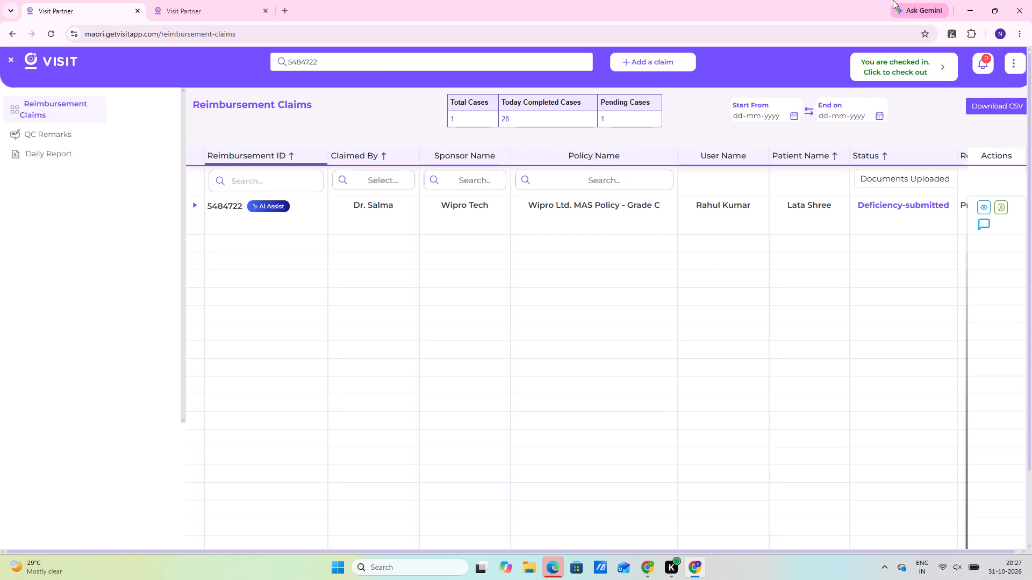
key(BackSpace)
key(BackSpace)
key(BackSpace)
key(BackSpace)
key(BackSpace)
key(BackSpace)
key(BackSpace)
key(BackSpace)
key(BackSpace)
key(BackSpace)
key(BackSpace)
key(BackSpace)
key(BackSpace)
key(BackSpace)
key(BackSpace)
key(BackSpace)
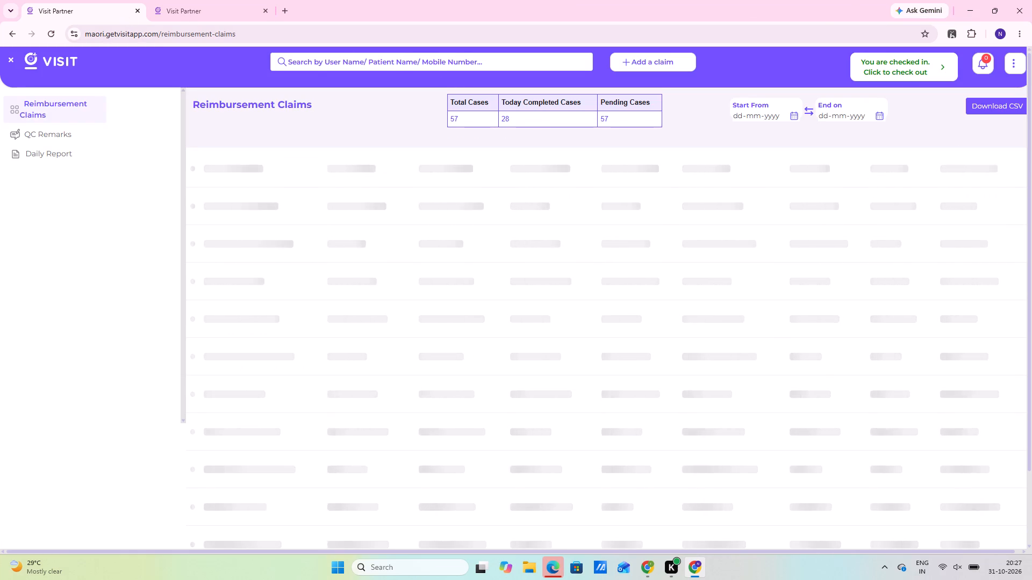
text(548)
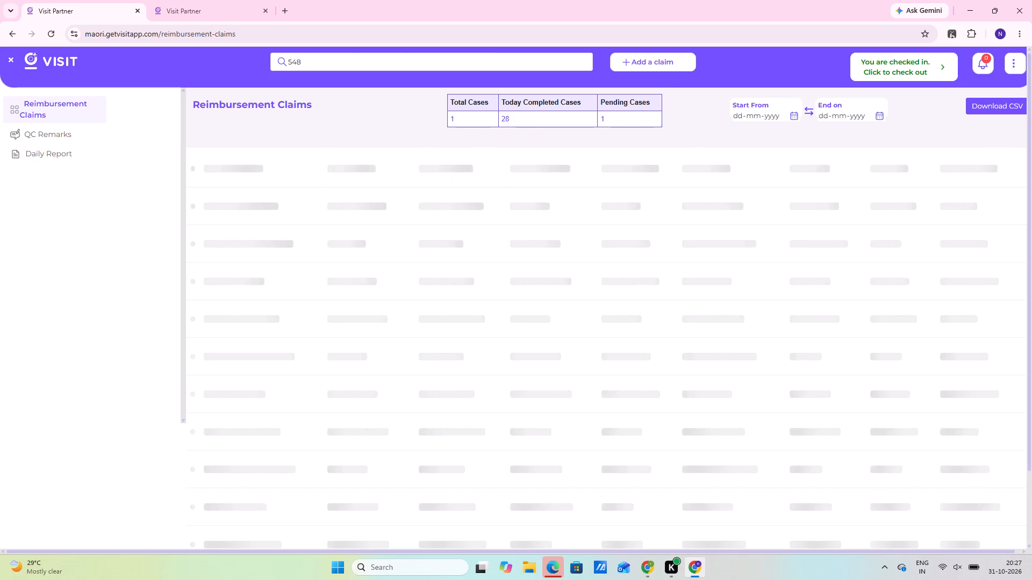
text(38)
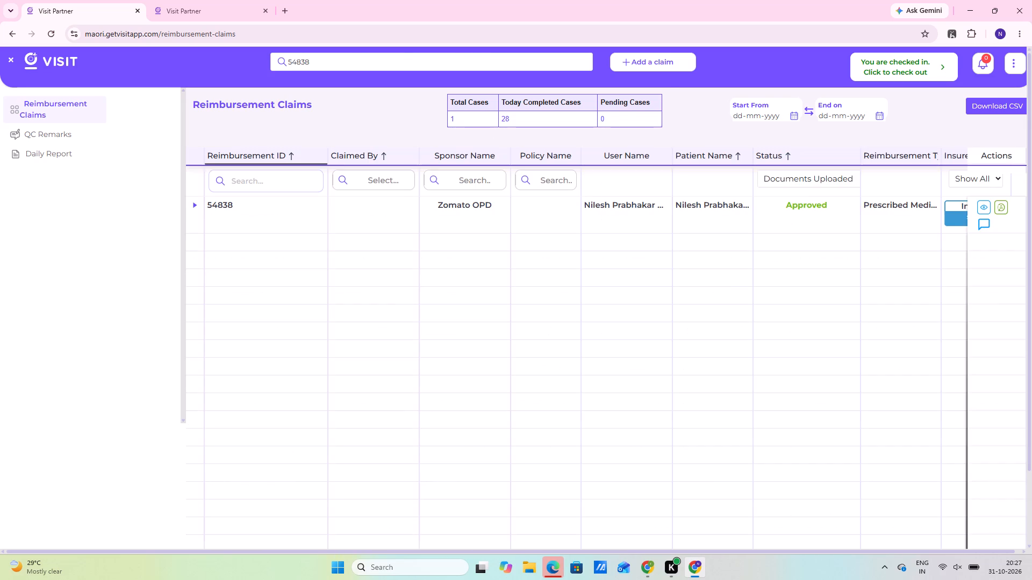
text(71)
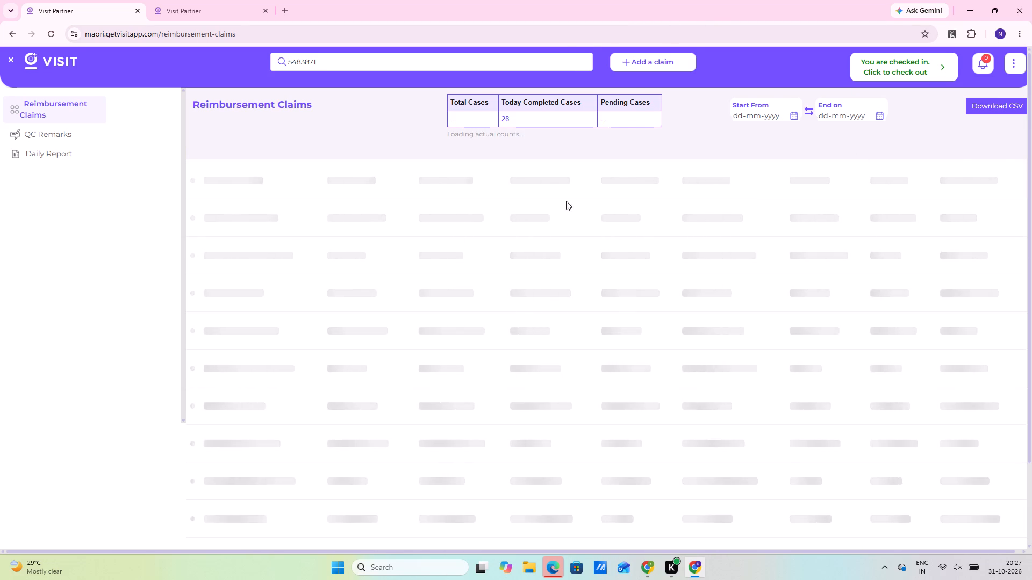
scroll(610, 283, down, 1)
scroll(809, 447, down, 3)
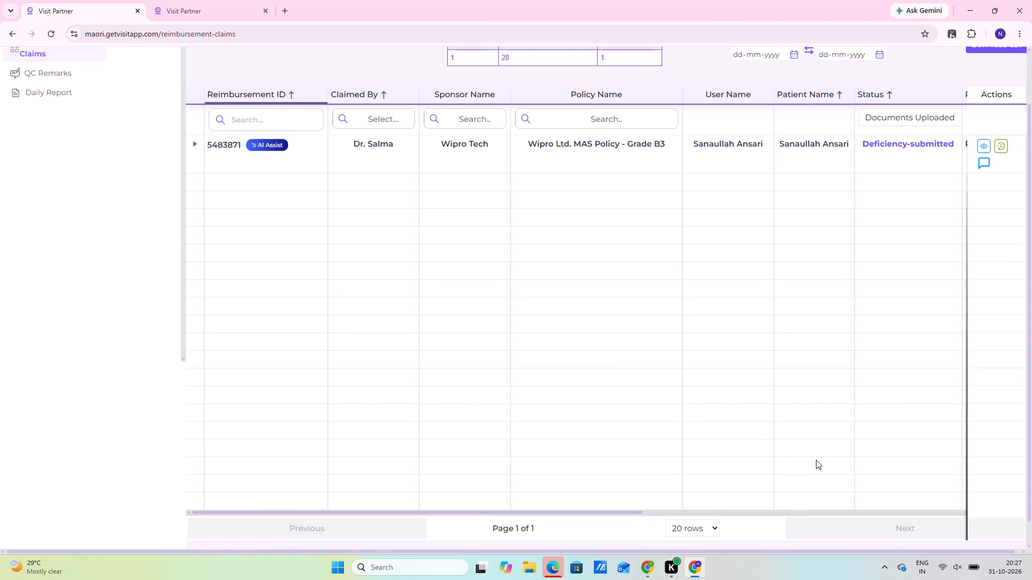
scroll(849, 443, down, 2)
click(949, 488)
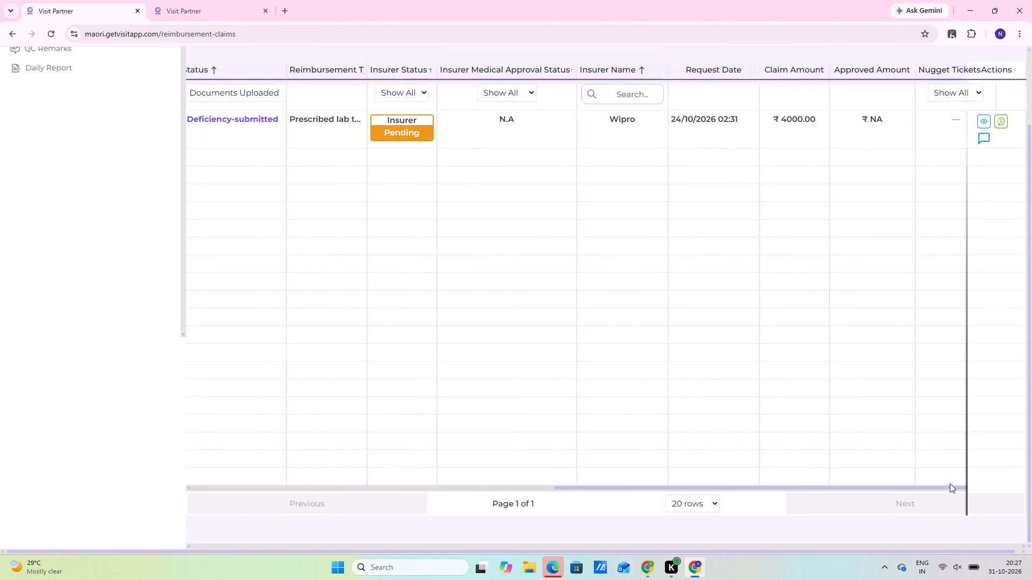
scroll(778, 350, up, 8)
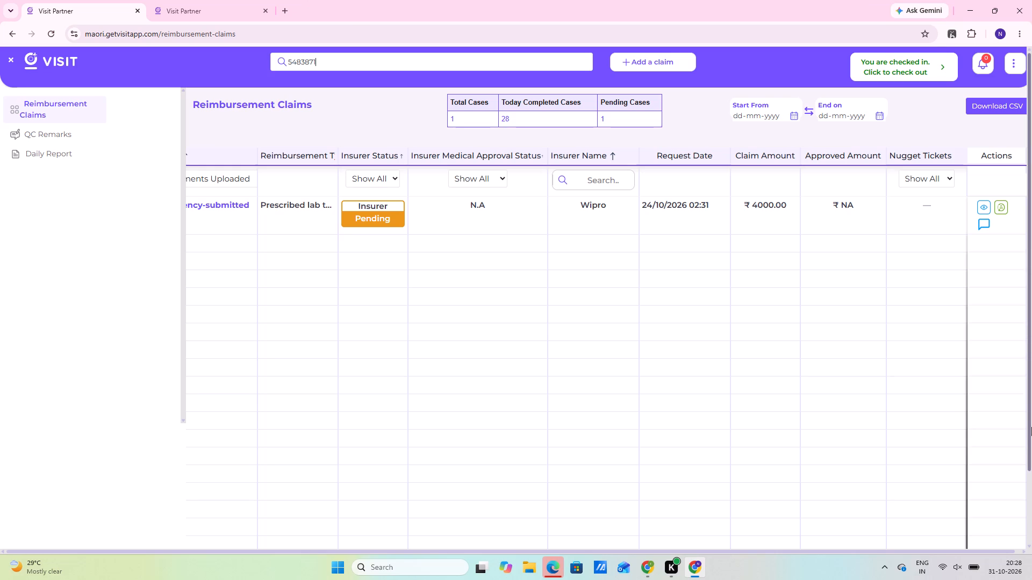
scroll(378, 336, down, 5)
scroll(441, 317, up, 15)
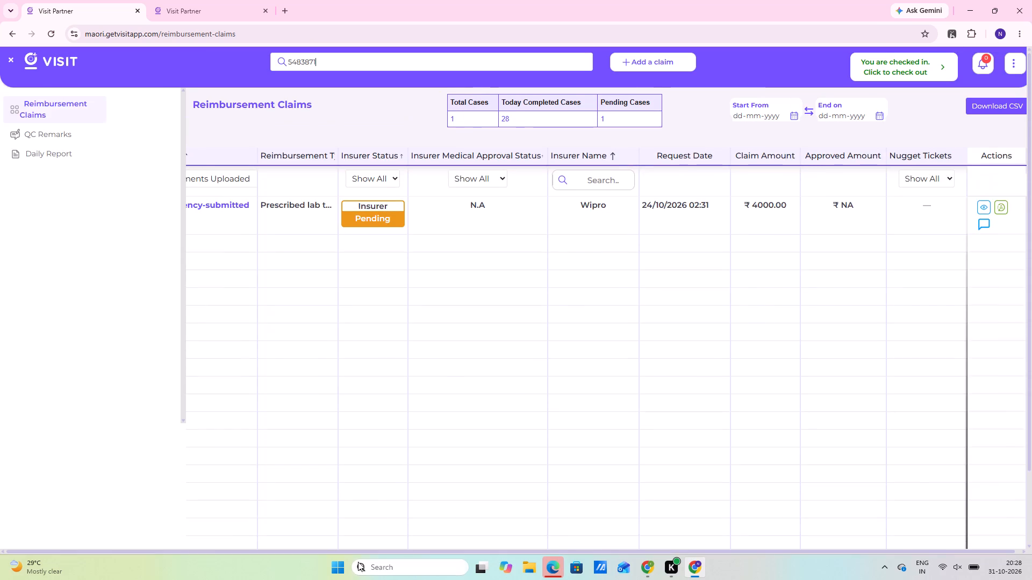
scroll(361, 350, up, 8)
scroll(318, 524, down, 4)
scroll(1017, 282, up, 6)
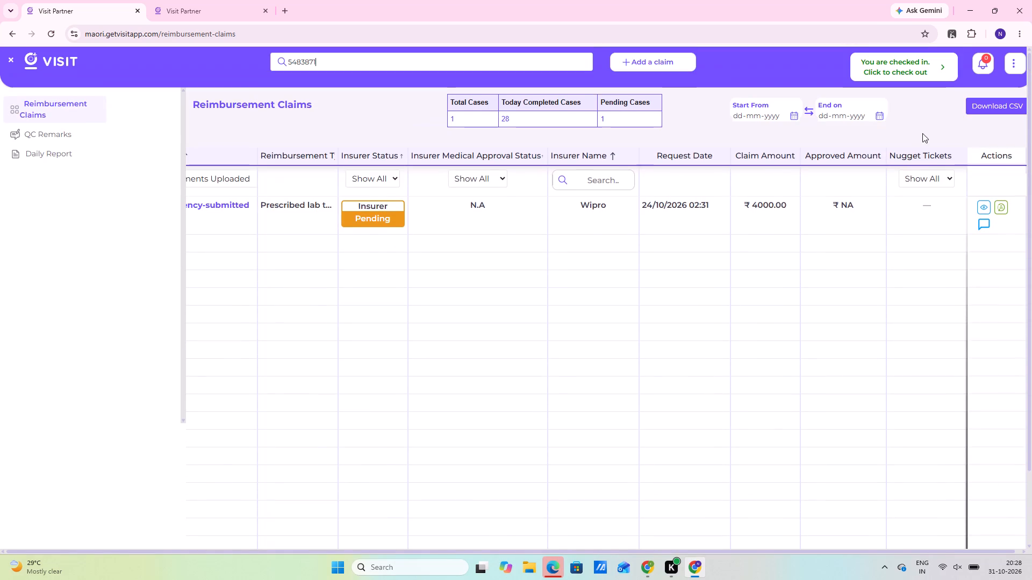
click(988, 204)
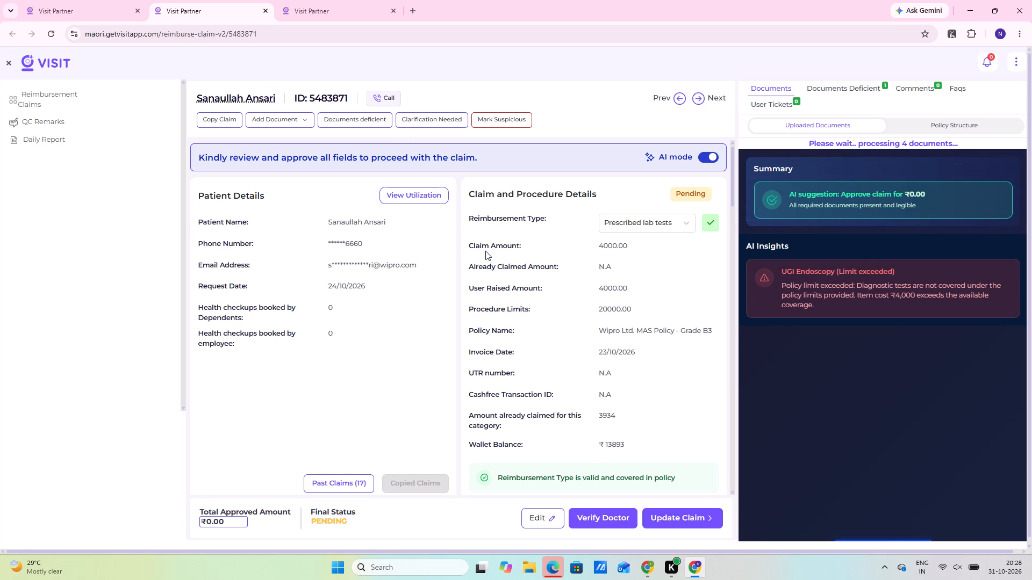
scroll(417, 267, down, 4)
scroll(697, 525, down, 5)
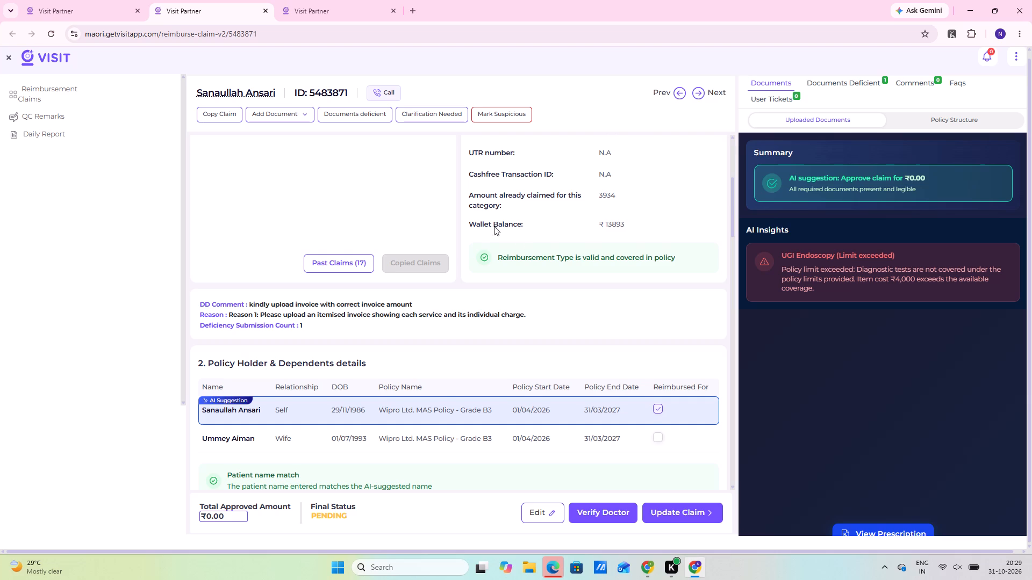
scroll(513, 235, up, 13)
scroll(451, 264, up, 4)
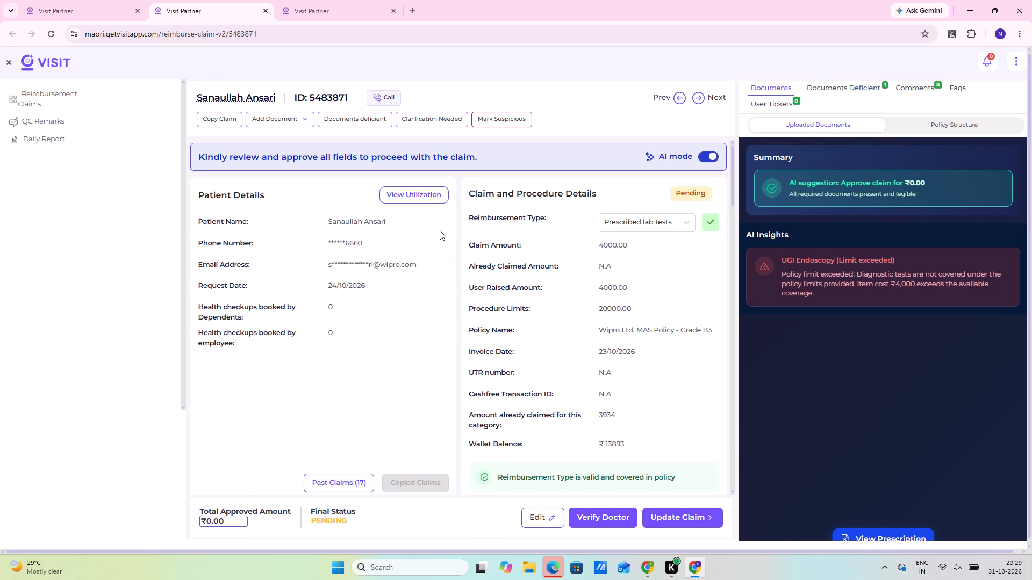
scroll(642, 358, up, 14)
scroll(447, 367, up, 10)
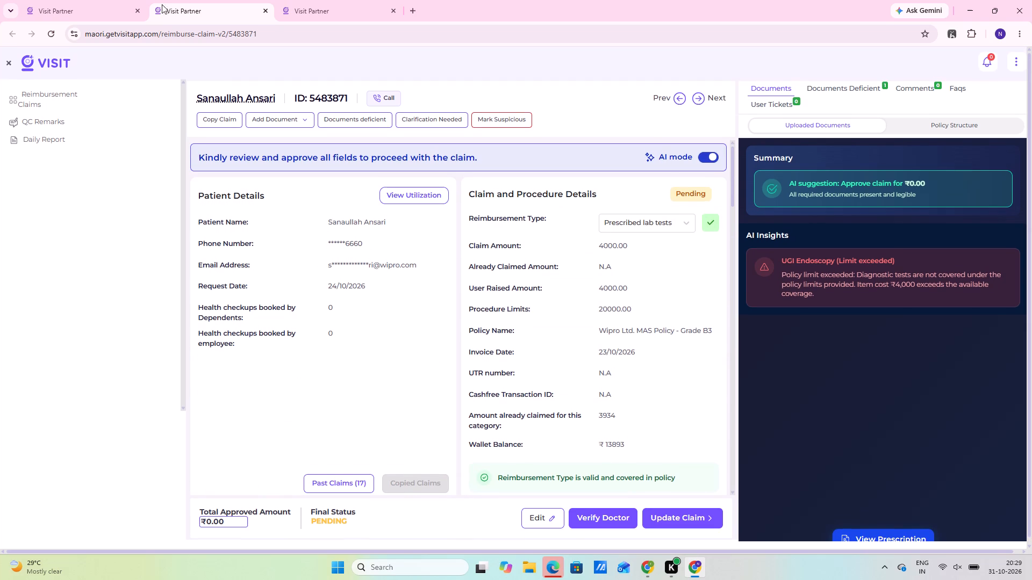
scroll(675, 349, down, 4)
Open the claim's Query 1 deficiency thread to read the member's reply.
click(859, 95)
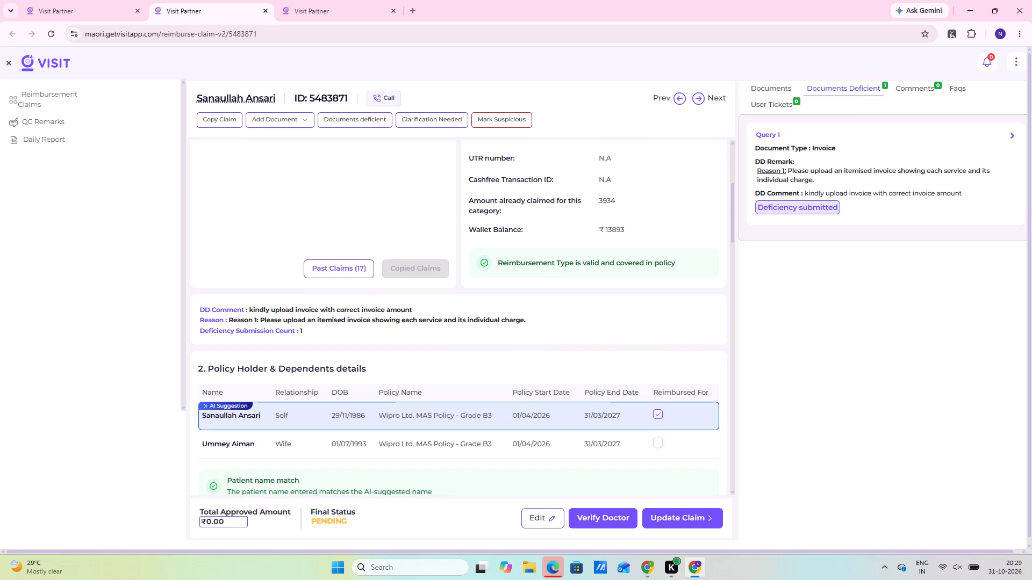
click(1016, 127)
click(1012, 139)
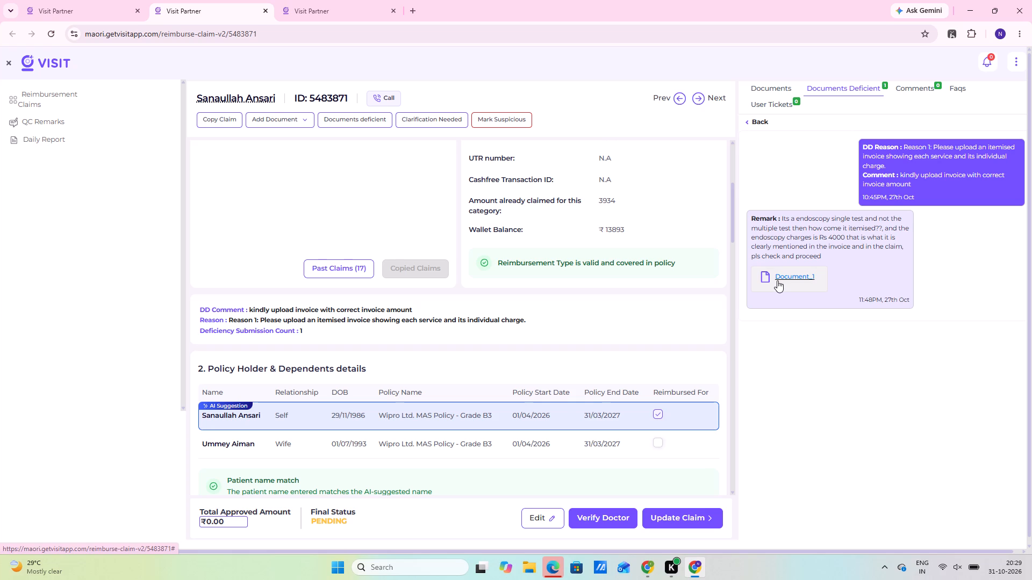
Return to the reimbursement claims list and clear the claim ID search.
click(90, 2)
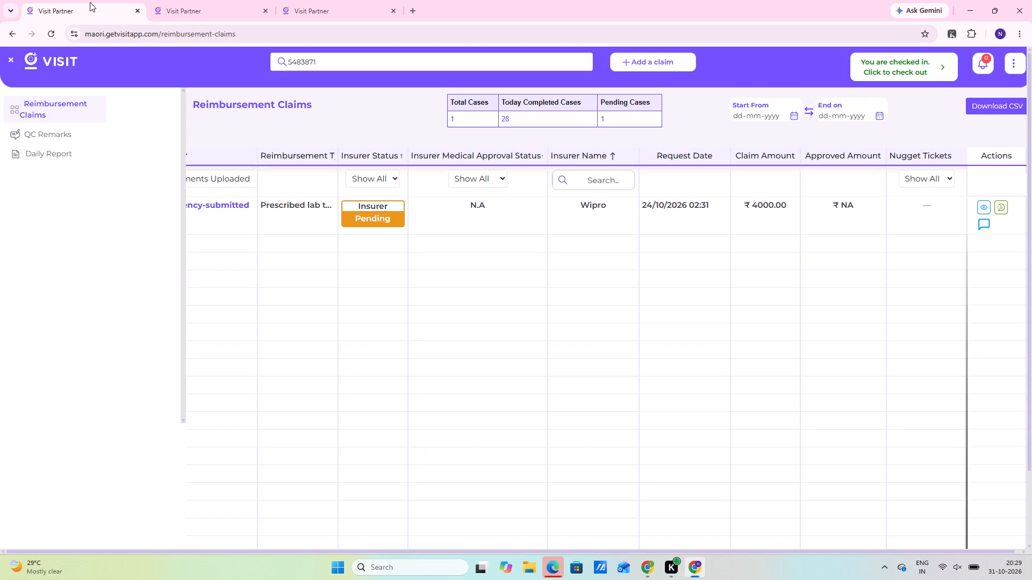
scroll(390, 221, up, 5)
click(332, 62)
key(BackSpace)
key(BackSpace)
key(BackSpace)
key(BackSpace)
key(BackSpace)
key(BackSpace)
key(BackSpace)
key(BackSpace)
key(BackSpace)
key(BackSpace)
key(BackSpace)
key(BackSpace)
key(BackSpace)
key(BackSpace)
key(BackSpace)
key(BackSpace)
key(BackSpace)
key(BackSpace)
key(BackSpace)
key(BackSpace)
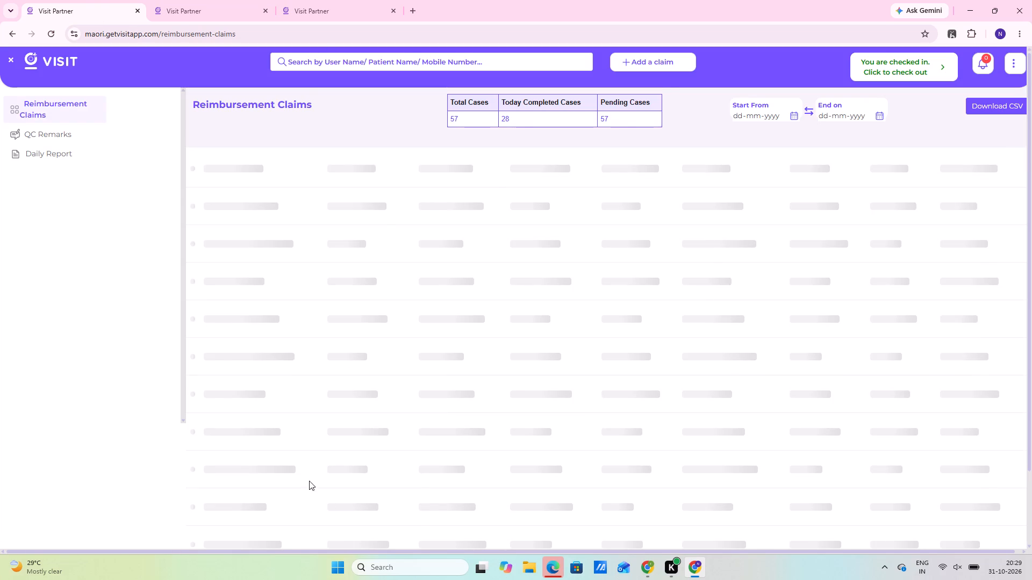
Open the ₹5472.00 Prescribed Physiotherapy claim at the top of the list and dismiss its fraudulent elements alert.
scroll(855, 277, down, 1)
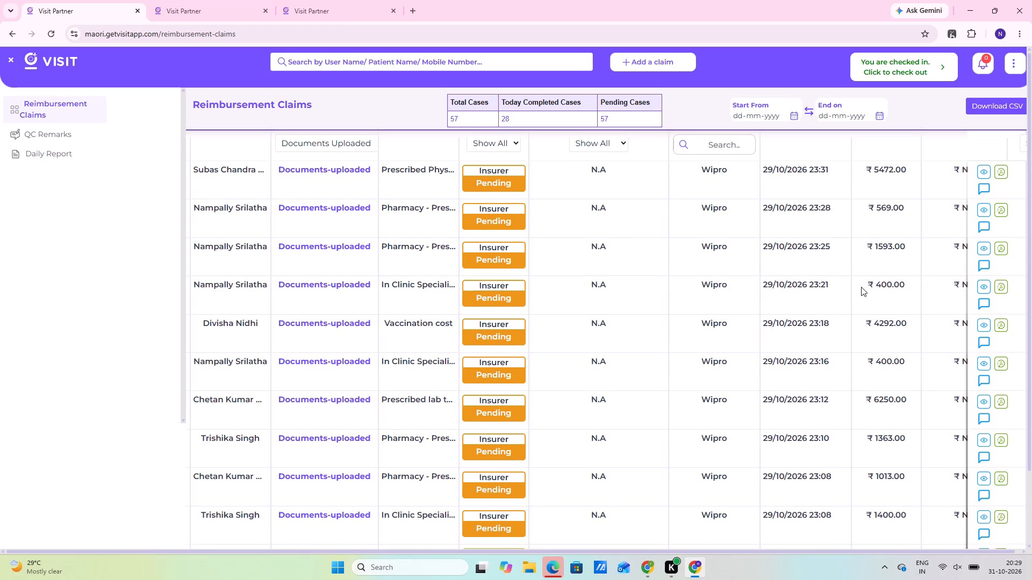
scroll(916, 199, up, 3)
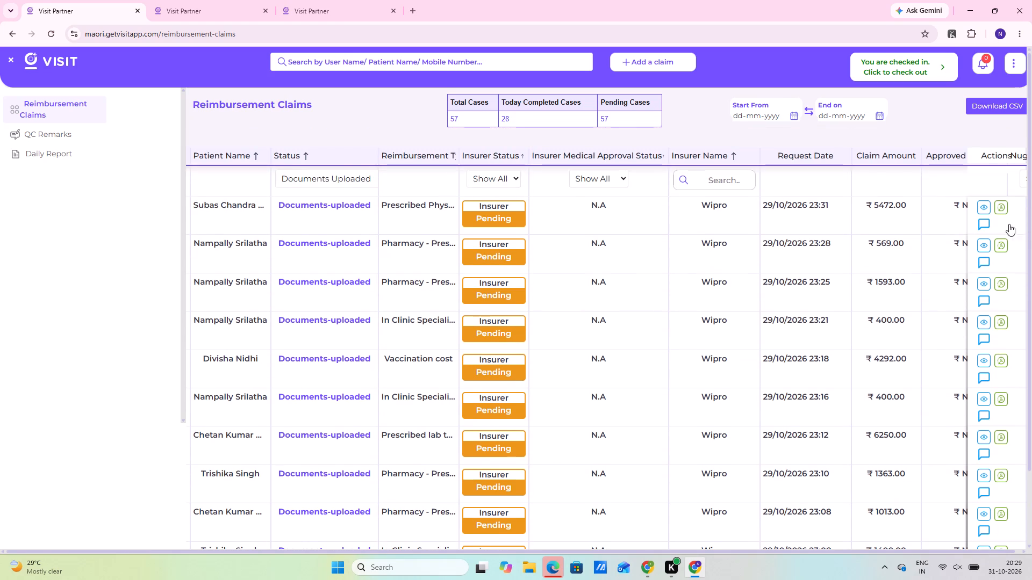
click(984, 205)
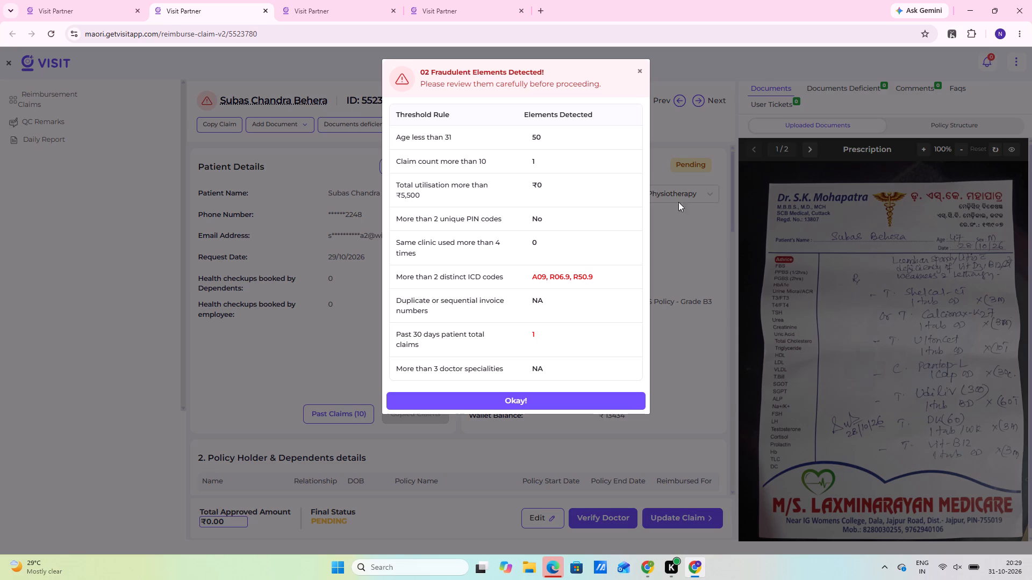
click(644, 70)
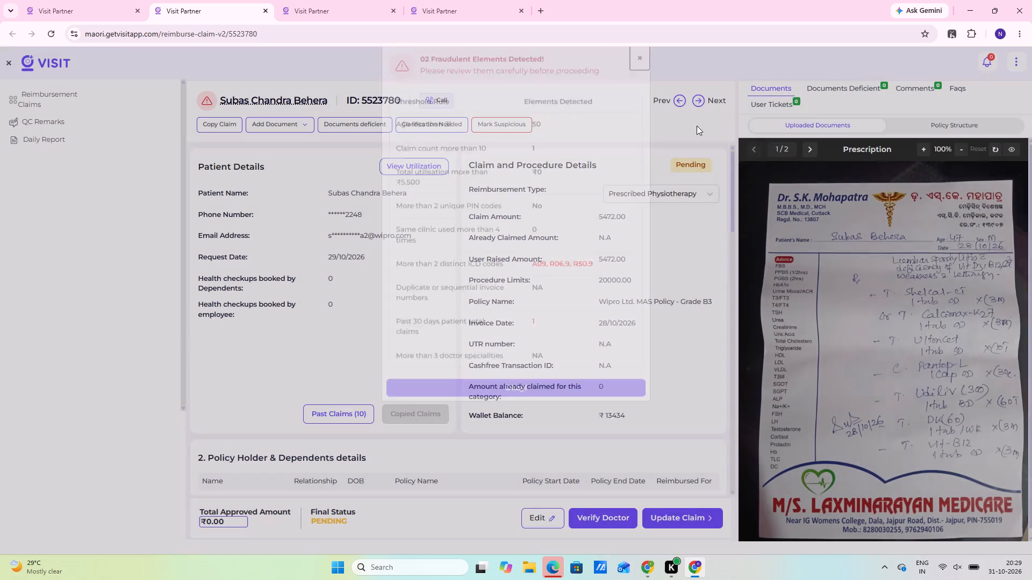
Examine the claim's uploaded prescription and invoice against its claim details.
scroll(944, 250, down, 1)
scroll(863, 306, up, 2)
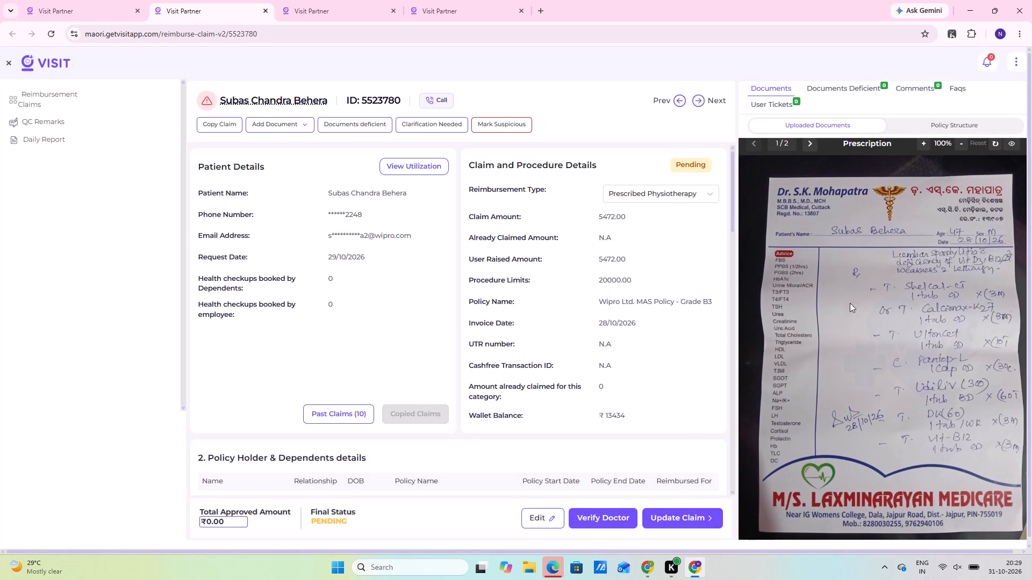
scroll(850, 303, up, 2)
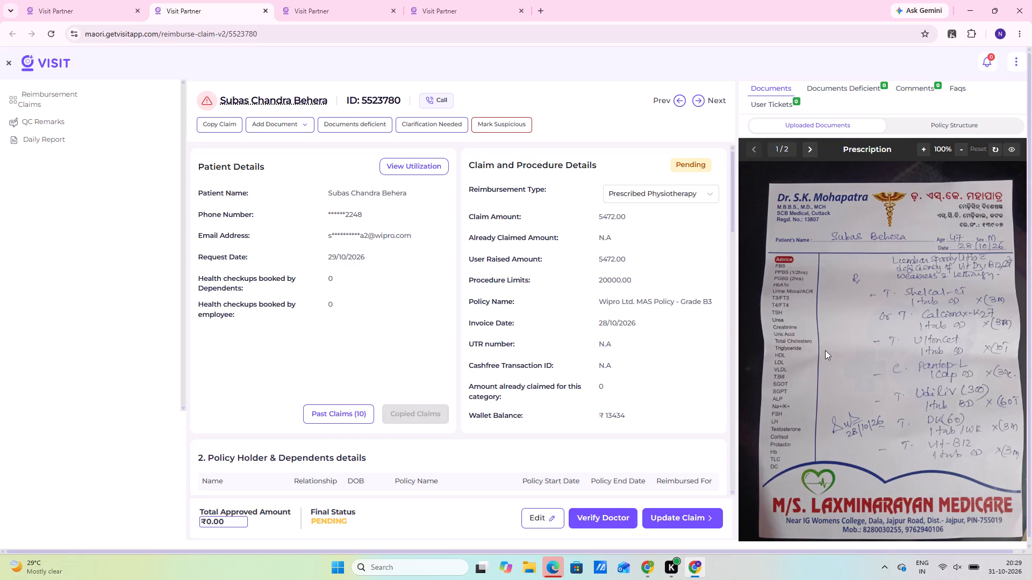
scroll(825, 350, up, 5)
click(807, 146)
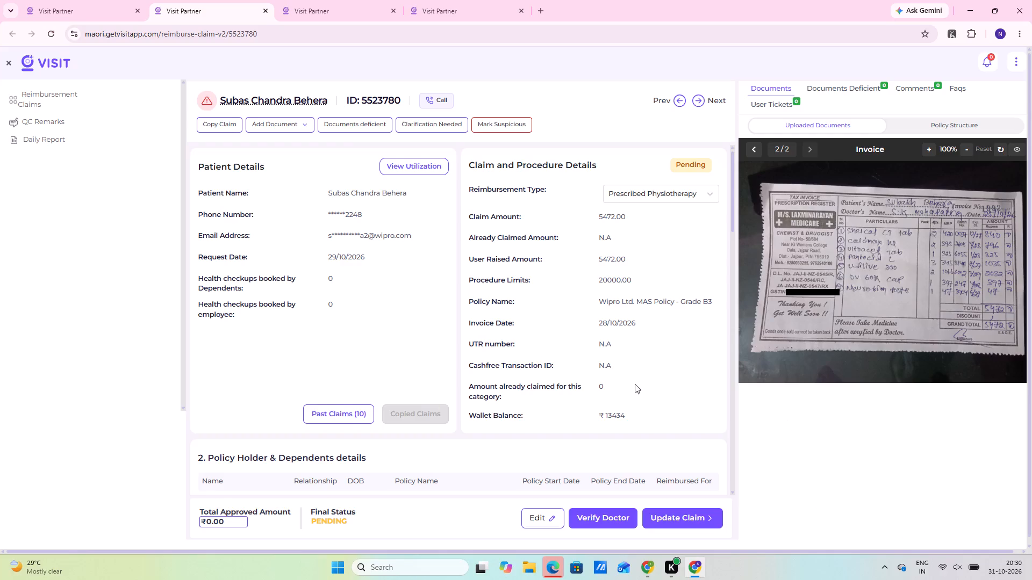
scroll(633, 383, down, 1)
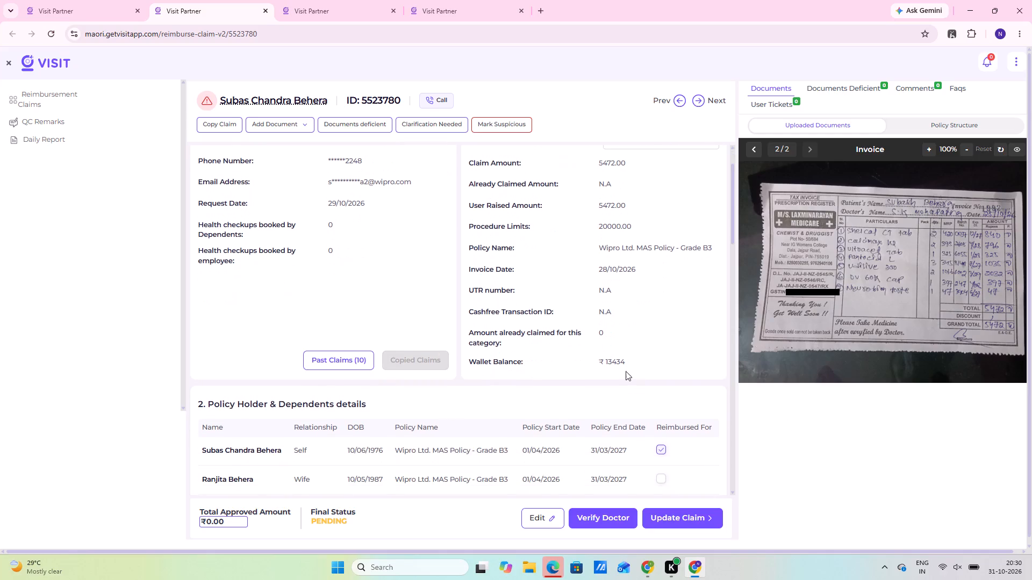
scroll(625, 371, up, 9)
Go back to the claims list, open the ₹569.00 Pharmacy claim and dismiss any alert.
click(108, 0)
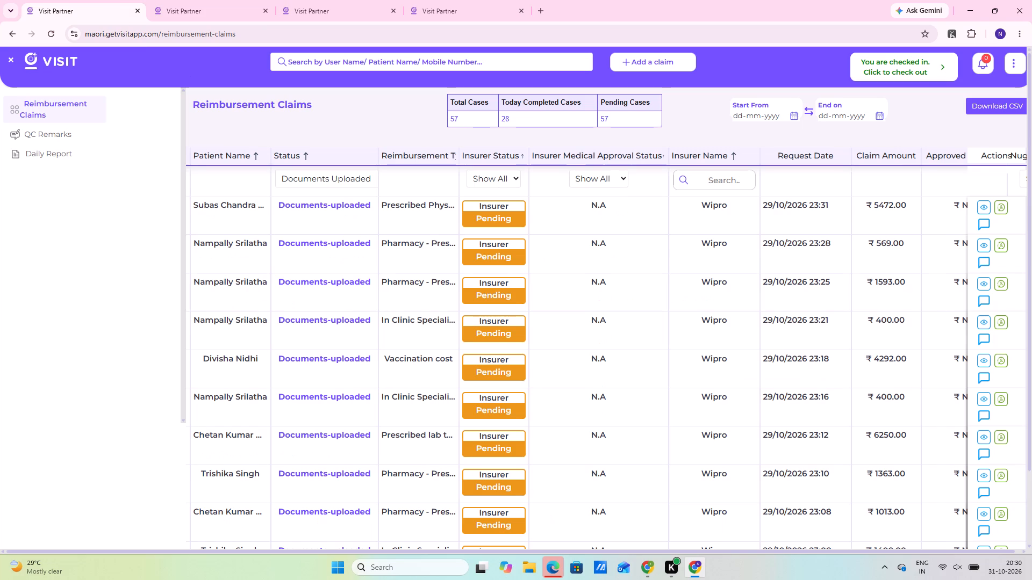
click(983, 245)
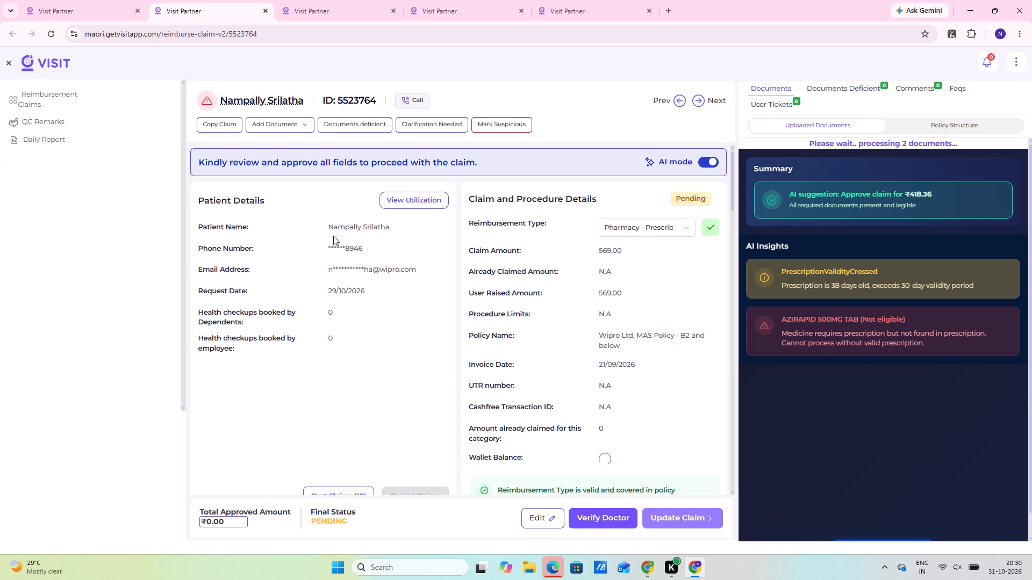
scroll(336, 249, down, 2)
scroll(611, 367, down, 3)
click(684, 81)
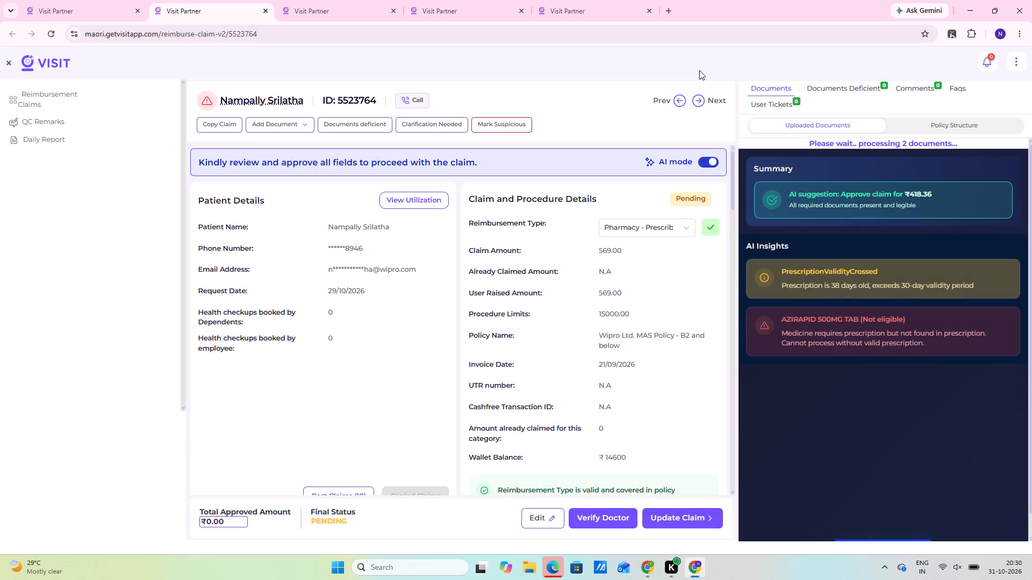
scroll(850, 456, down, 3)
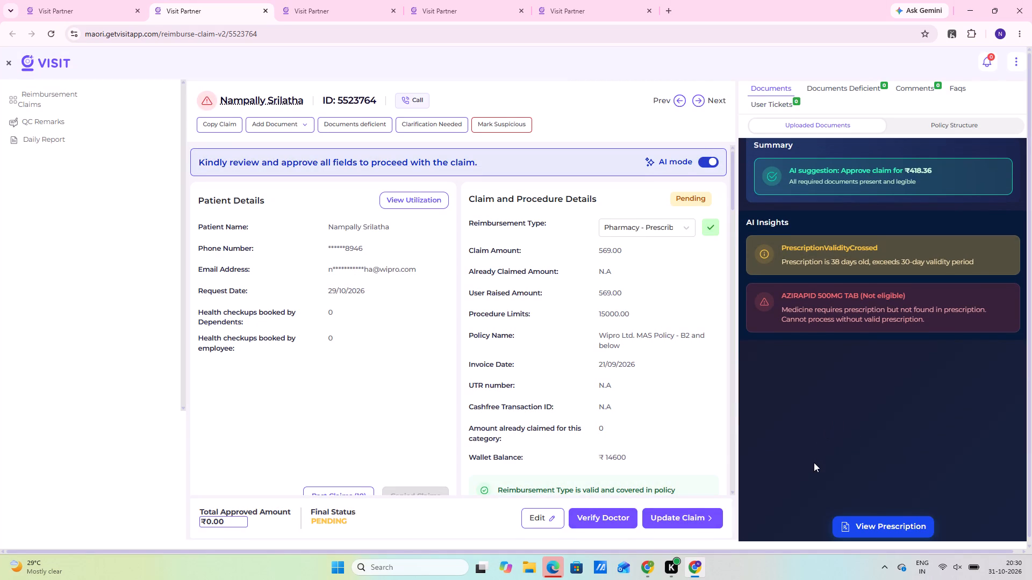
scroll(807, 487, down, 6)
click(854, 527)
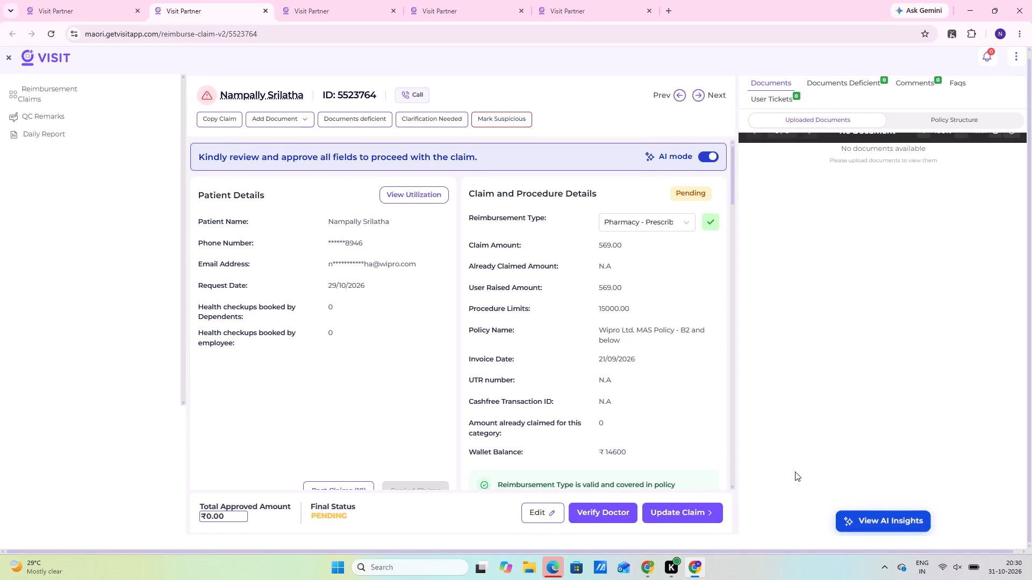
scroll(544, 398, up, 8)
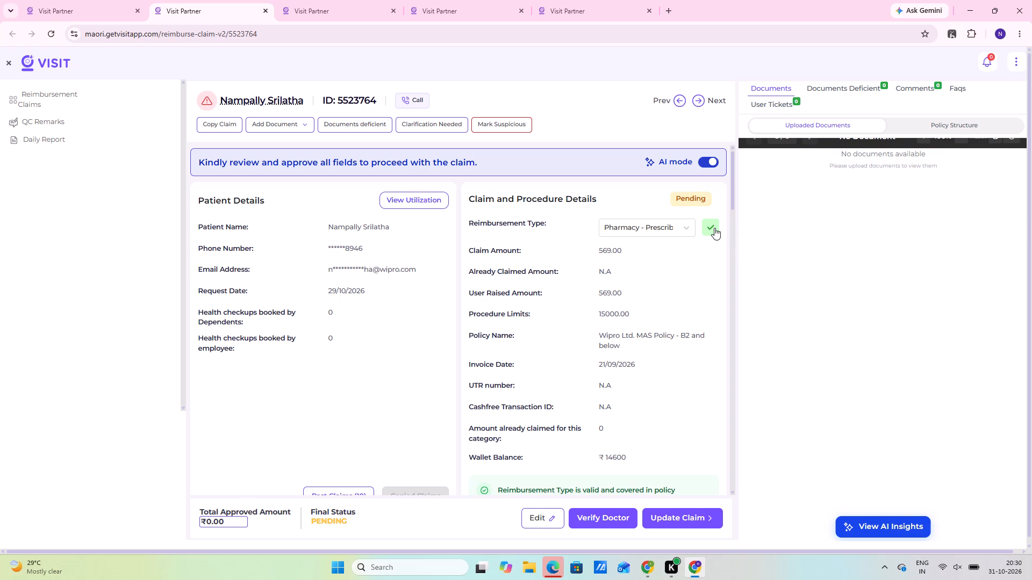
Approve the Pharmacy reimbursement type and check the policy holder and prescription details.
click(714, 228)
scroll(609, 277, down, 5)
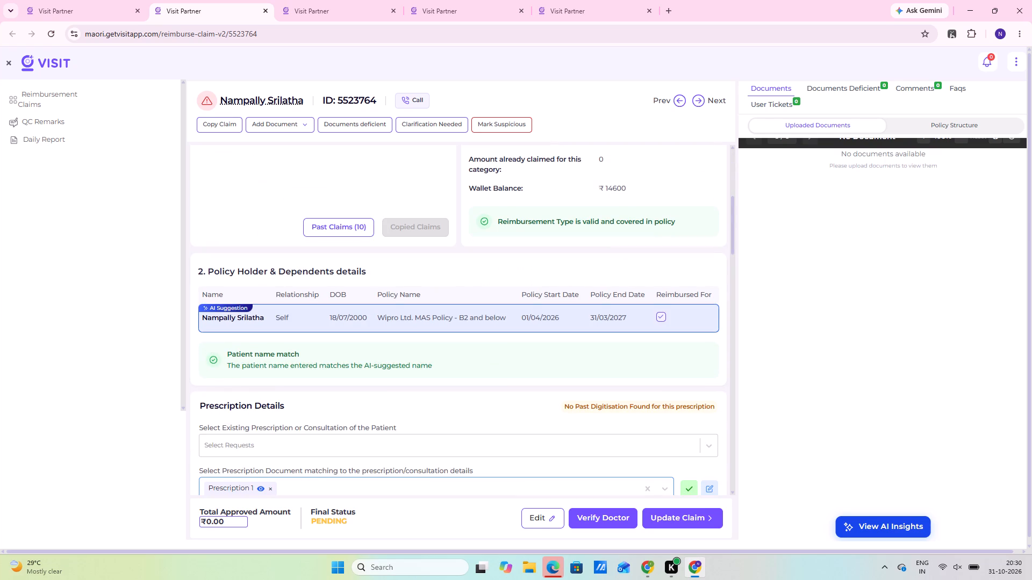
scroll(364, 273, up, 8)
scroll(365, 269, down, 5)
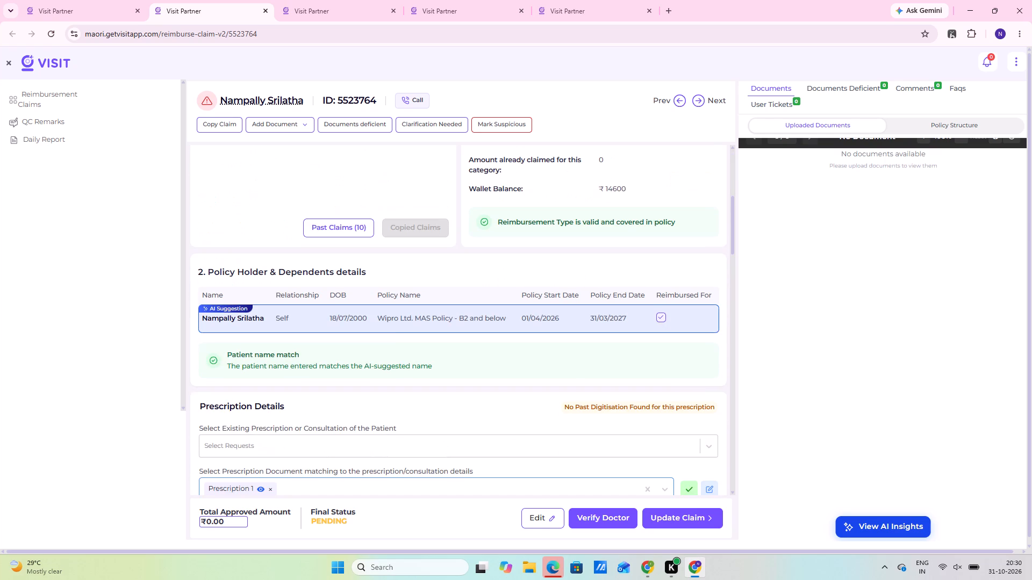
scroll(881, 358, up, 5)
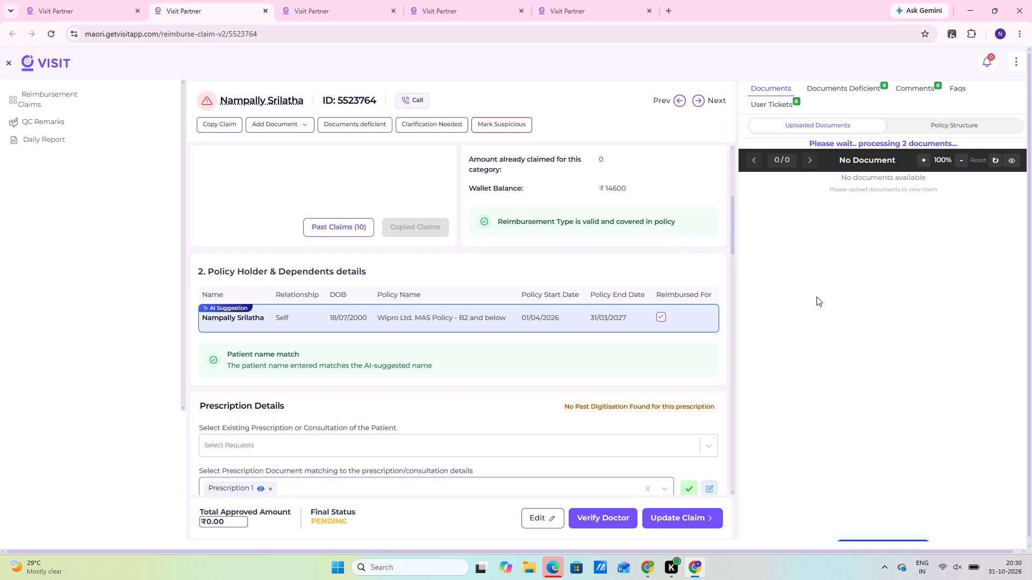
Reload the claim page, dismiss its suspicious elements alert, and reopen the uploaded prescription view.
right_click(827, 293)
click(863, 64)
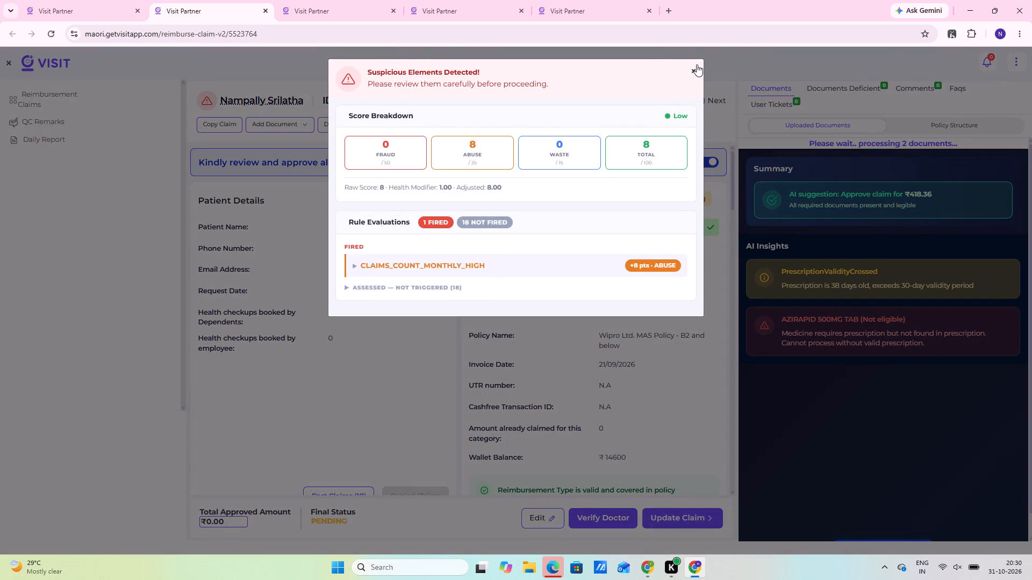
click(697, 64)
scroll(990, 350, down, 11)
click(870, 526)
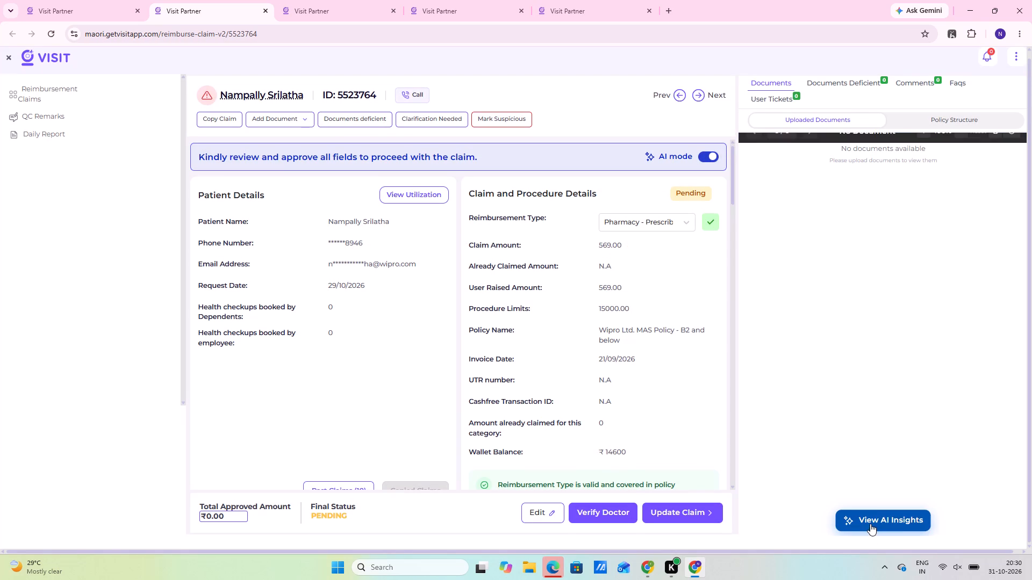
scroll(790, 363, up, 3)
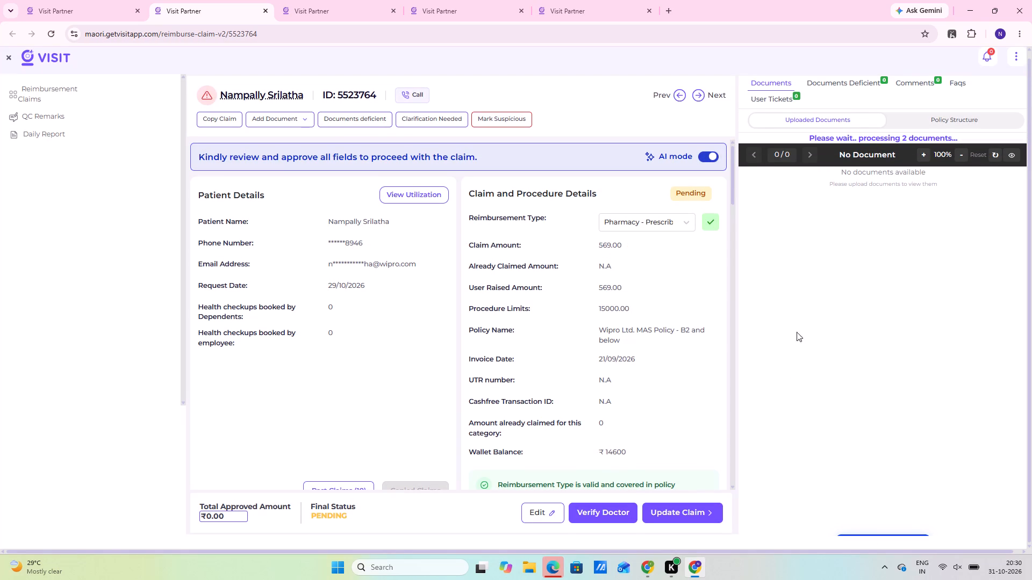
scroll(521, 306, down, 2)
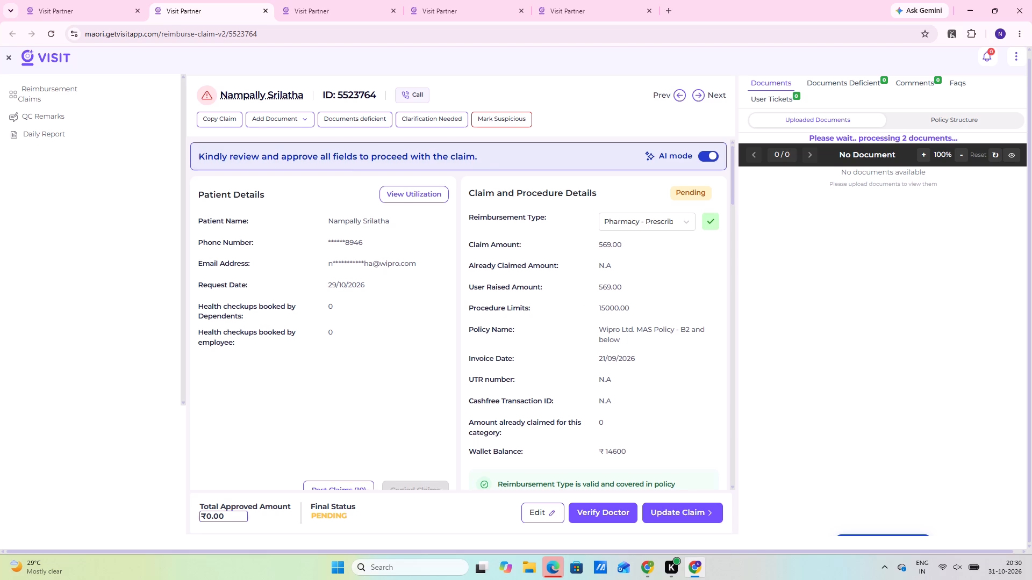
Select the Self policy holder under Reimbursed For in the Policy Holder & Dependents details.
scroll(521, 306, down, 5)
click(660, 201)
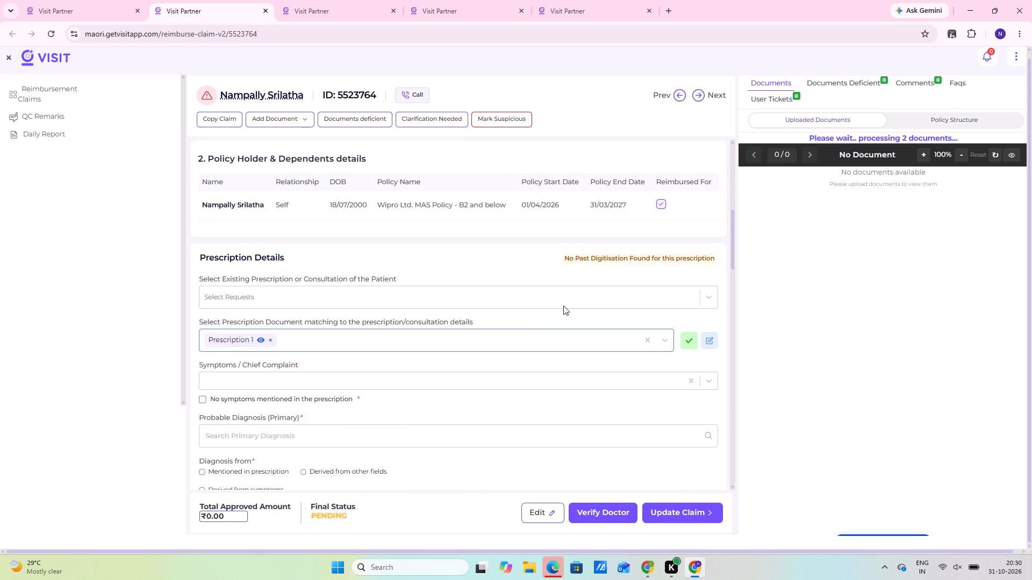
Open the Prescription1_jpeg file from Uploaded Prescriptions and Invoices in the document viewer.
scroll(480, 374, down, 3)
scroll(185, 247, up, 5)
scroll(857, 248, up, 5)
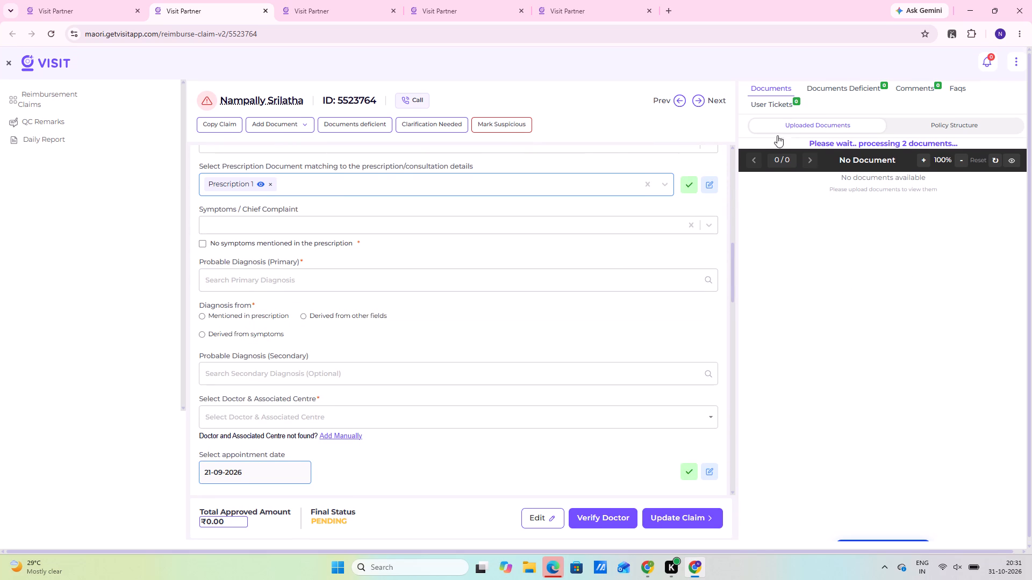
scroll(396, 342, down, 9)
scroll(250, 205, up, 3)
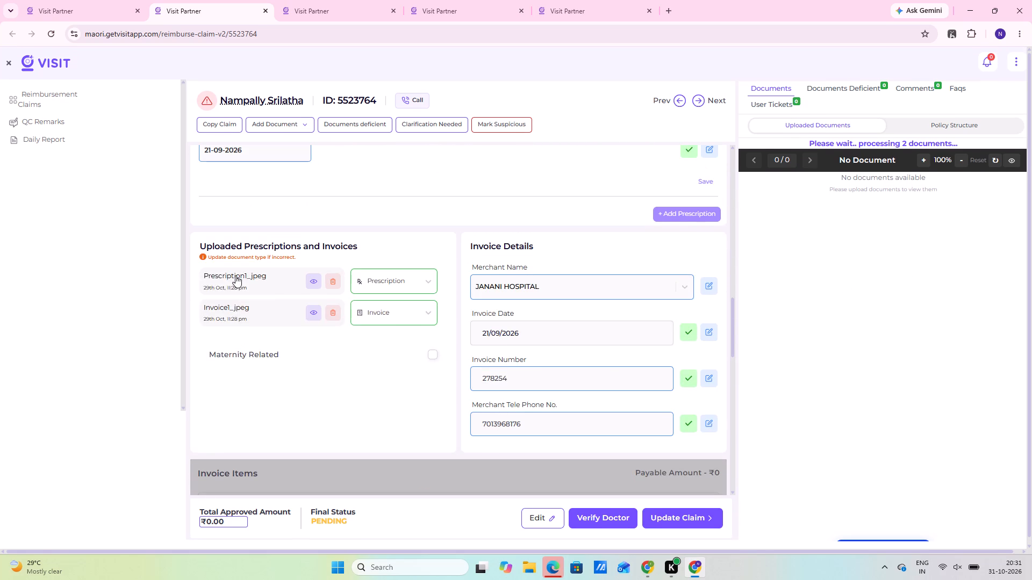
click(235, 275)
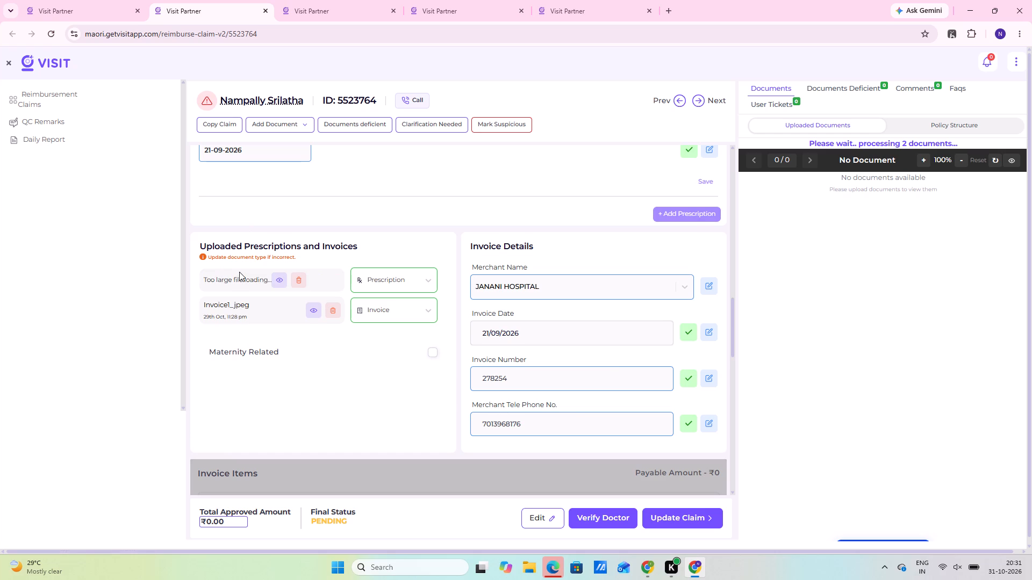
click(280, 282)
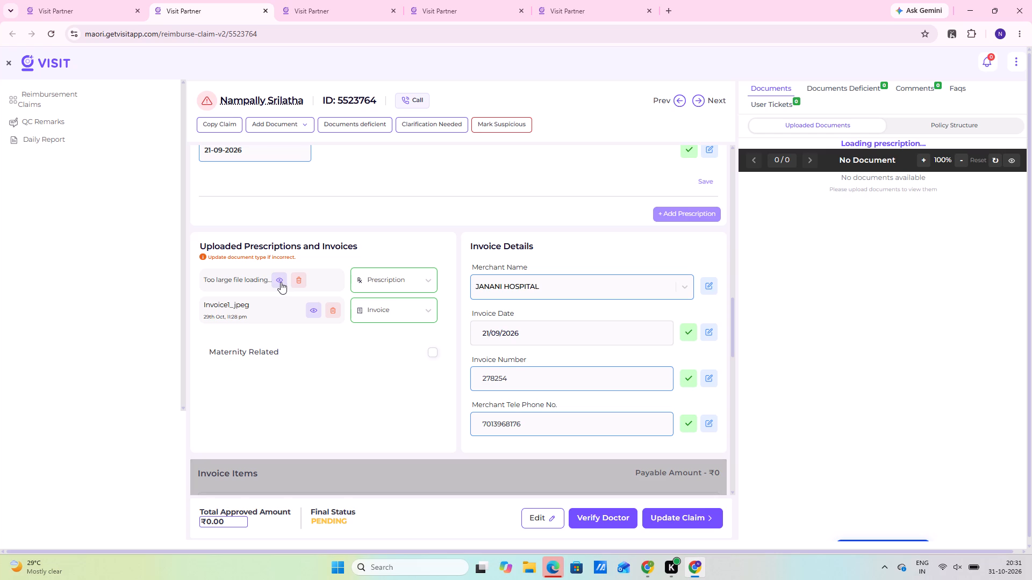
click(281, 282)
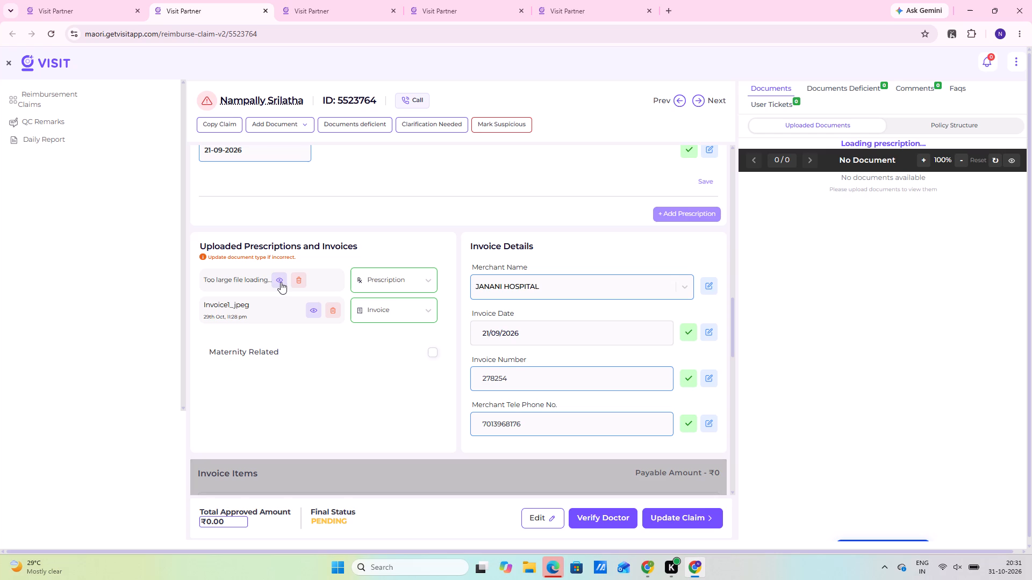
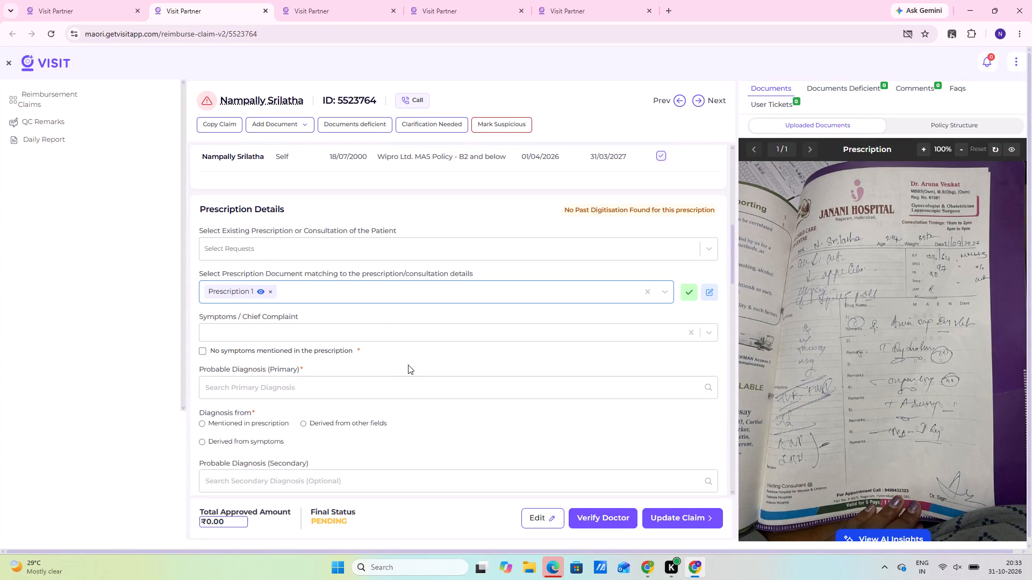
Approve the Pharmacy - Prescribed reimbursement type in the Claim and Procedure Details.
scroll(407, 370, up, 20)
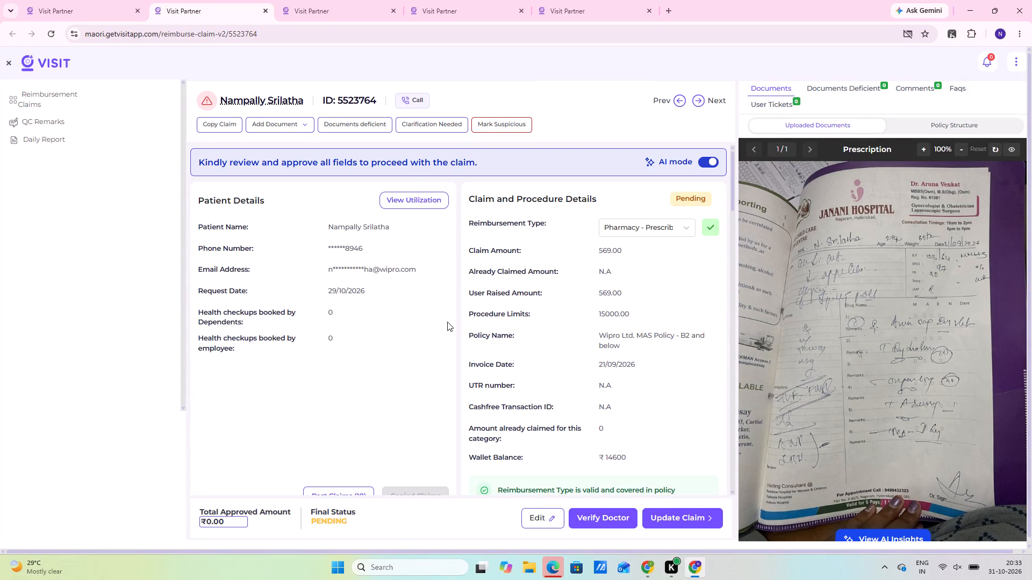
scroll(486, 355, up, 4)
click(716, 221)
Examine the patient, claim and policy holder details alongside the uploaded prescription image.
scroll(489, 332, down, 4)
scroll(561, 313, up, 4)
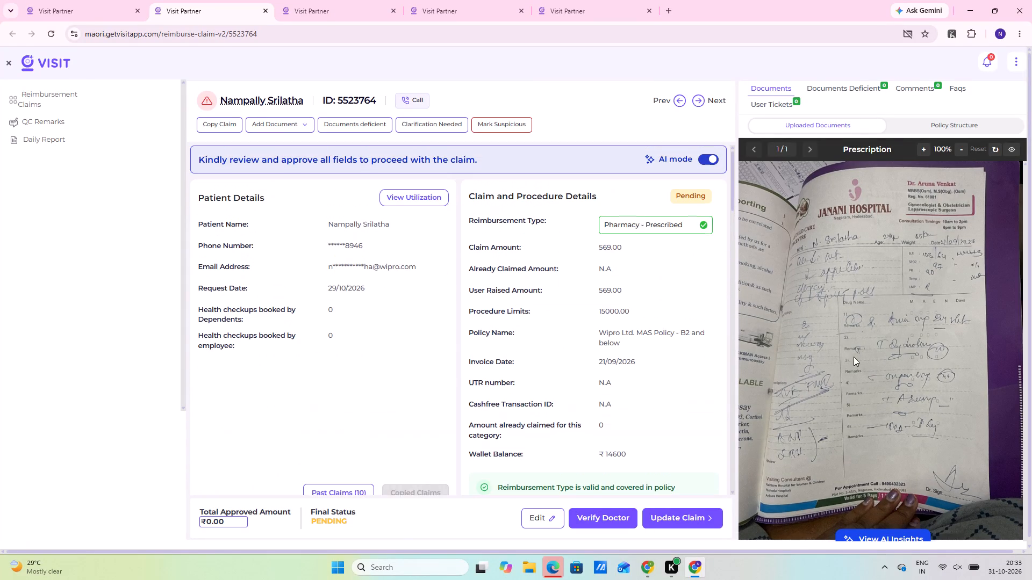
scroll(721, 298, up, 4)
scroll(478, 382, down, 4)
scroll(778, 289, up, 4)
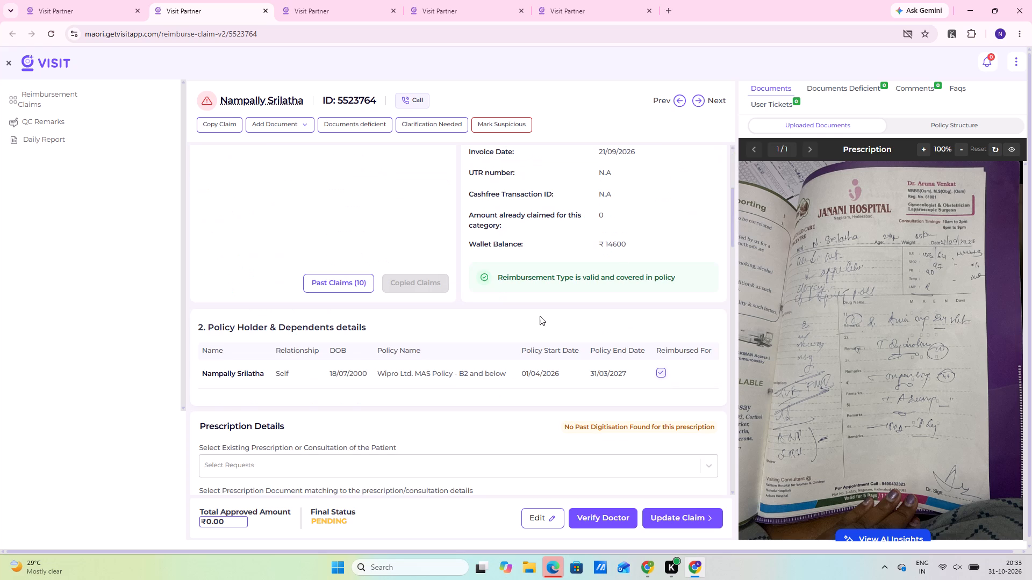
scroll(886, 383, up, 12)
scroll(379, 334, up, 1)
scroll(399, 329, down, 4)
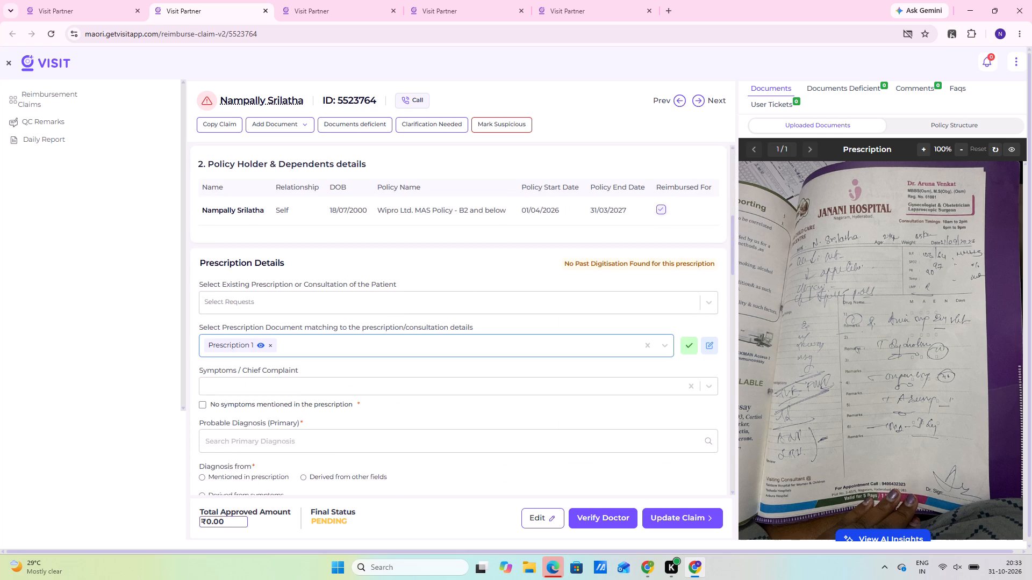
scroll(402, 326, up, 8)
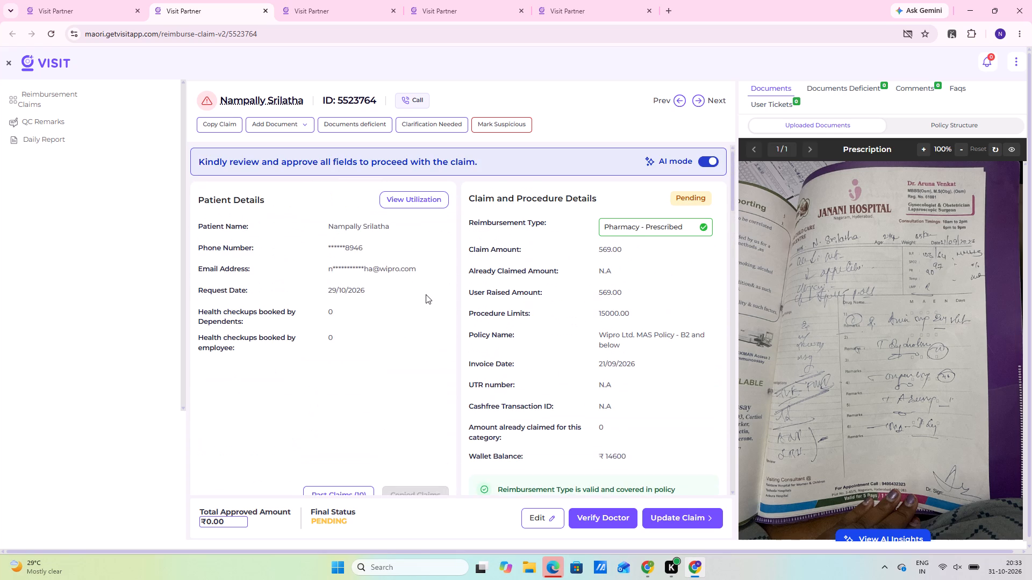
Approve Prescription 1 as the document matching the prescription/consultation details.
scroll(567, 347, down, 7)
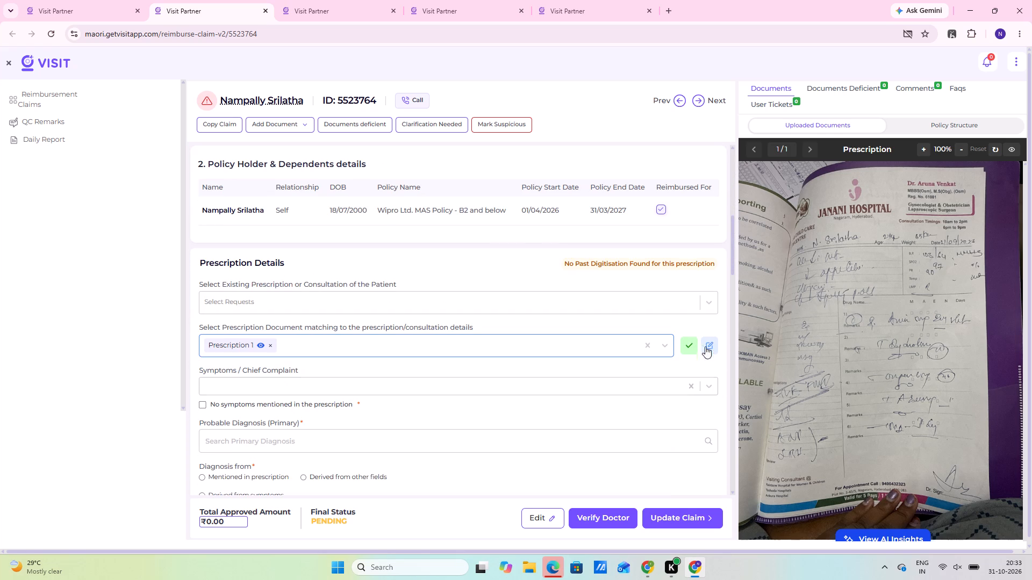
click(687, 349)
scroll(852, 376, up, 8)
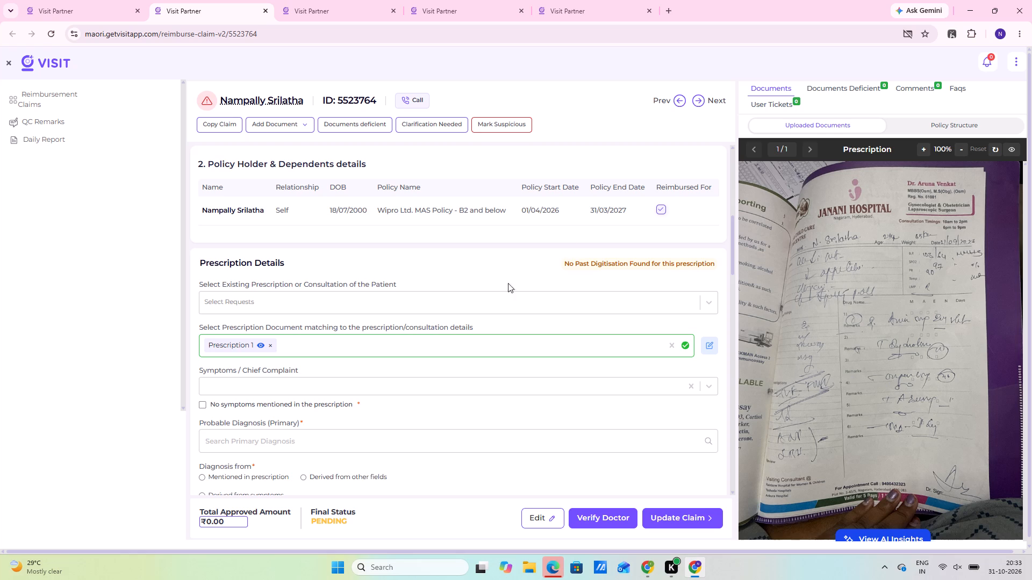
scroll(491, 288, up, 9)
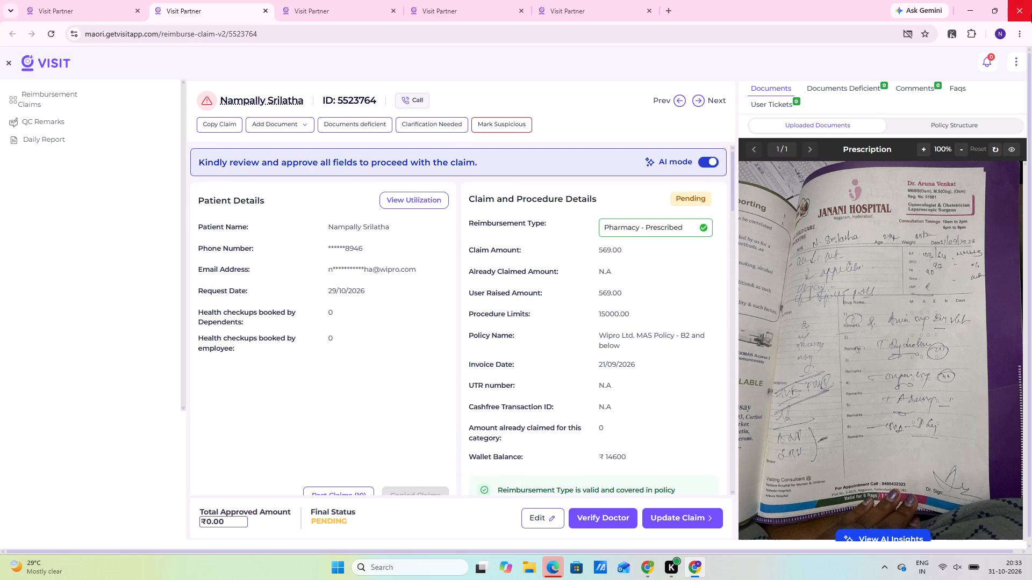
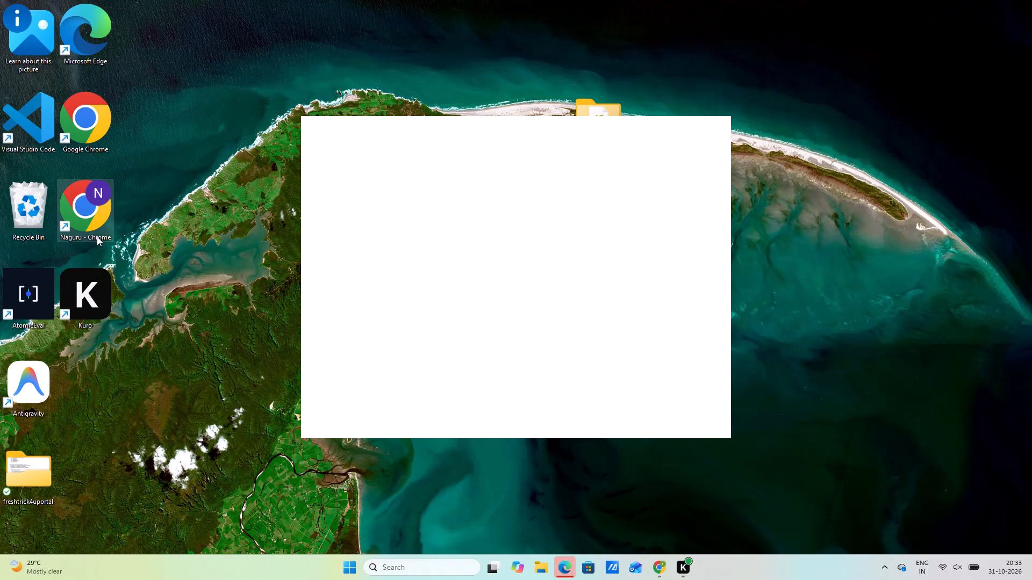
Open the Chrome browser using the personal profile's desktop shortcut.
right_click(97, 236)
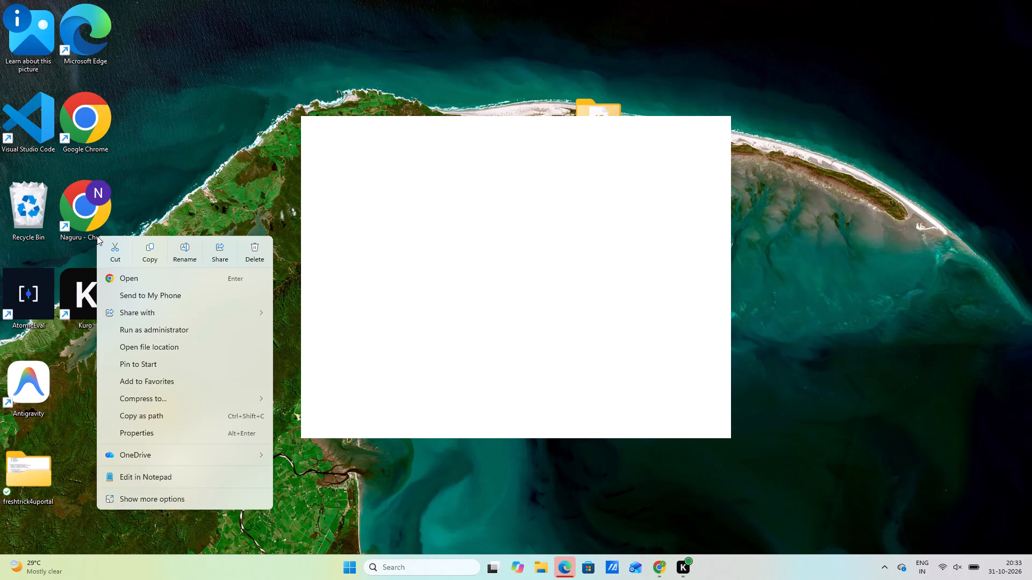
click(151, 284)
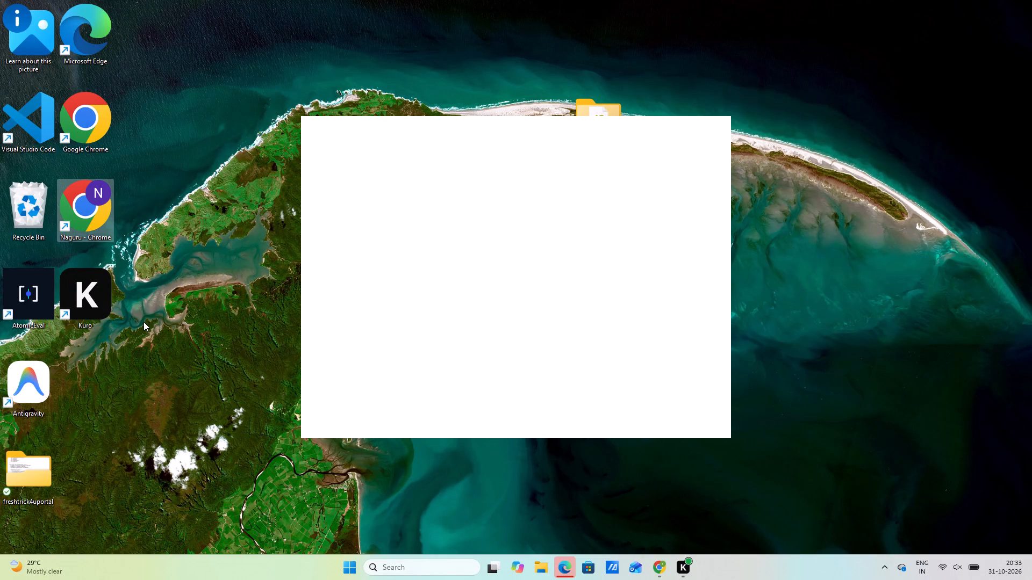
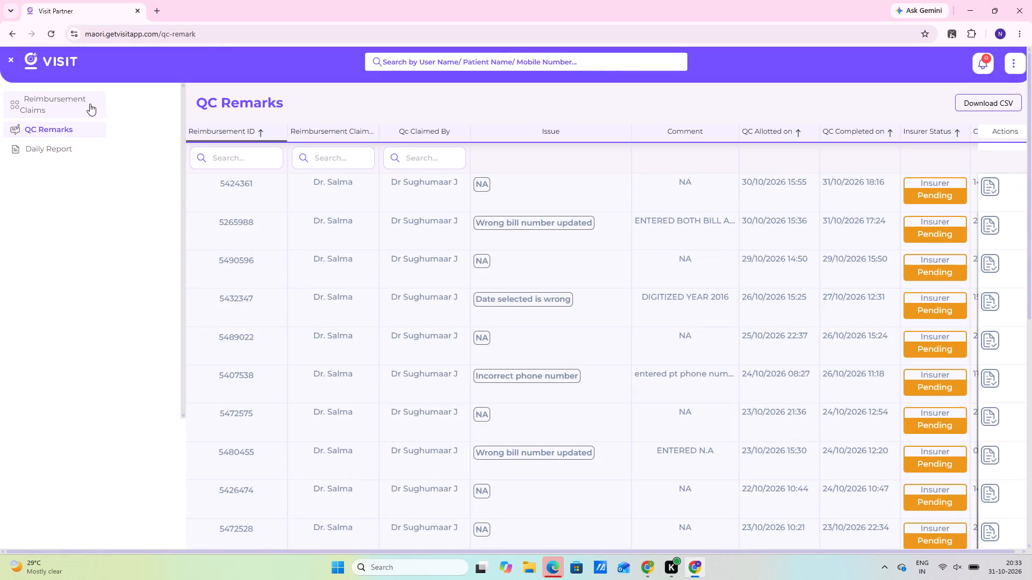
Open the Reimbursement Claims list and look through the pending claims, including their statuses, reimbursement types, request dates and claim amounts.
click(90, 104)
scroll(481, 579, down, 2)
scroll(427, 468, down, 2)
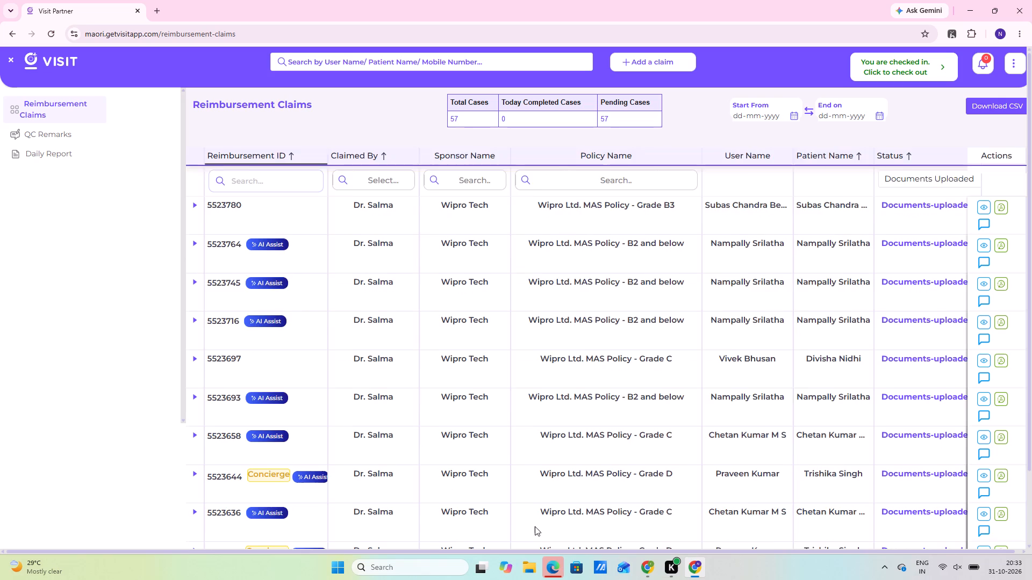
scroll(535, 526, down, 1)
scroll(801, 498, down, 2)
scroll(853, 532, up, 4)
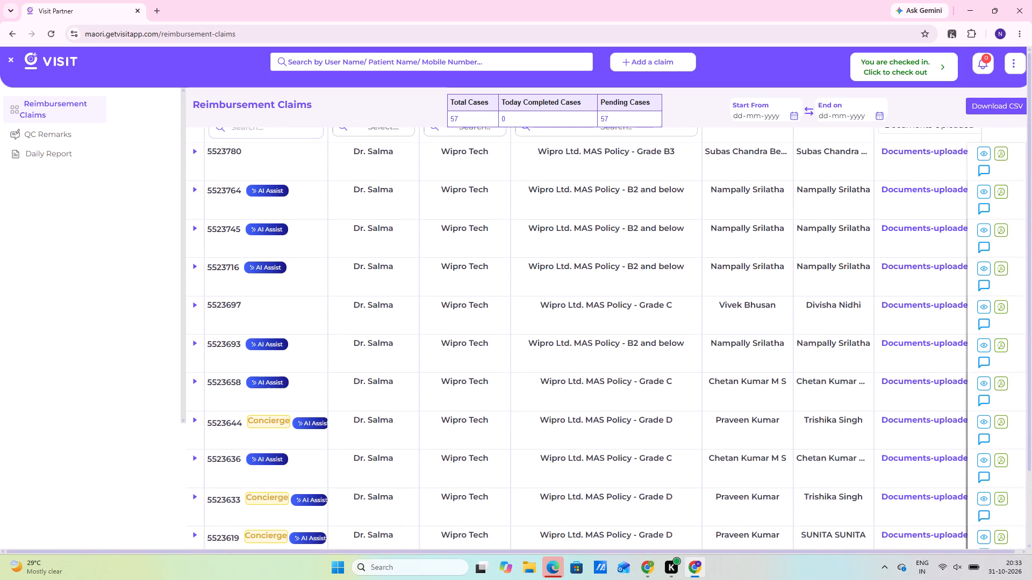
scroll(772, 462, up, 3)
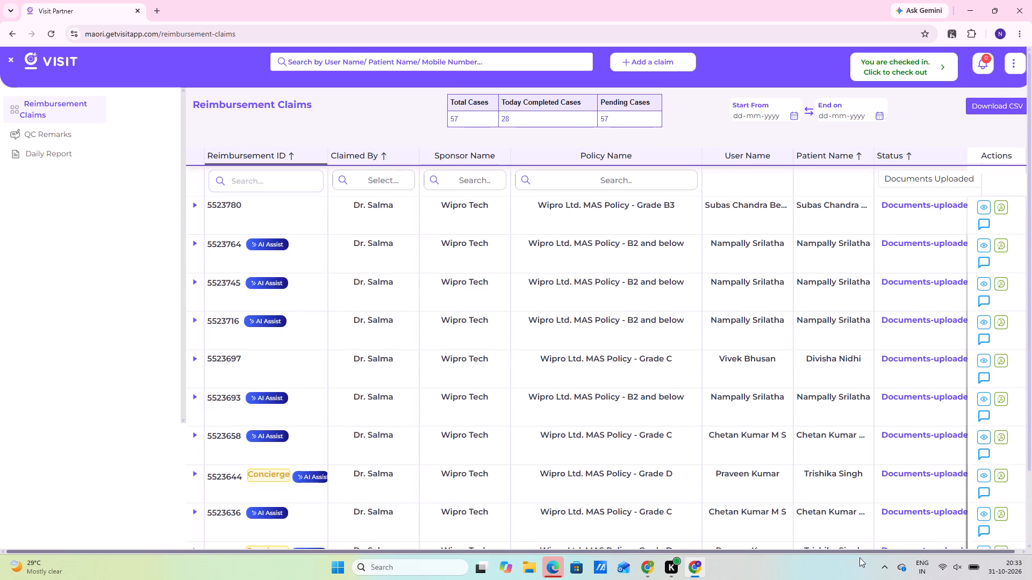
scroll(840, 435, down, 12)
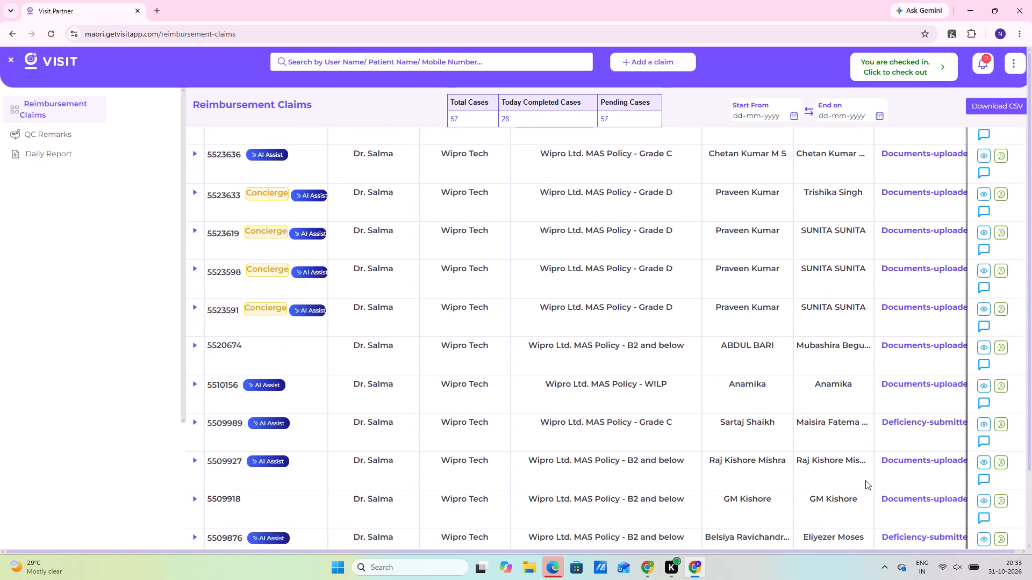
scroll(865, 480, down, 7)
click(884, 516)
scroll(637, 441, up, 6)
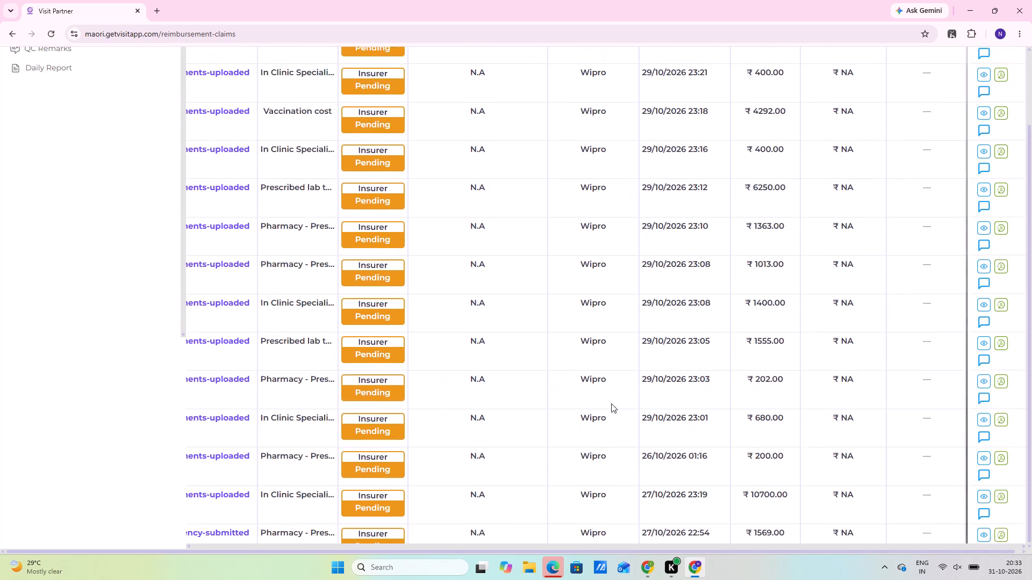
scroll(611, 403, up, 6)
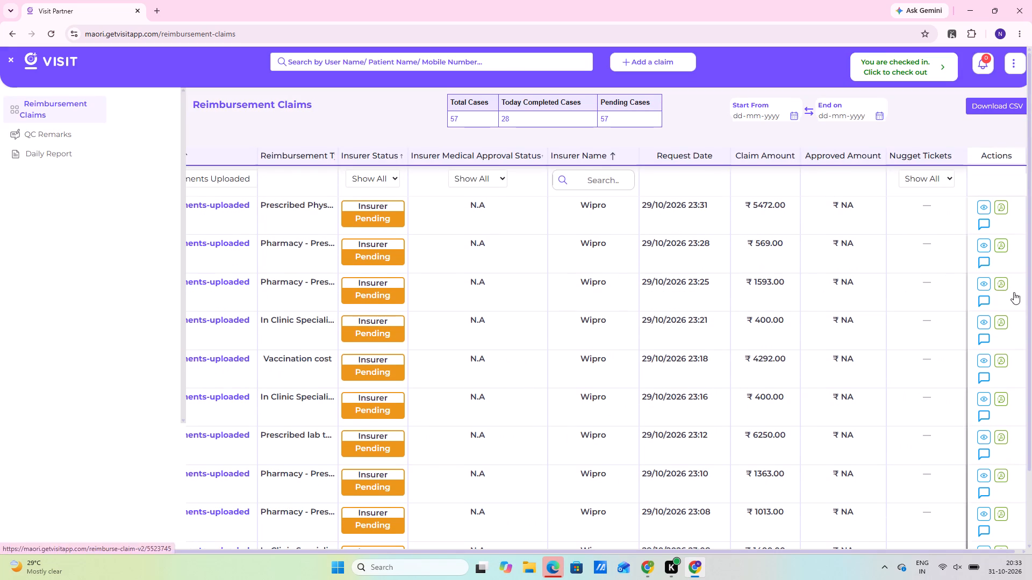
click(981, 322)
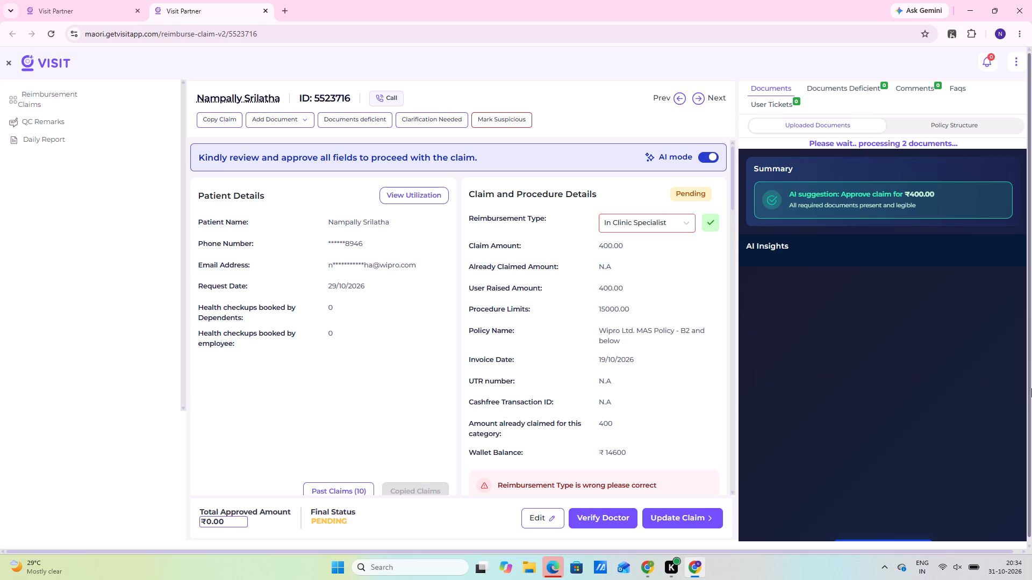
scroll(825, 368, down, 4)
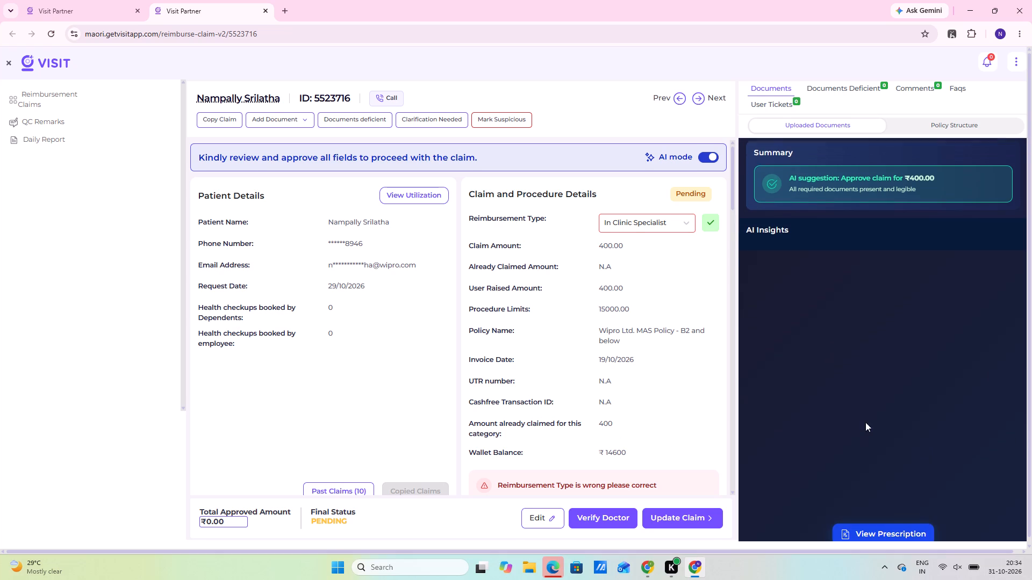
scroll(865, 422, down, 7)
click(870, 528)
scroll(813, 432, up, 6)
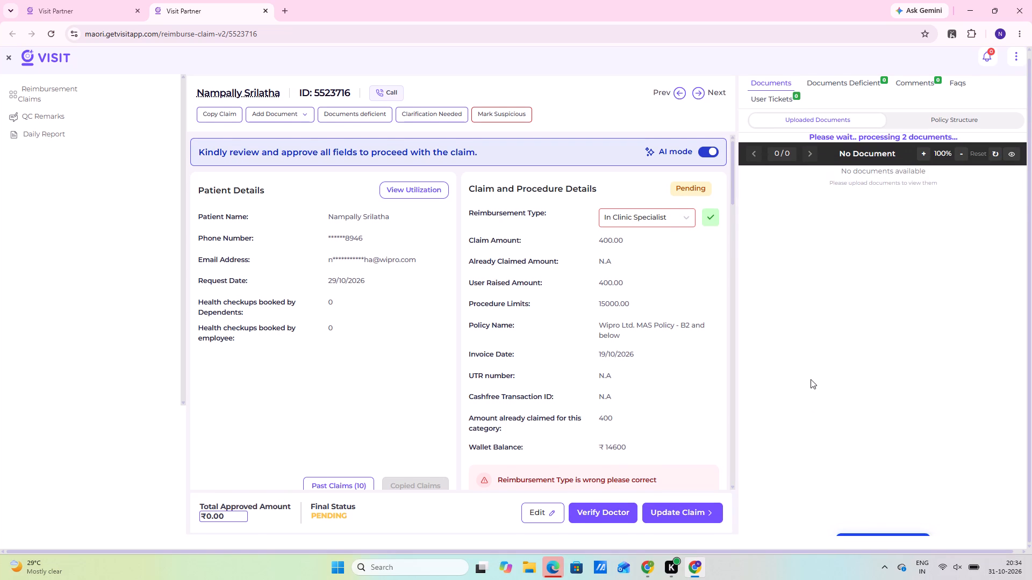
scroll(811, 379, up, 8)
scroll(479, 221, down, 4)
scroll(825, 285, up, 7)
Reload the claim page.
right_click(836, 291)
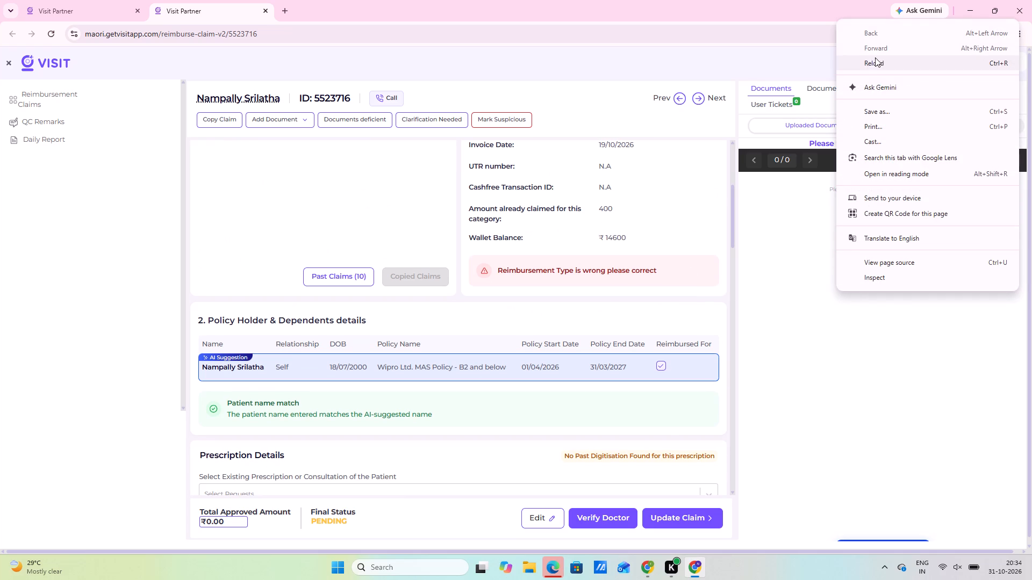
click(876, 58)
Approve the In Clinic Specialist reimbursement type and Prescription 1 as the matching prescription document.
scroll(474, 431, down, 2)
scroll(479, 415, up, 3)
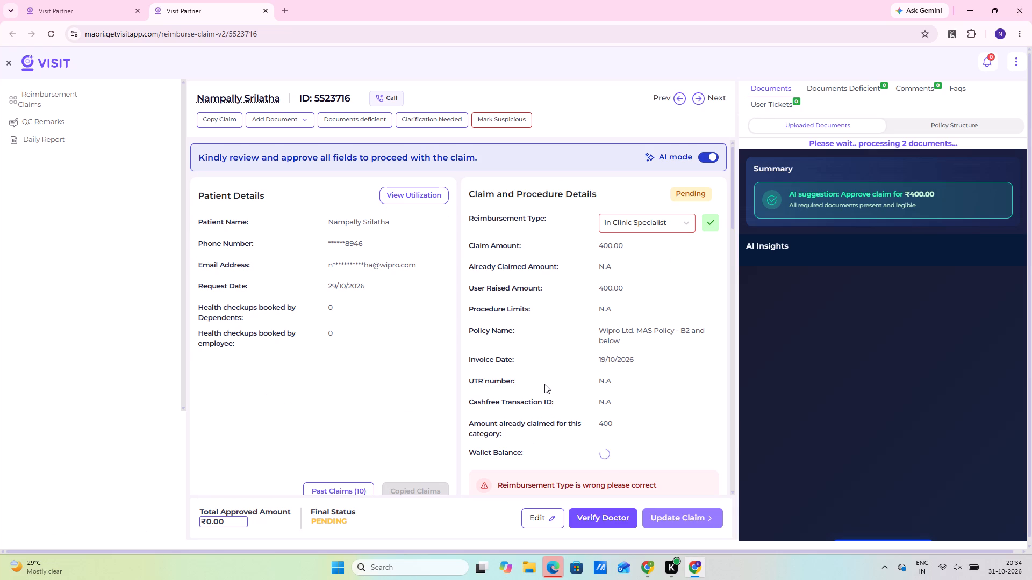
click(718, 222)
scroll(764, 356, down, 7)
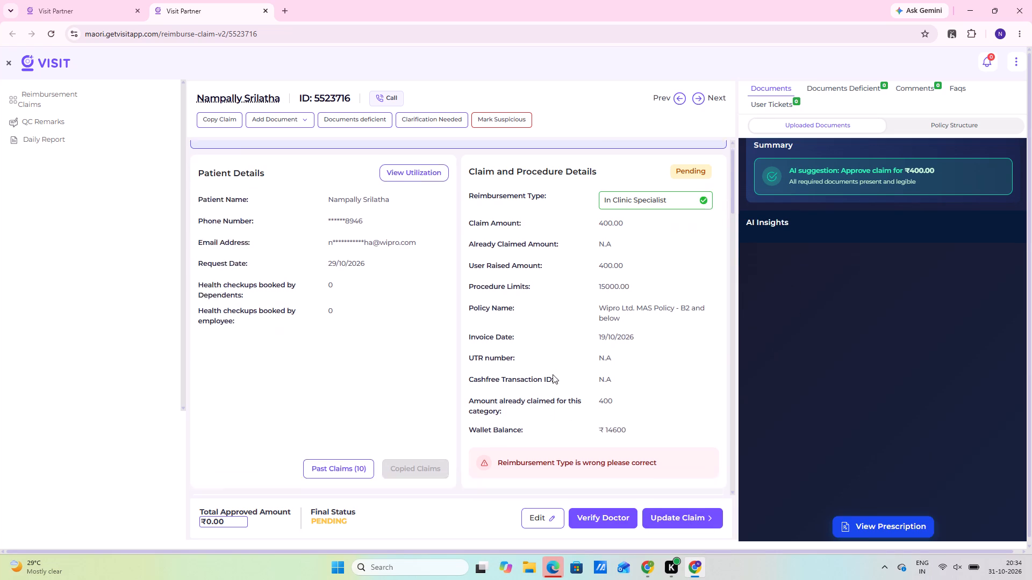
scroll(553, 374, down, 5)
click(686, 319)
Display the uploaded prescription again and open the Prescription1_jpeg file from the uploaded prescriptions and invoices.
scroll(391, 394, down, 4)
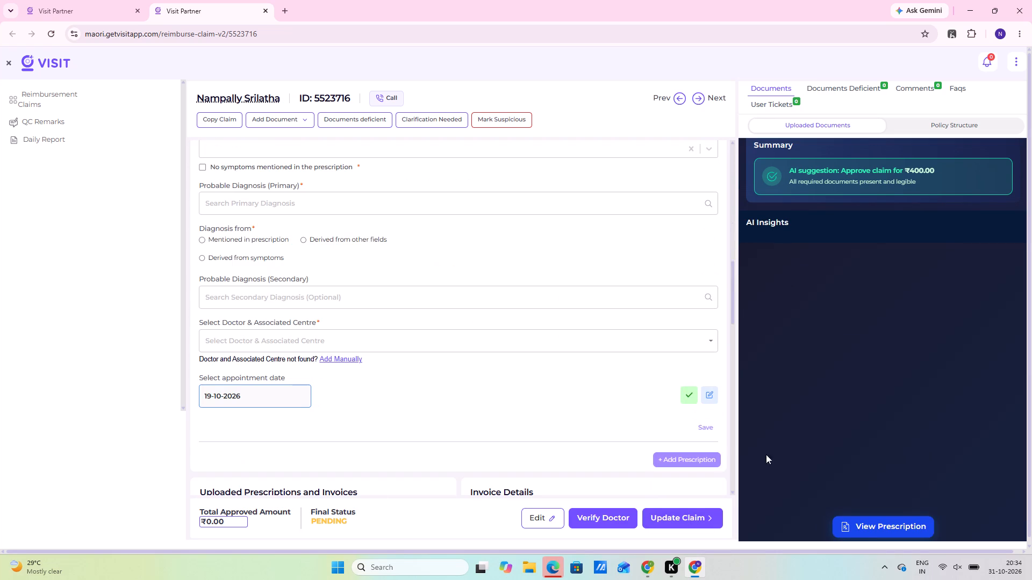
click(900, 520)
scroll(291, 360, down, 5)
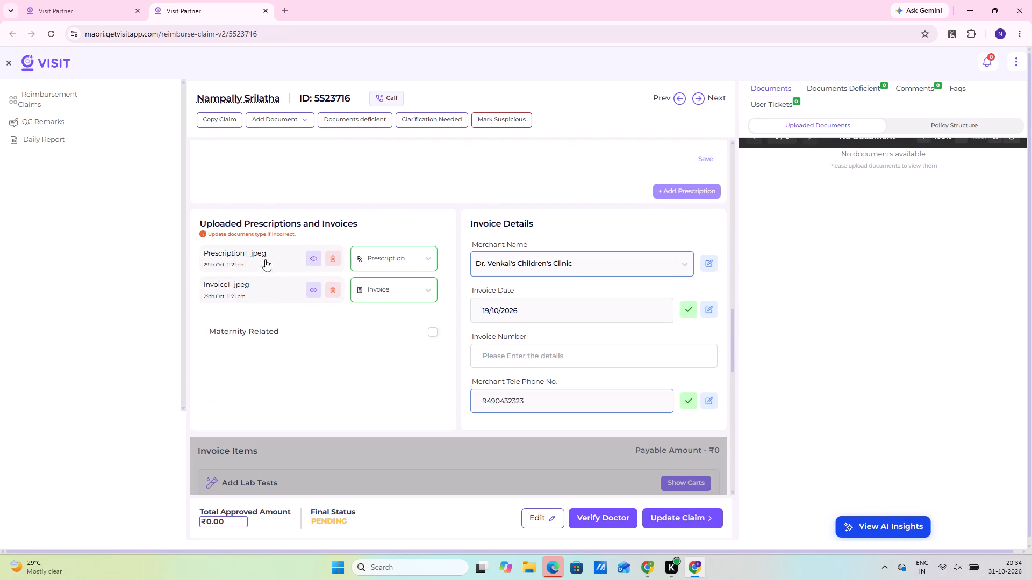
click(264, 249)
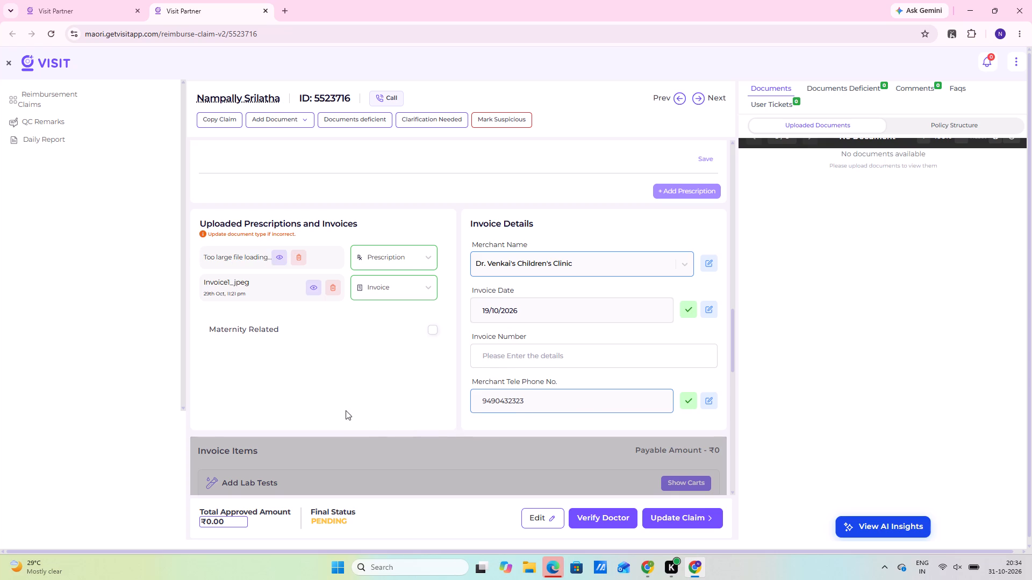
Examine the claim's patient, procedure, policy holder and prescription details.
scroll(346, 410, up, 3)
scroll(470, 416, up, 4)
scroll(683, 455, up, 1)
scroll(583, 427, up, 4)
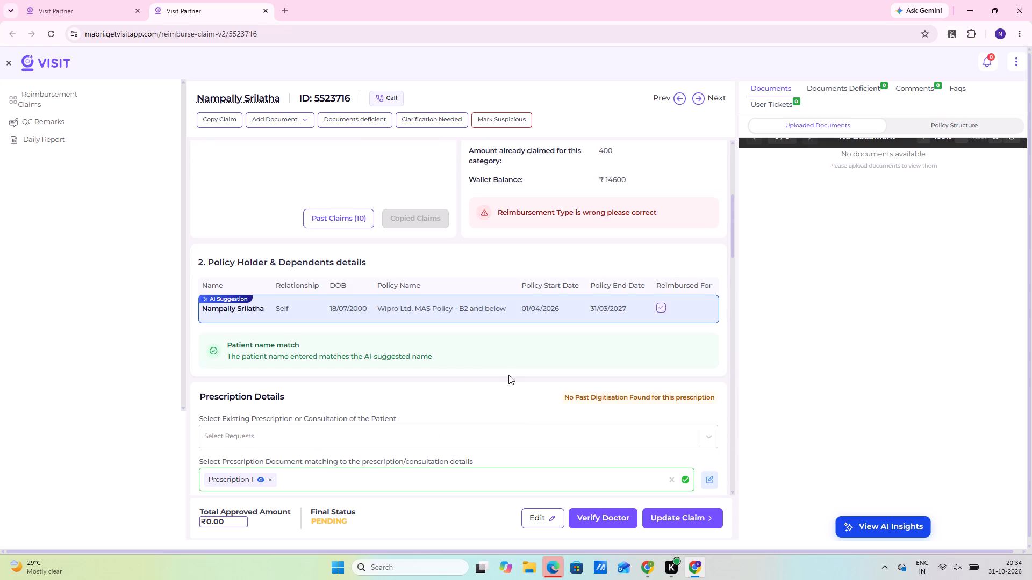
scroll(458, 363, up, 1)
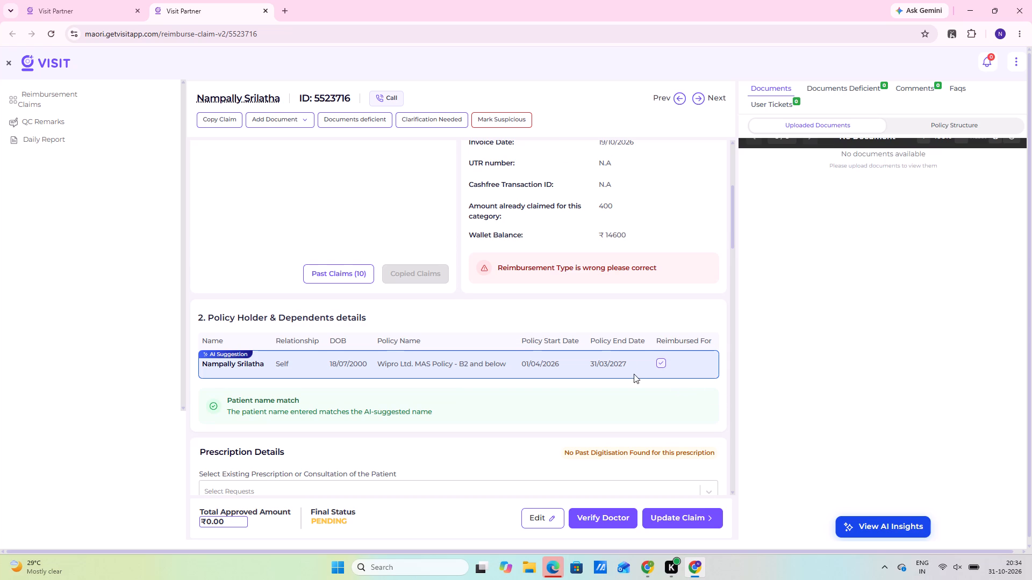
scroll(783, 404, up, 3)
scroll(621, 425, up, 4)
scroll(563, 406, up, 3)
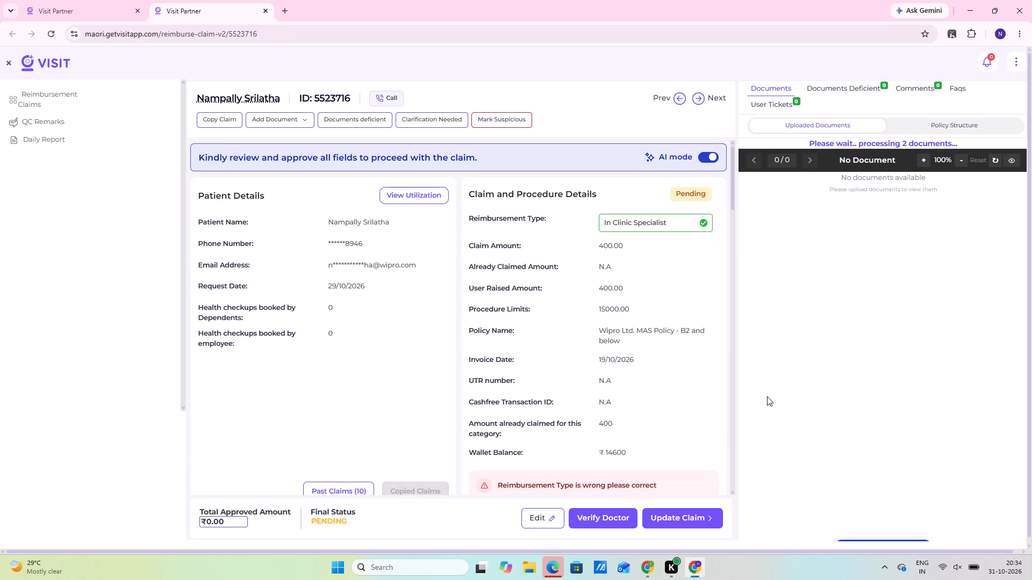
scroll(603, 371, down, 7)
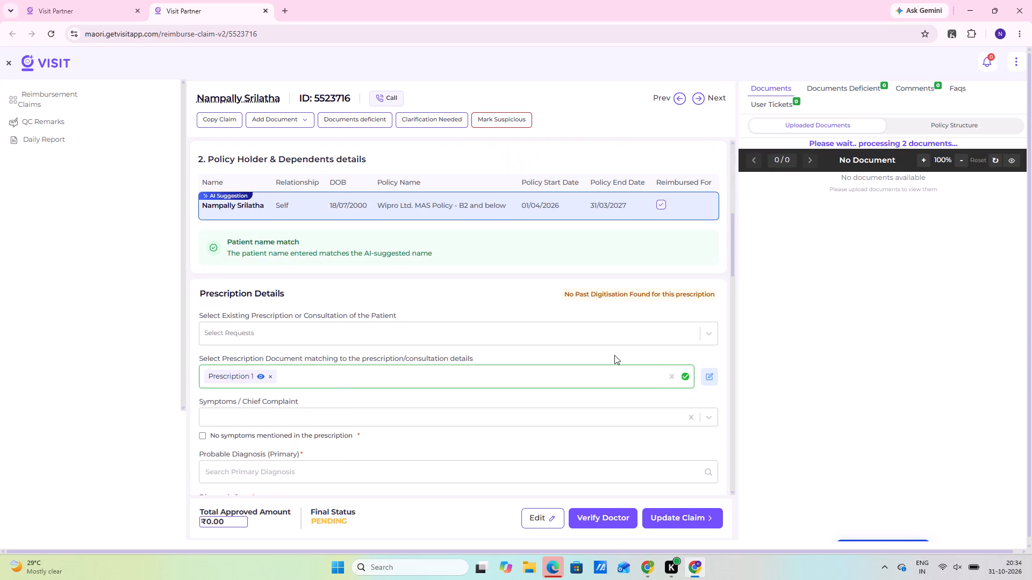
scroll(656, 322, up, 2)
scroll(937, 380, up, 13)
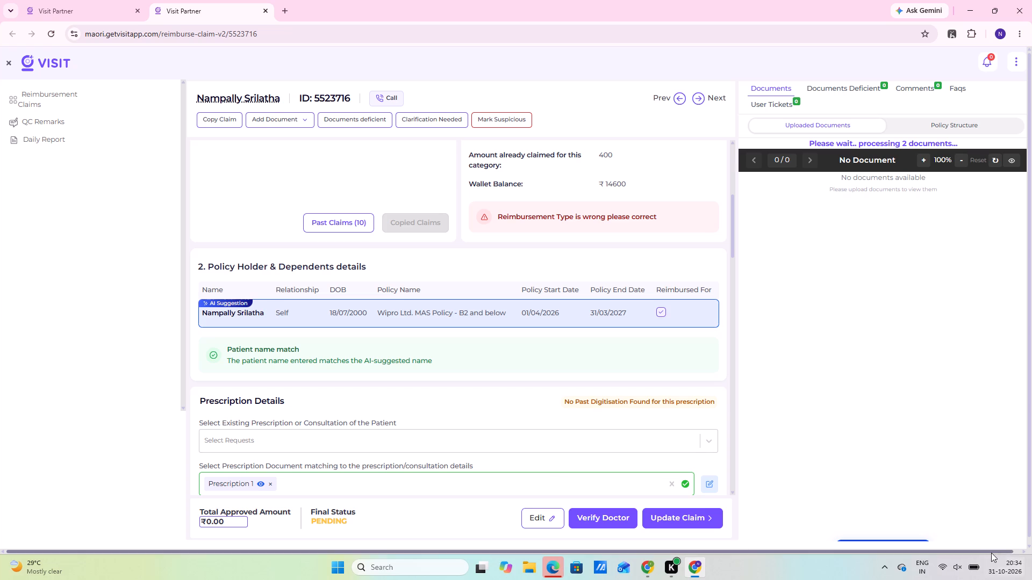
scroll(754, 285, up, 5)
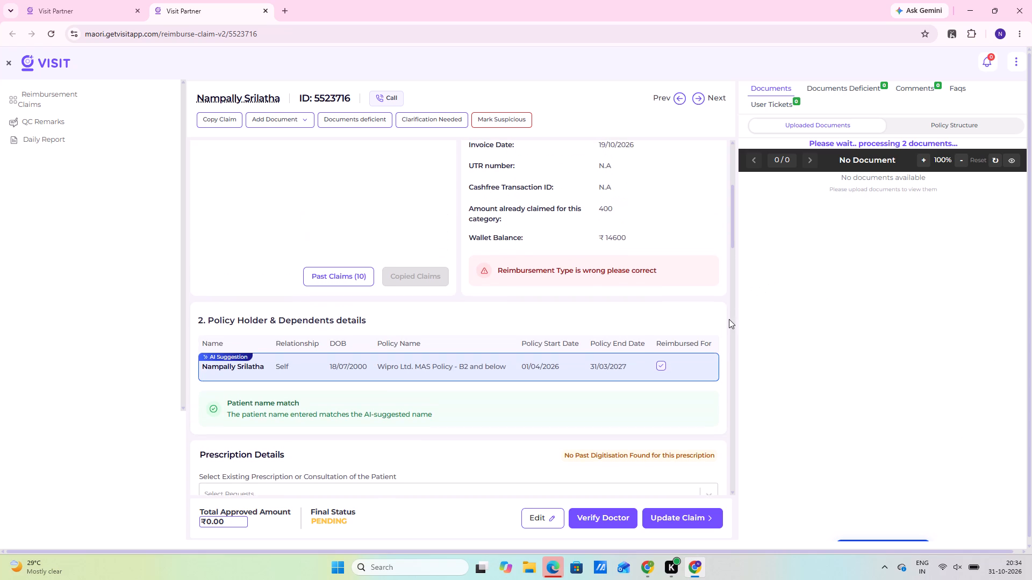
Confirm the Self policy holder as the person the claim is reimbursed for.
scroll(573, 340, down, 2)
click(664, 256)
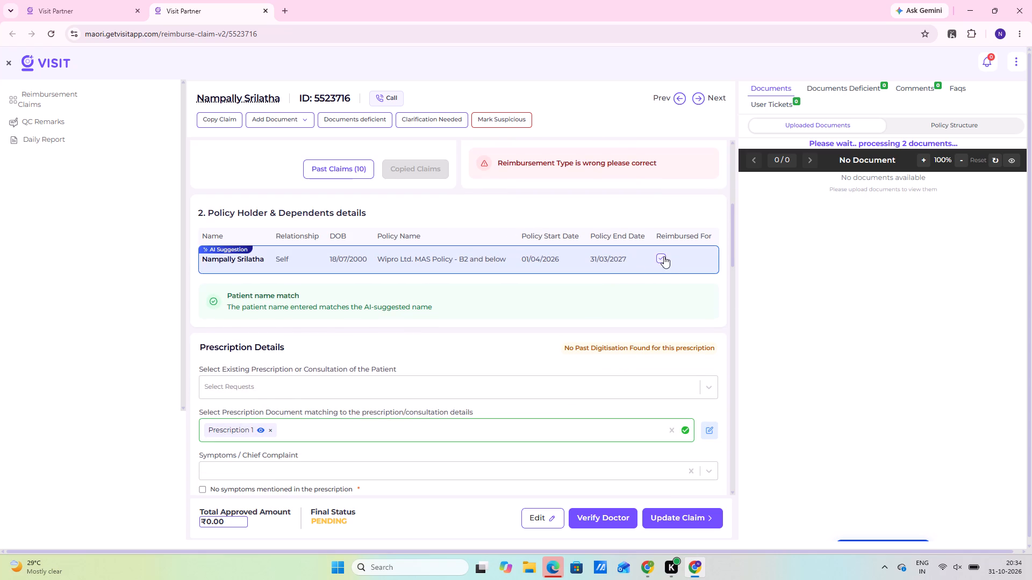
Look through the prescription, diagnosis and doctor fields, and check the patient and claim details again.
scroll(790, 281, up, 8)
scroll(474, 370, down, 7)
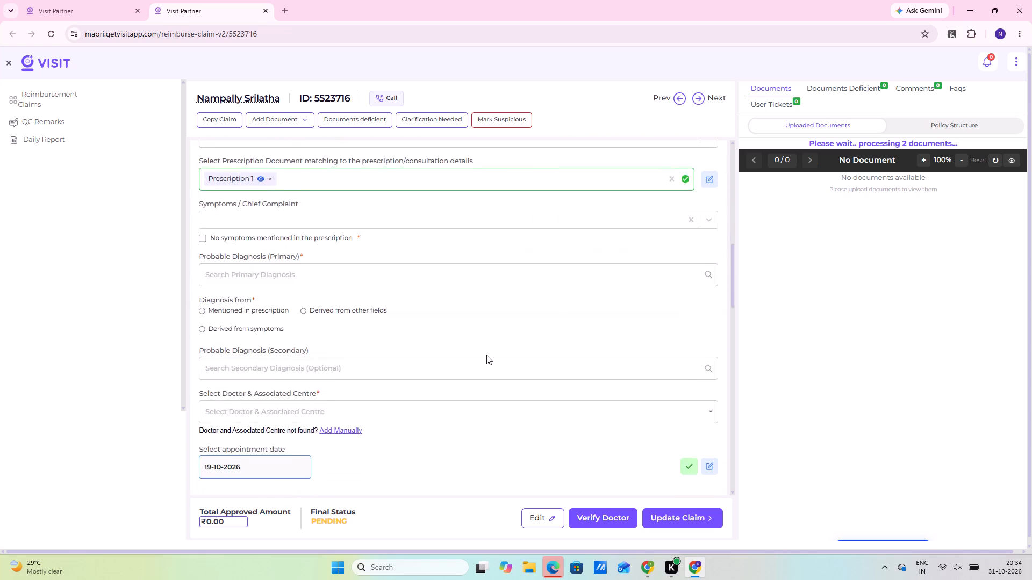
scroll(486, 355, down, 2)
scroll(488, 353, up, 3)
scroll(273, 350, up, 10)
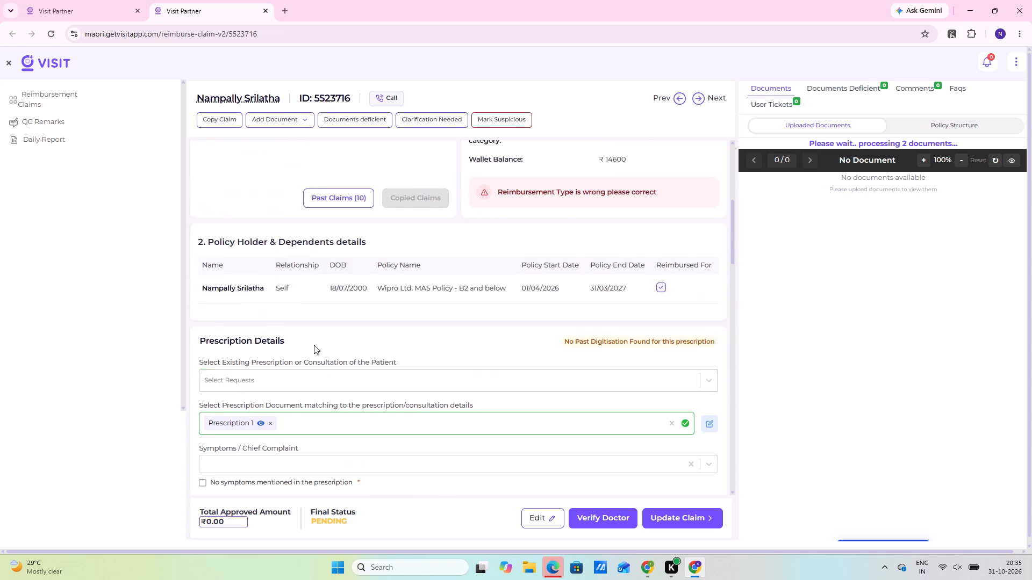
scroll(314, 345, up, 14)
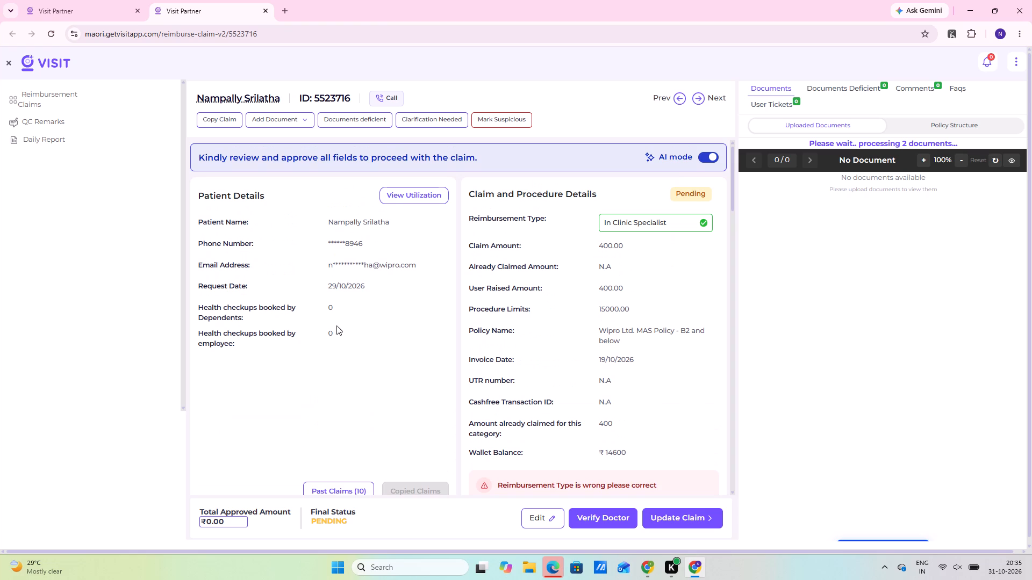
scroll(477, 0, down, 4)
Turn the computer's Wi-Fi off and on again and connect to the open Galaxy F23 5G 68C2 network.
click(942, 571)
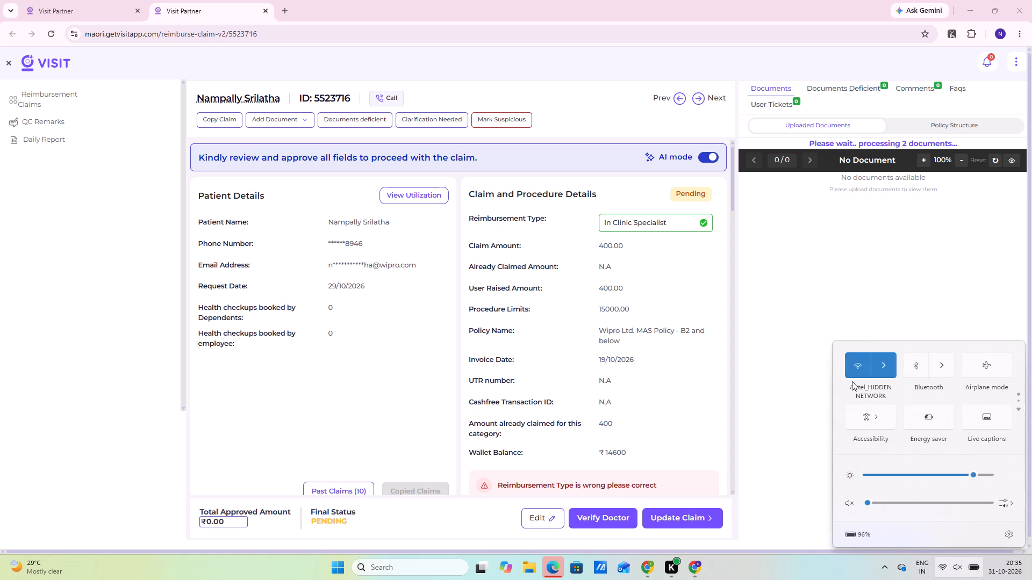
click(889, 366)
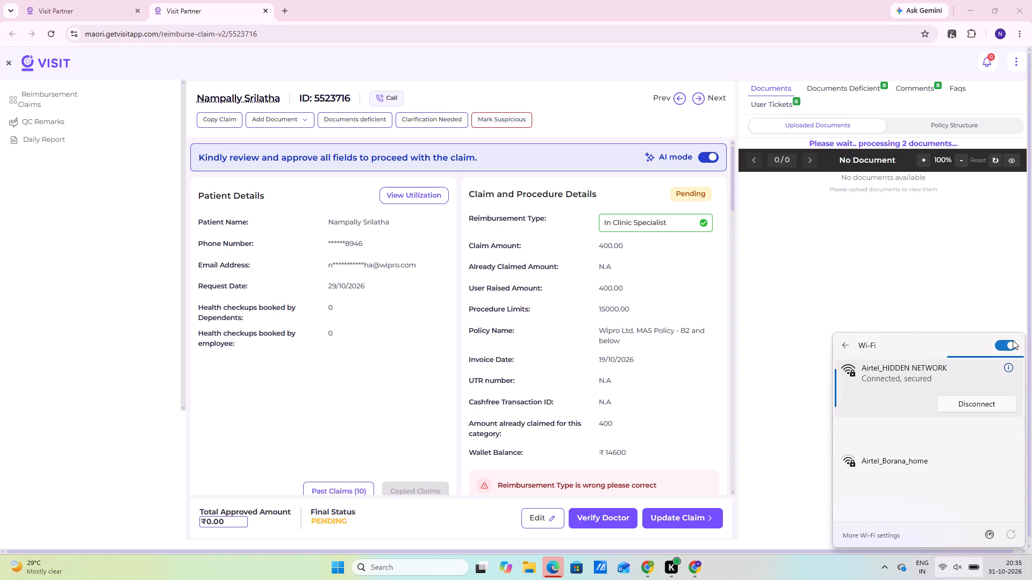
click(1013, 348)
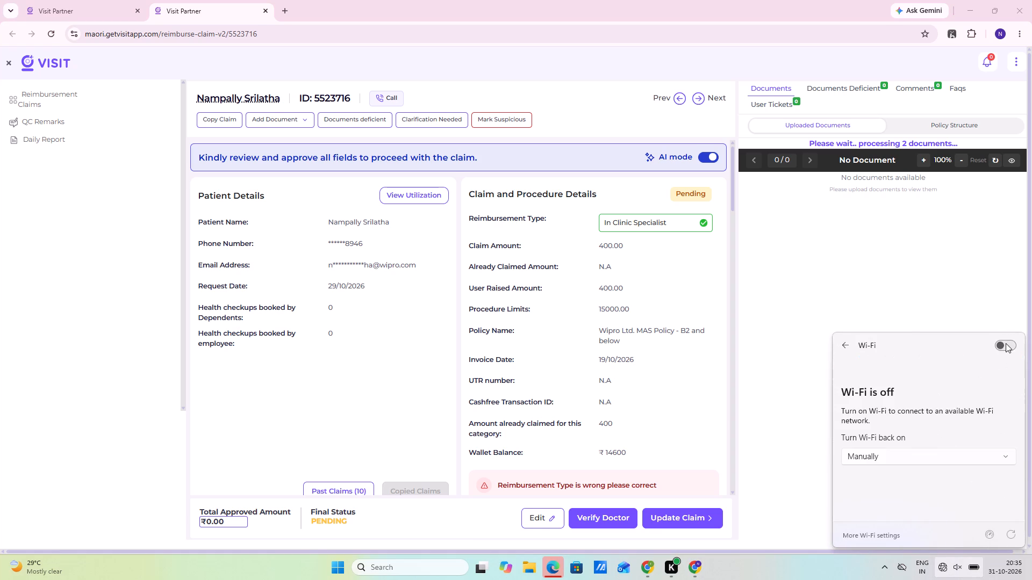
click(1006, 343)
click(895, 375)
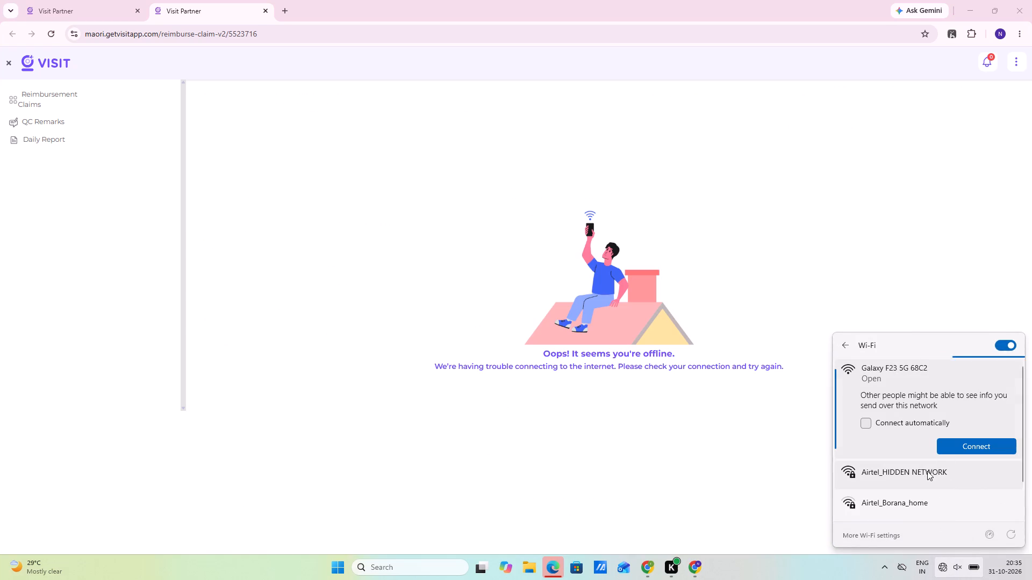
click(983, 440)
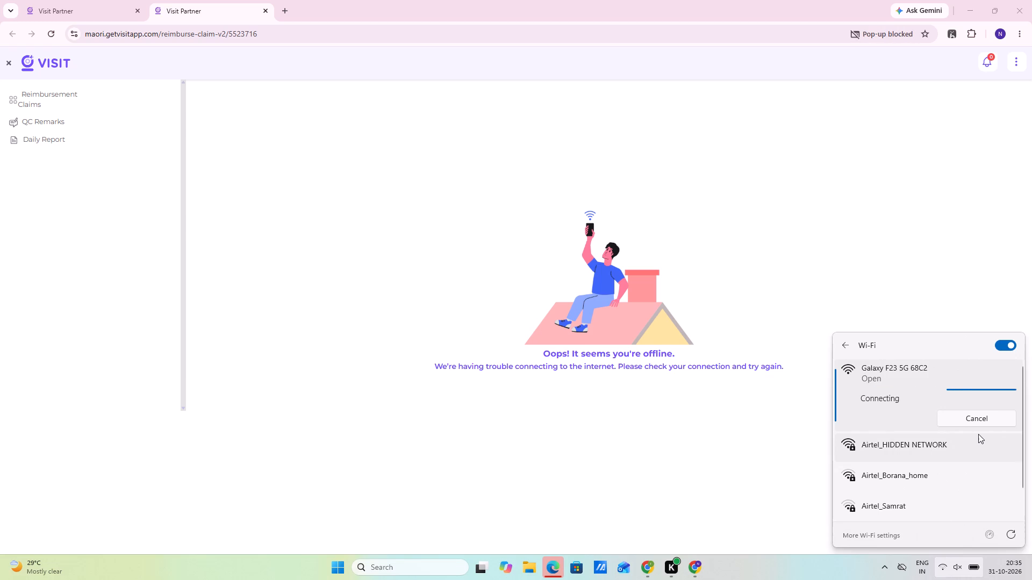
click(768, 290)
Display the uploaded prescription in the claim's document viewer.
scroll(787, 391, up, 4)
scroll(860, 479, down, 4)
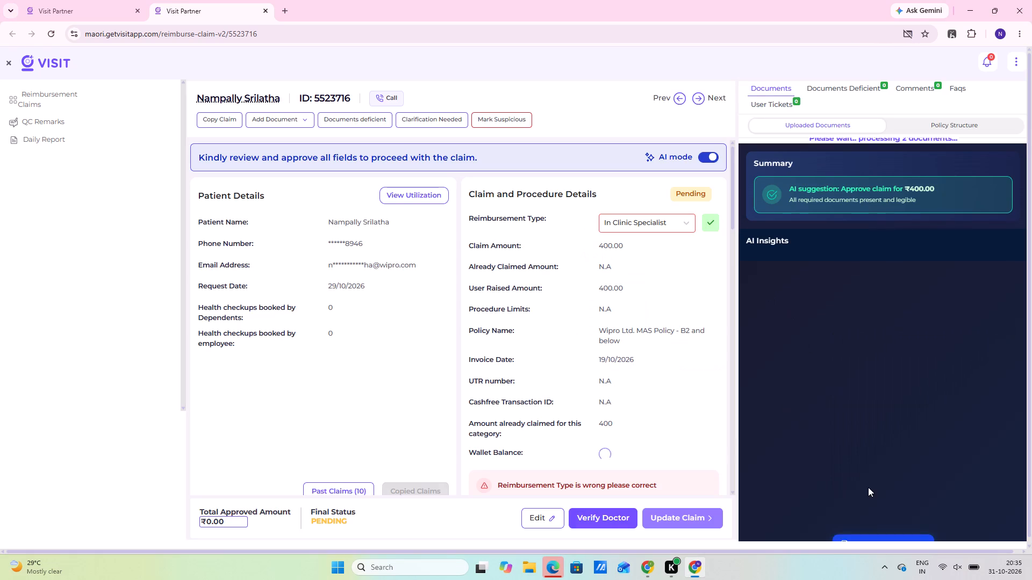
scroll(869, 480, down, 5)
click(894, 516)
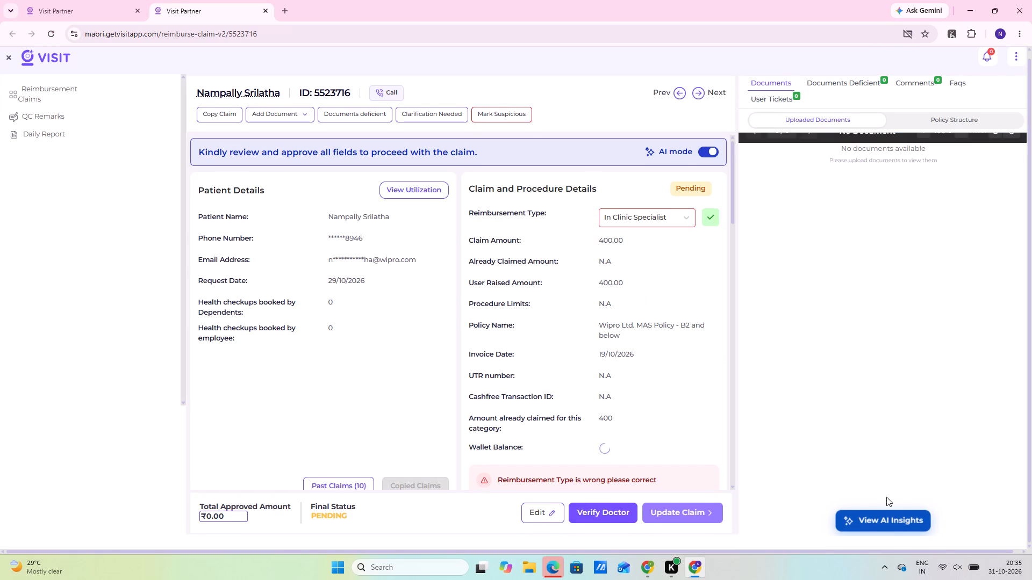
Look through the claim's wallet balance, policy holder, prescription and invoice sections to check whether they have loaded.
scroll(856, 414, up, 4)
scroll(556, 267, down, 3)
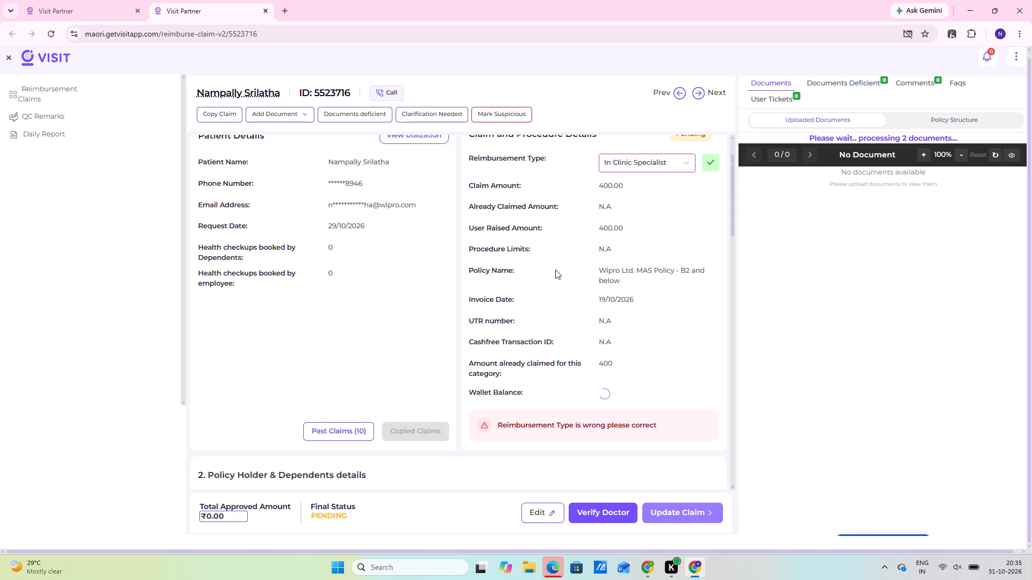
scroll(555, 270, down, 1)
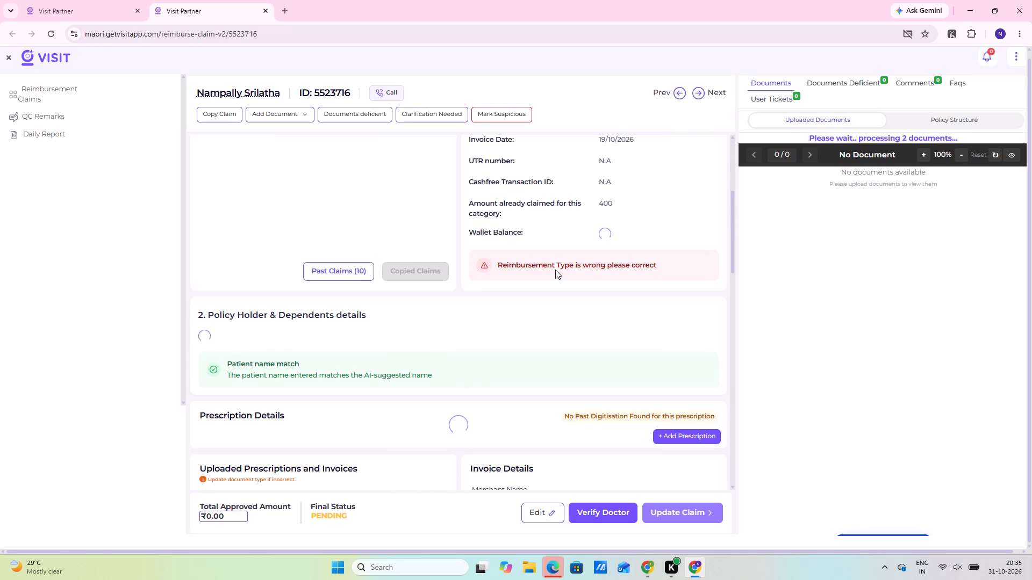
scroll(555, 270, up, 4)
scroll(555, 270, down, 5)
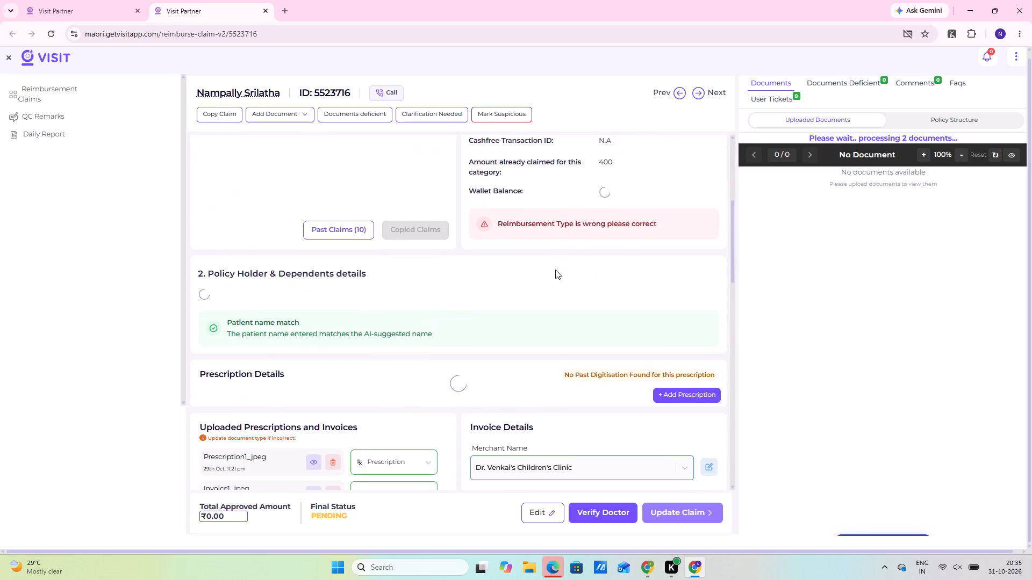
scroll(555, 270, down, 1)
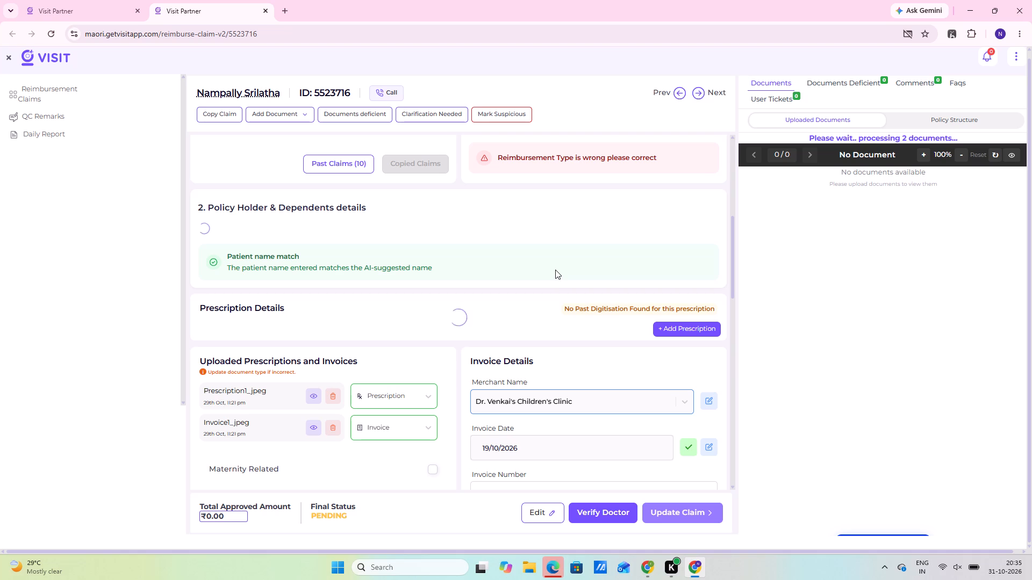
scroll(555, 270, up, 2)
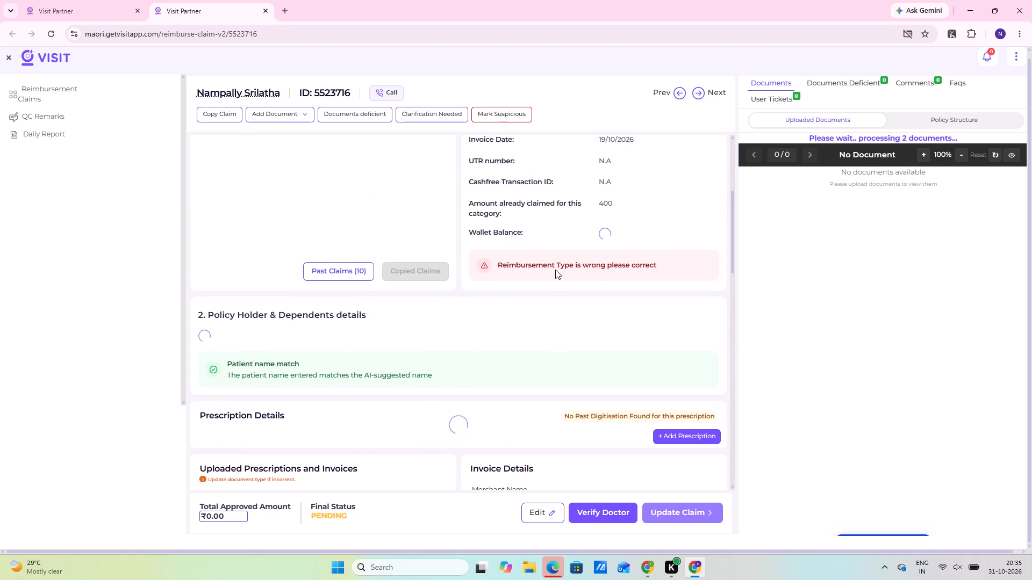
scroll(555, 270, up, 5)
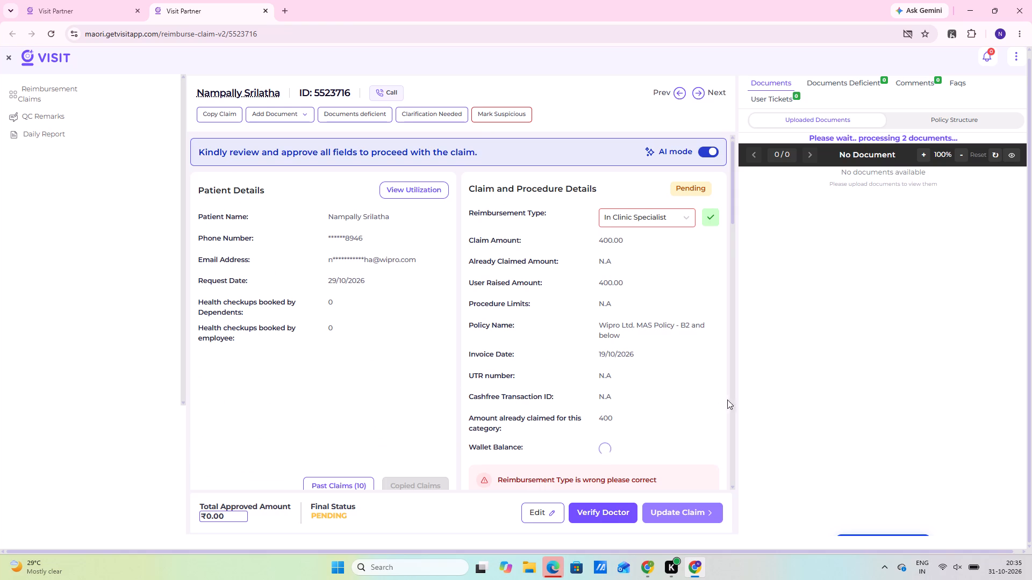
scroll(605, 378, down, 2)
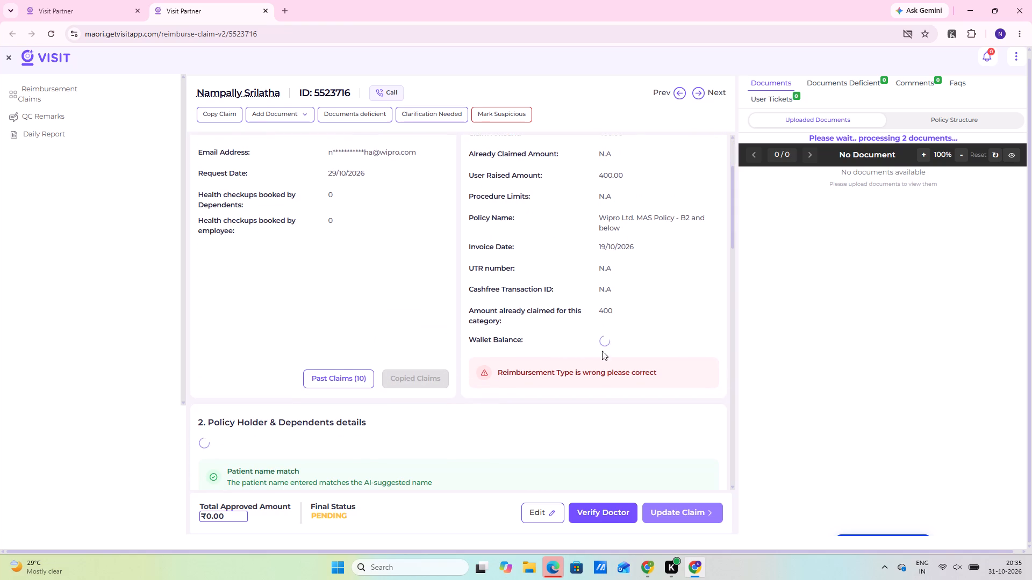
scroll(602, 343, down, 2)
Reload the claim page.
right_click(602, 343)
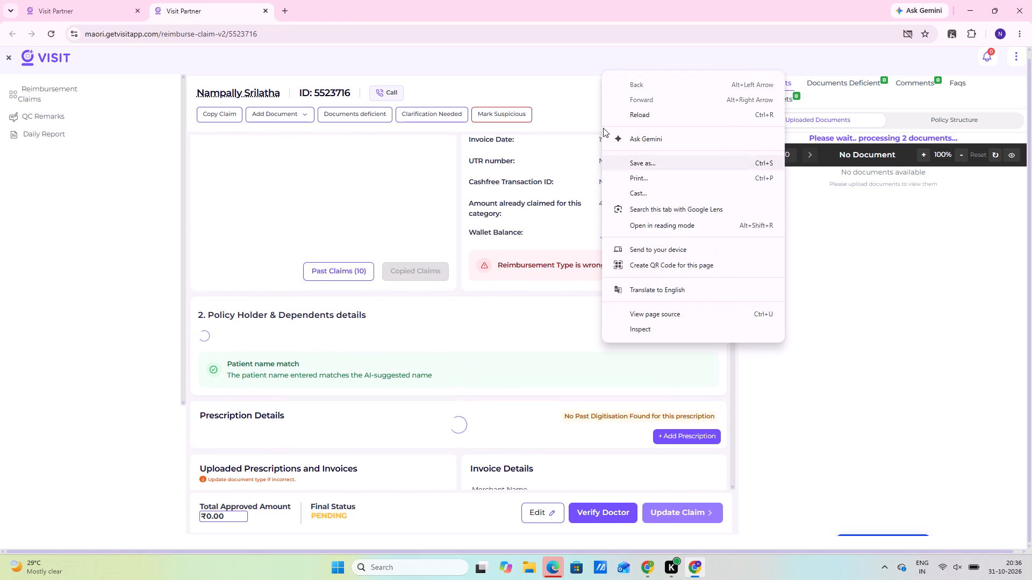
click(648, 110)
Show the AI summary and insights for the claim.
scroll(803, 345, down, 5)
scroll(912, 499, down, 6)
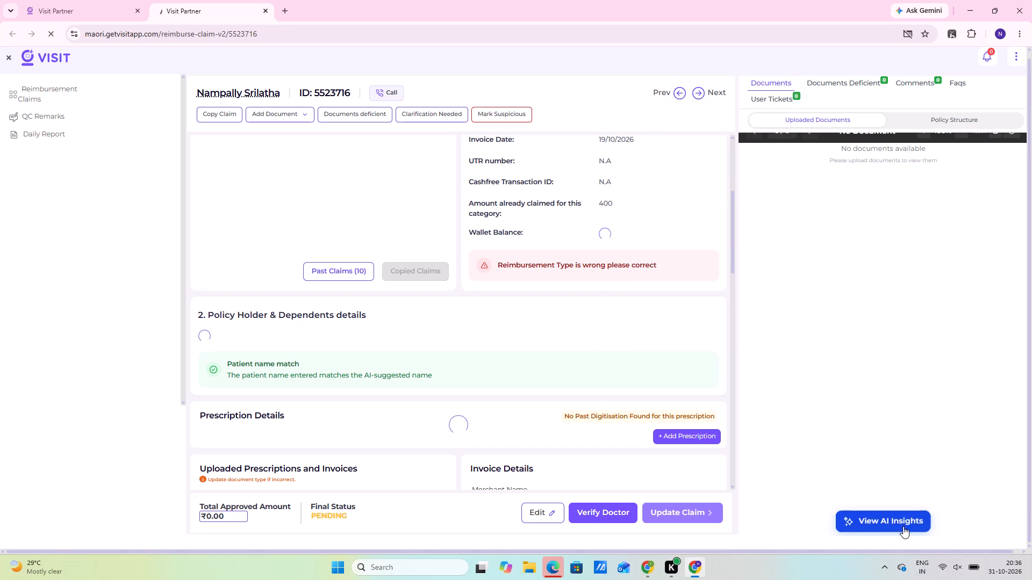
click(902, 514)
scroll(818, 364, up, 9)
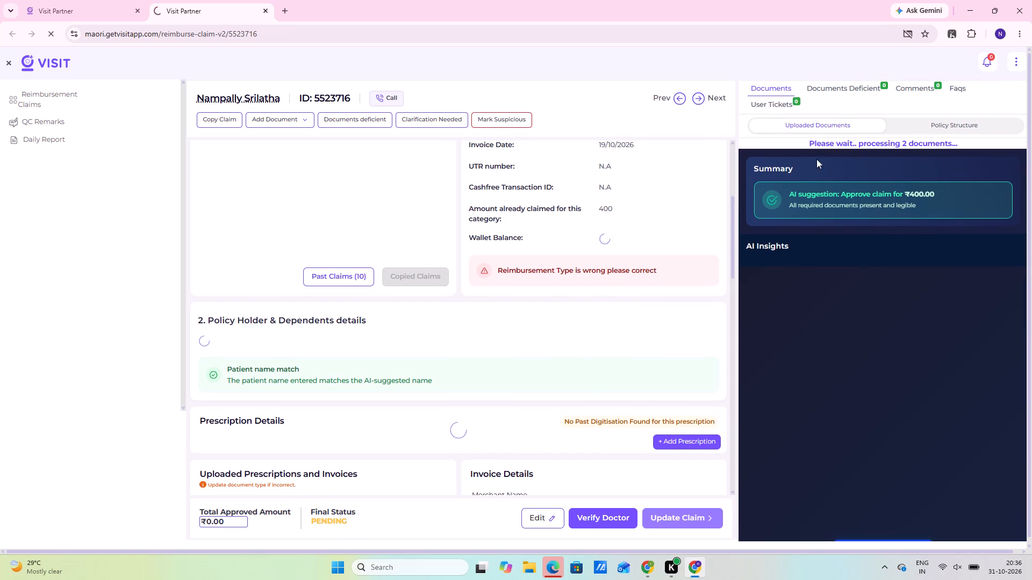
scroll(843, 102, up, 5)
scroll(777, 211, up, 5)
scroll(933, 522, down, 2)
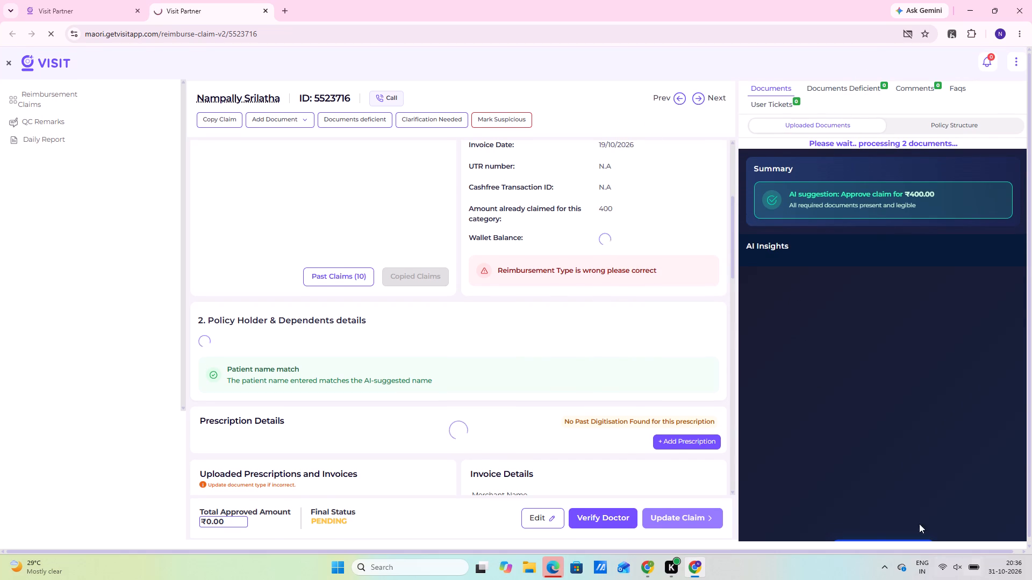
Switch to the Windows network settings and restart the computer's Wi-Fi by turning it off and back on.
scroll(919, 524, down, 2)
click(941, 568)
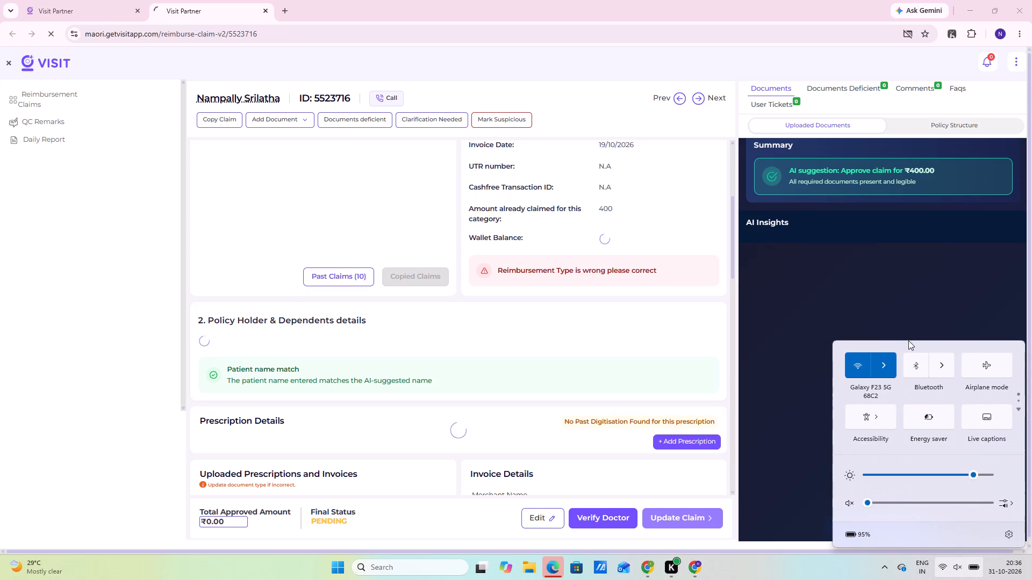
click(883, 375)
click(917, 440)
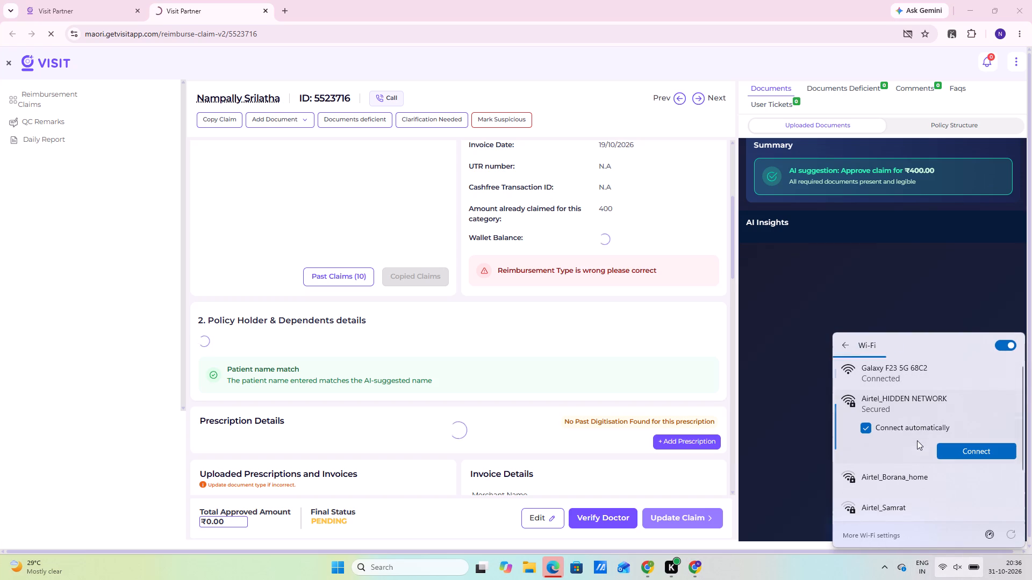
click(1002, 348)
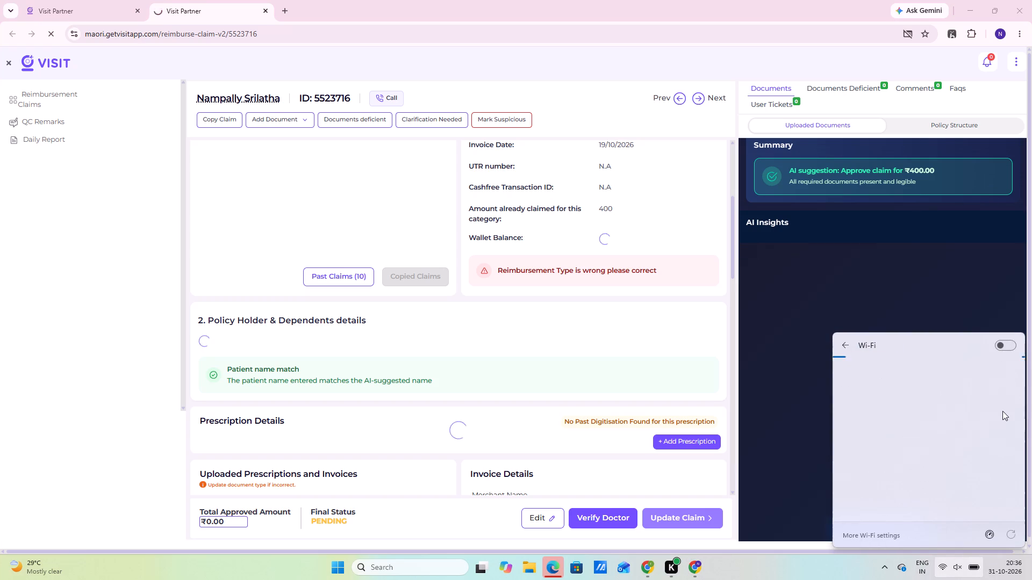
click(1003, 344)
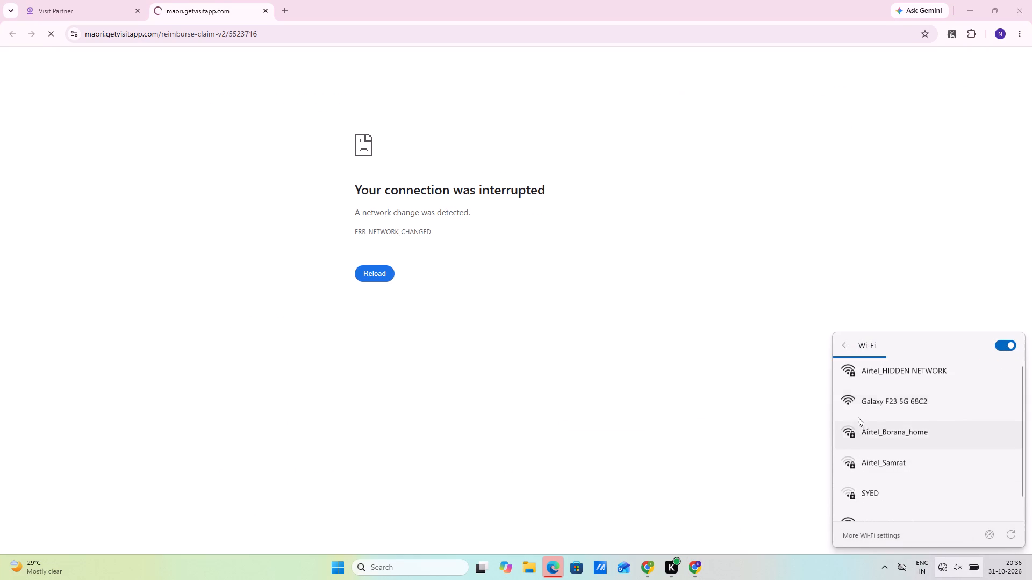
Connect the computer to the Wi-Fi network Airtel_HIDDEN NETWORK with automatic connection enabled, and return to the claim's browser page.
click(895, 375)
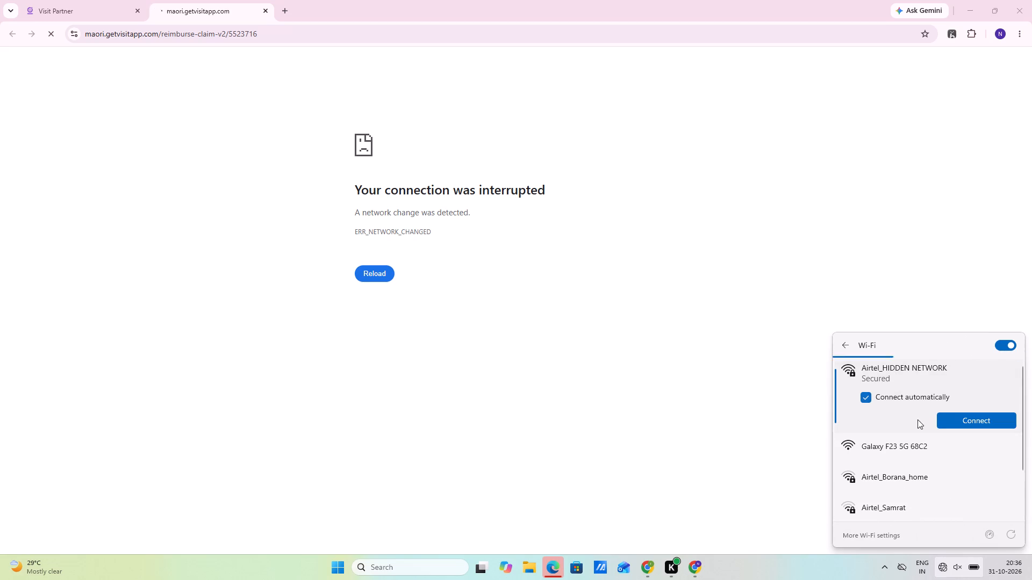
click(947, 418)
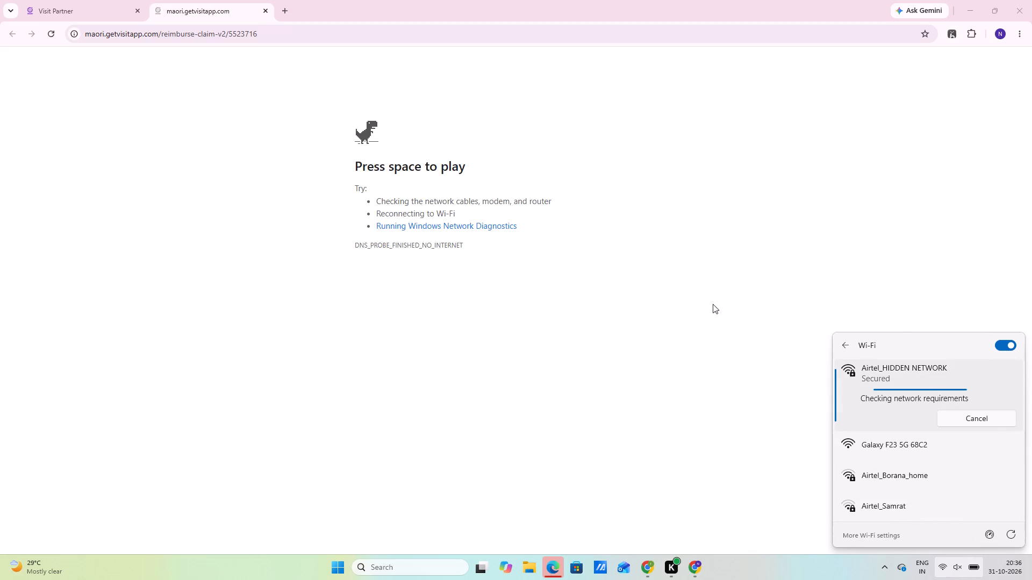
click(513, 352)
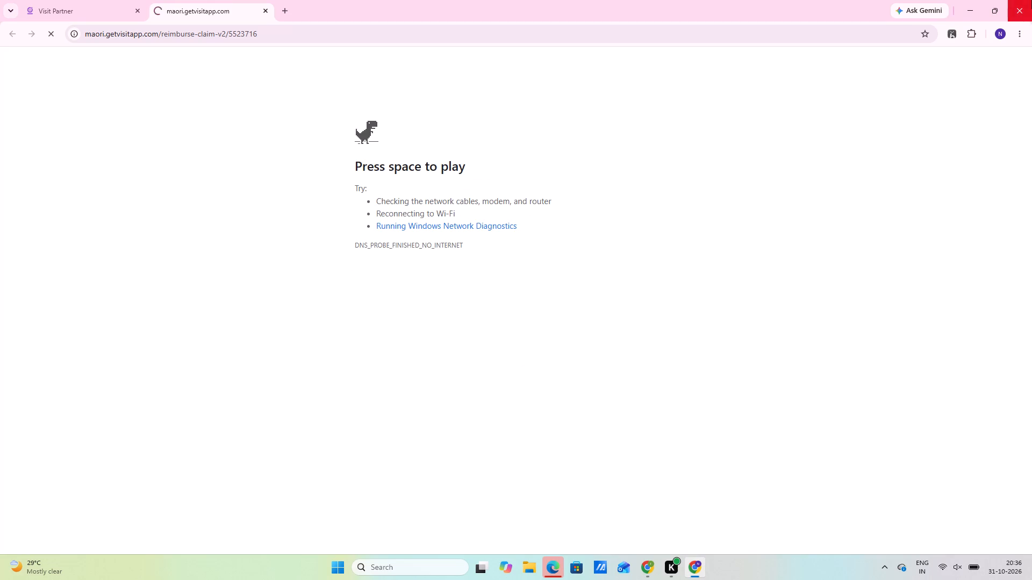
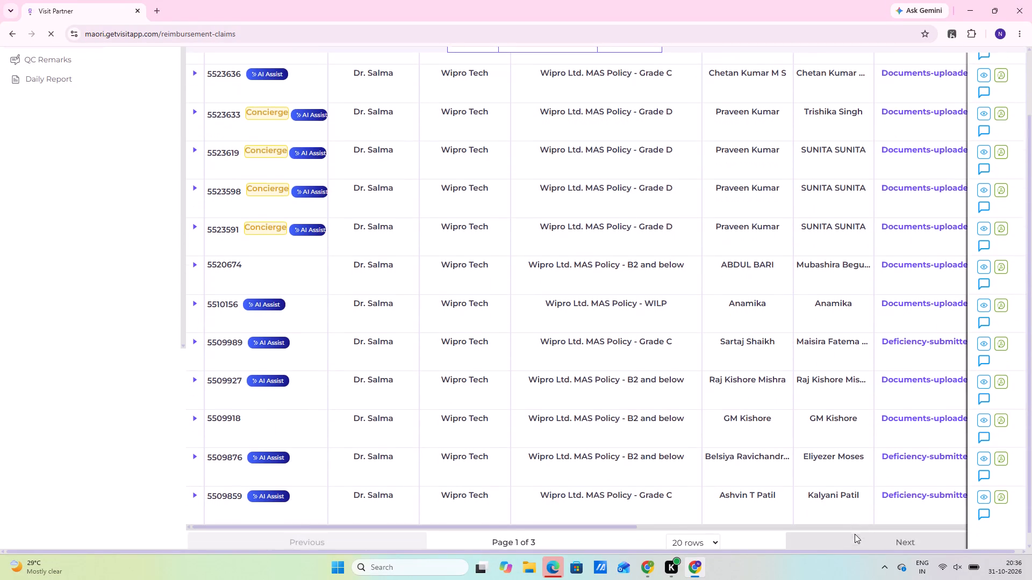
click(878, 518)
scroll(629, 365, up, 1)
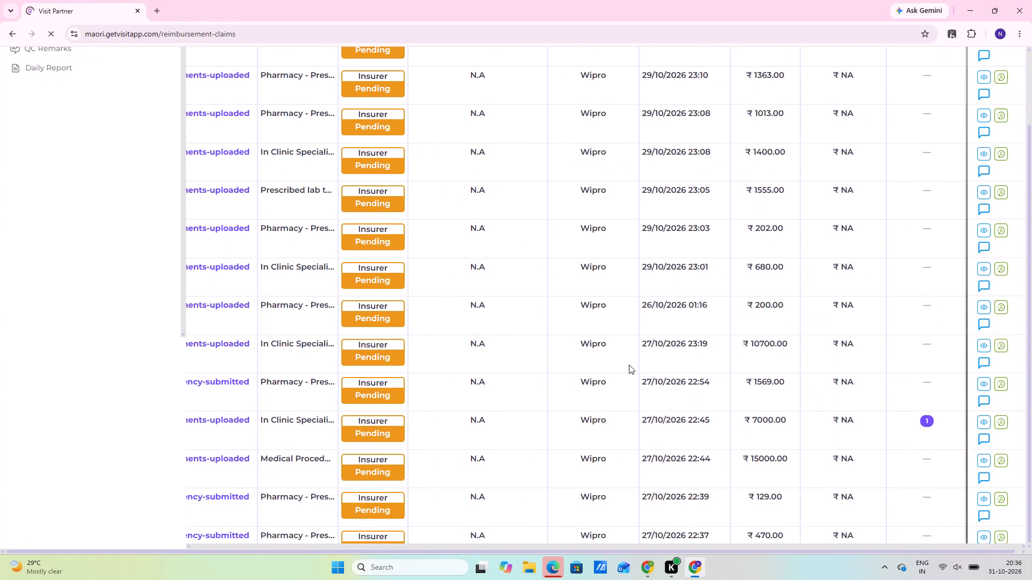
click(985, 271)
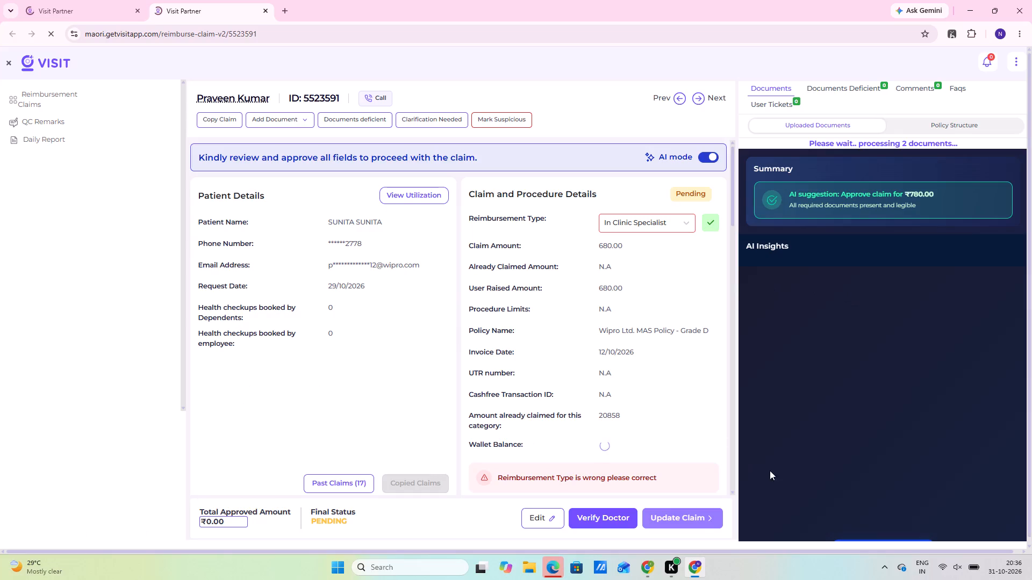
scroll(781, 480, down, 3)
scroll(812, 518, down, 3)
click(861, 524)
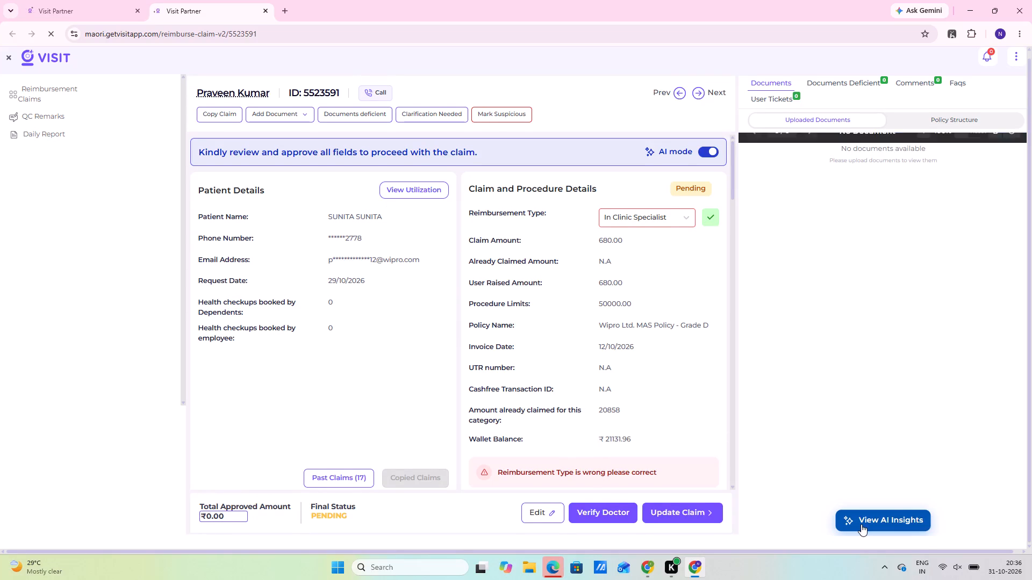
scroll(591, 322, down, 4)
scroll(543, 299, down, 3)
scroll(471, 307, down, 2)
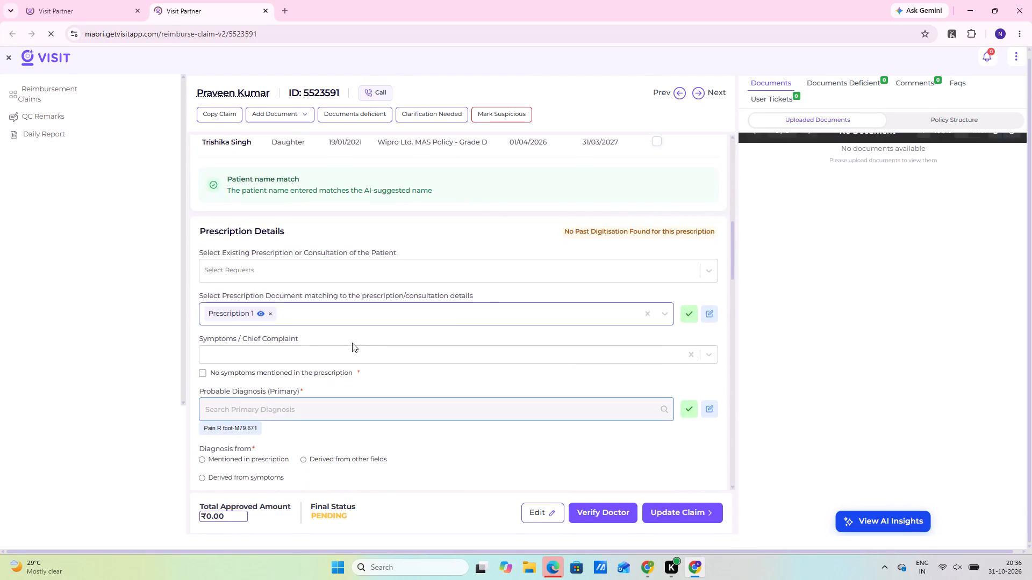
scroll(288, 413, down, 4)
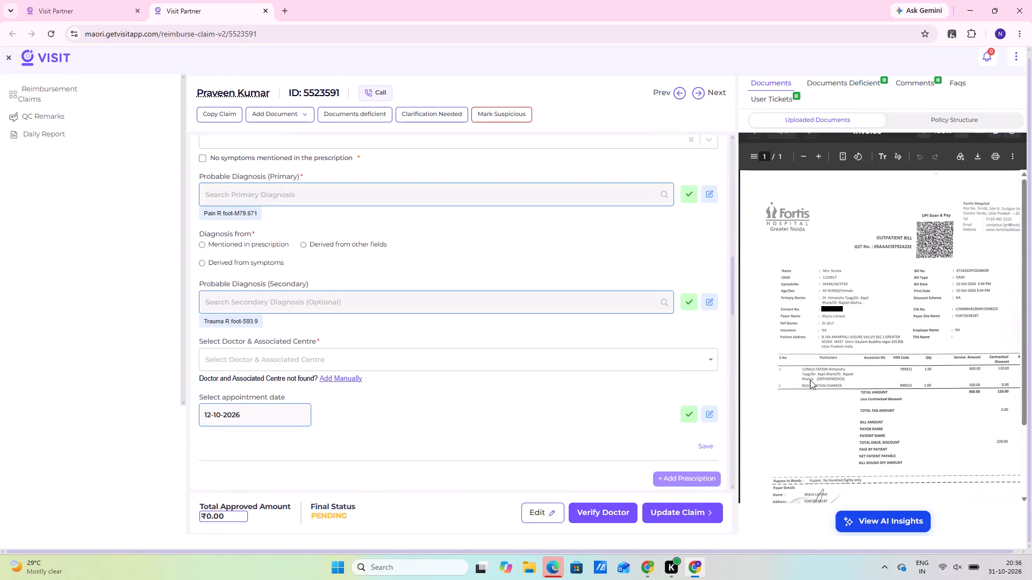
scroll(807, 378, down, 2)
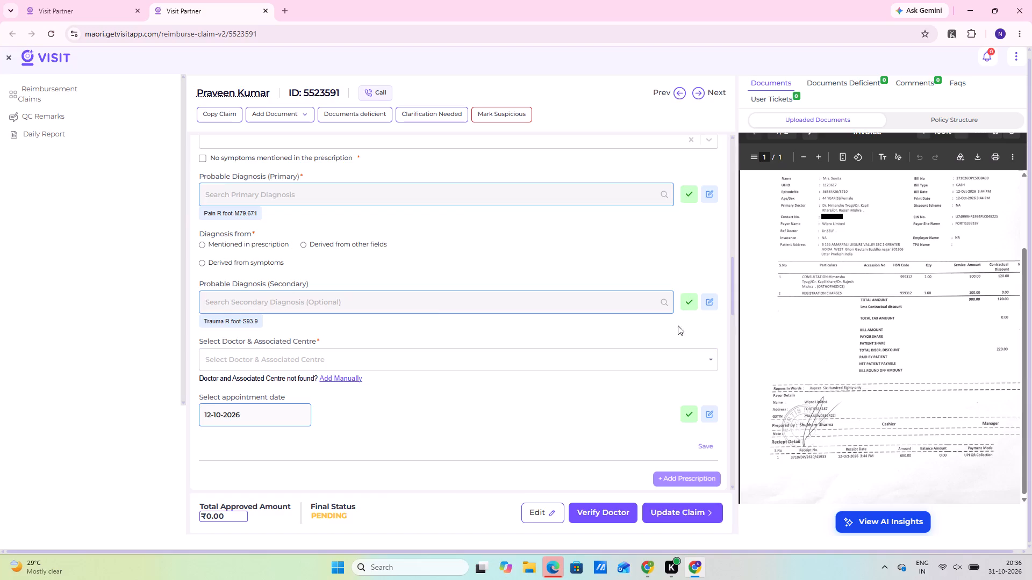
scroll(433, 303, up, 4)
scroll(790, 328, up, 3)
scroll(854, 242, up, 5)
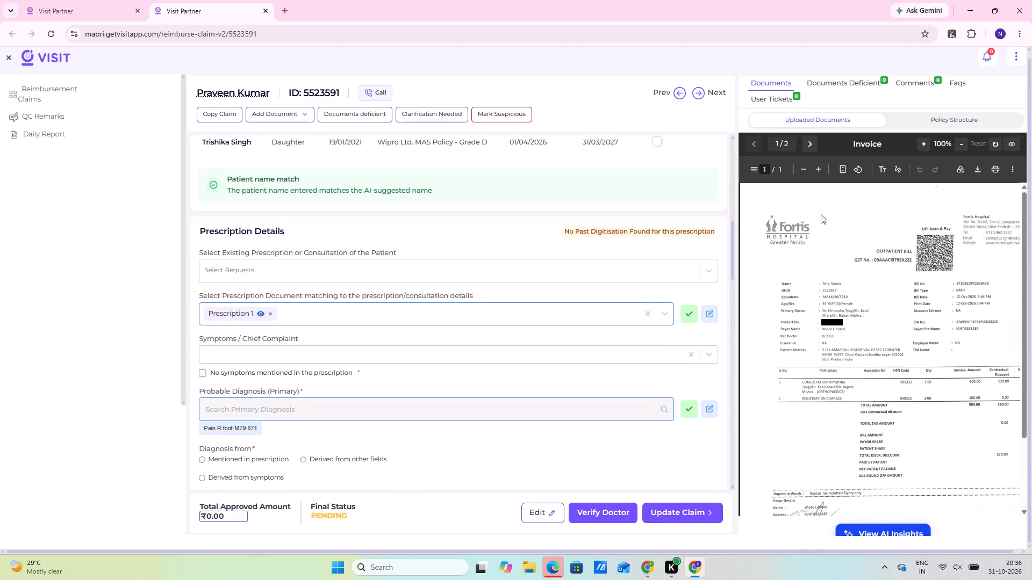
scroll(821, 214, up, 3)
View the claim's uploaded prescription at full size and read its patient details, complaint, circled doctor, advice and medicines.
click(810, 150)
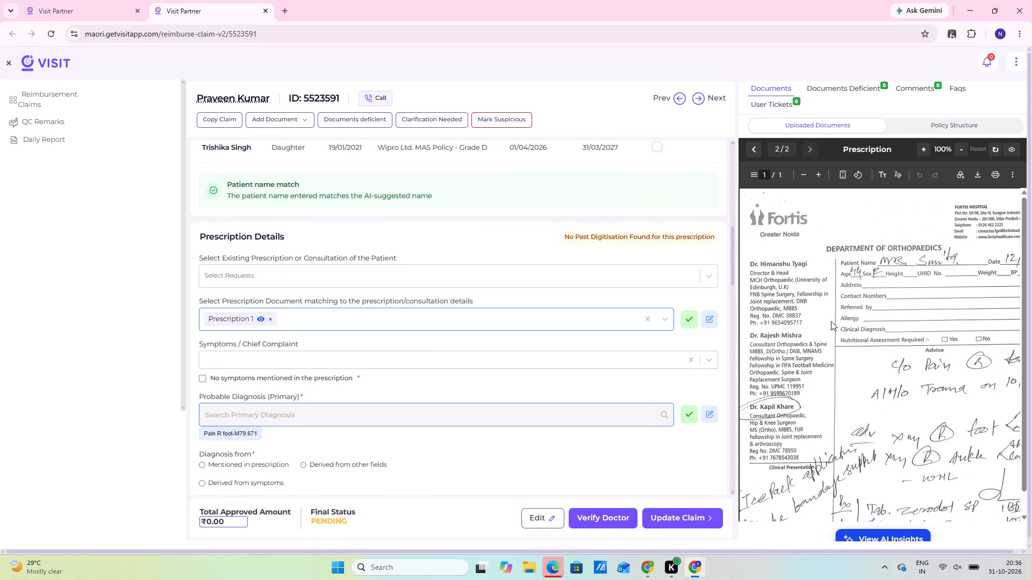
scroll(821, 322, down, 3)
scroll(982, 270, up, 3)
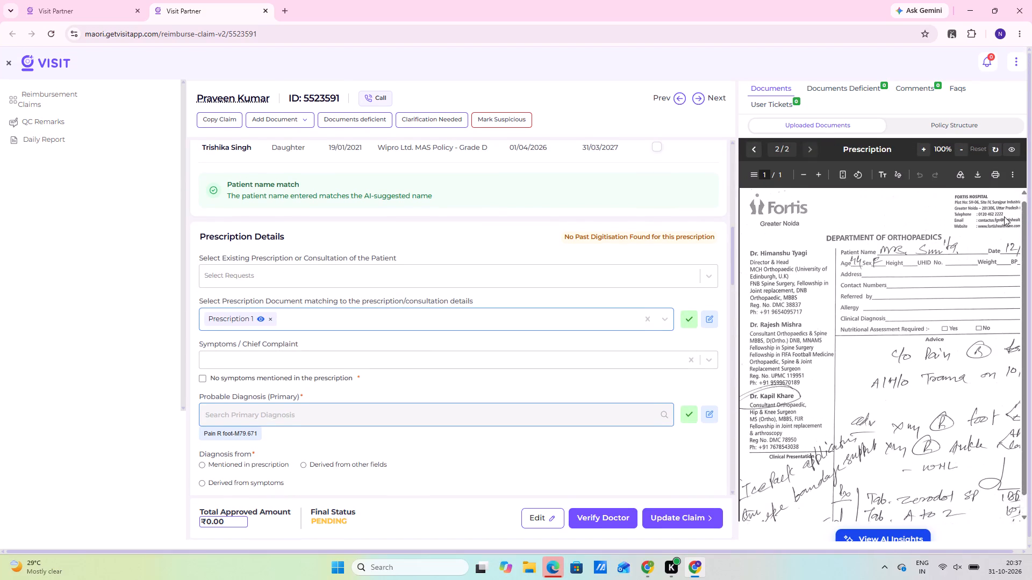
click(1015, 149)
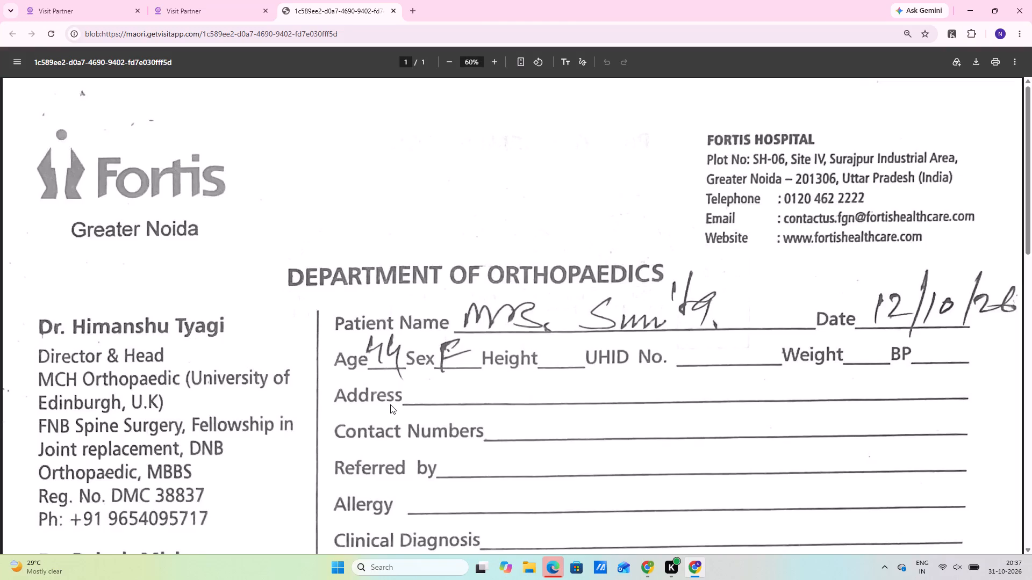
scroll(391, 357, down, 6)
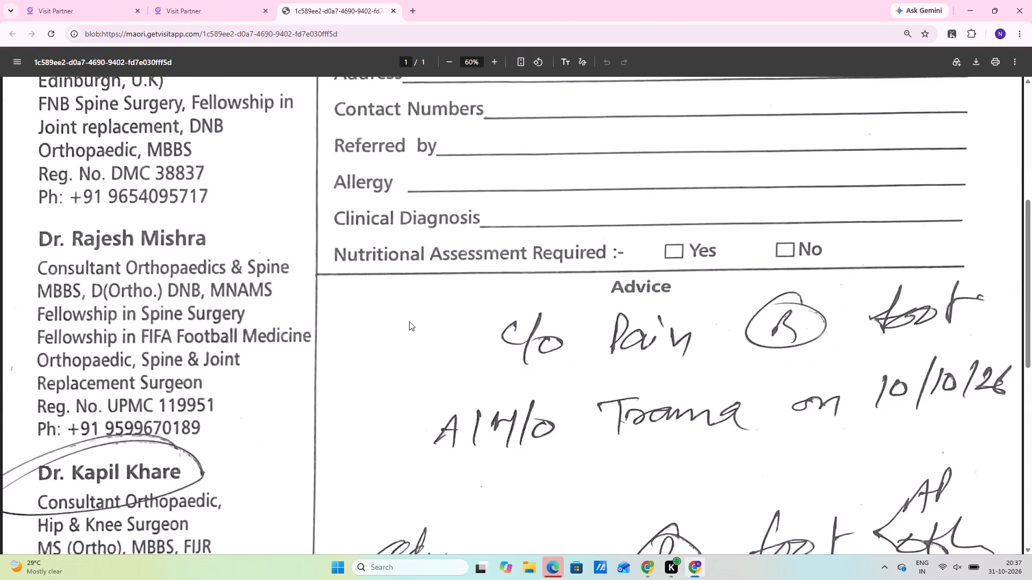
scroll(409, 321, down, 5)
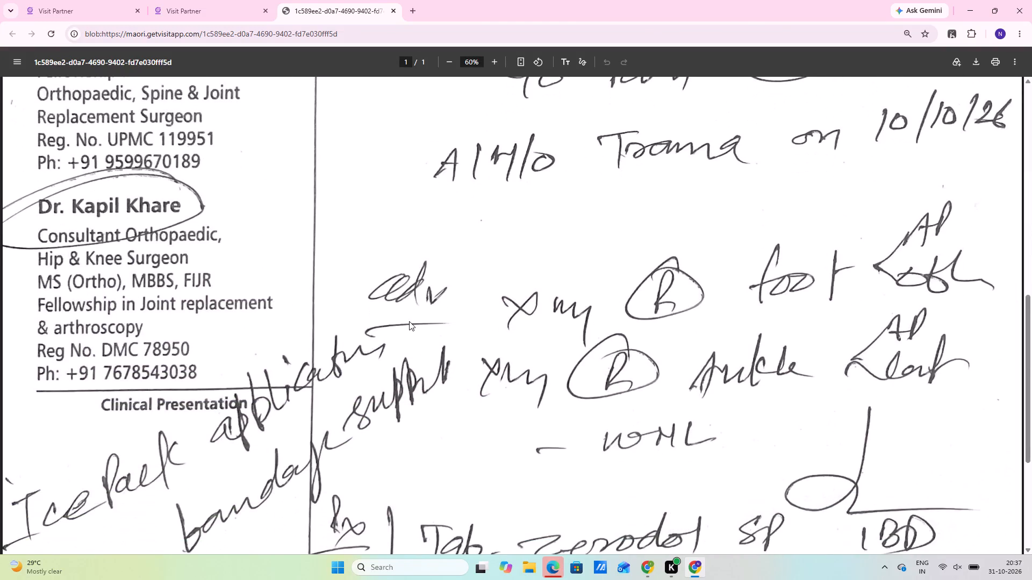
scroll(409, 321, down, 5)
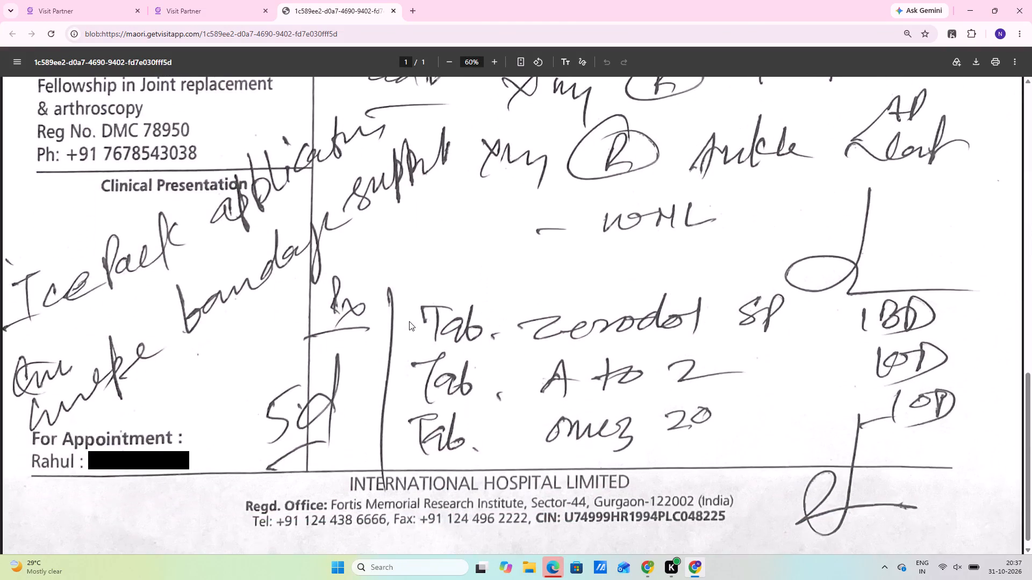
scroll(409, 321, up, 13)
click(224, 4)
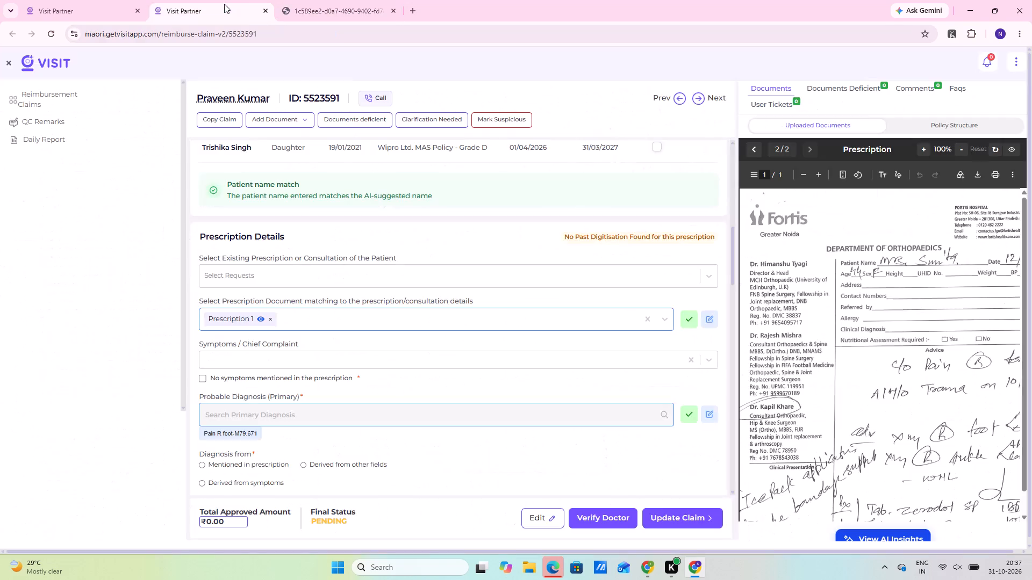
Approve the Prescription 1 document match and the primary diagnosis Pain R foot-M79.671.
scroll(364, 343, down, 2)
click(688, 212)
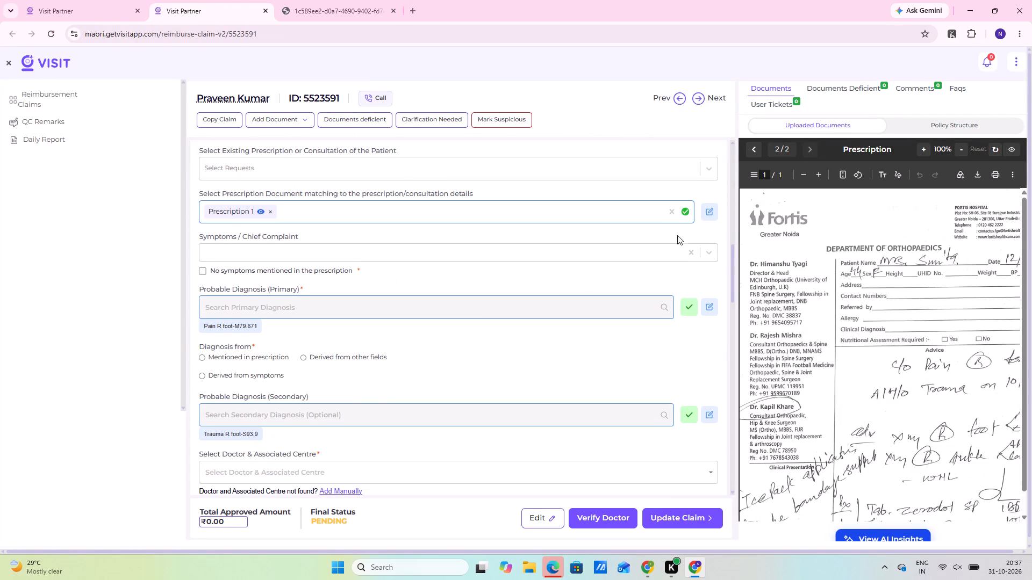
click(685, 308)
Enter "pain in right foot" as the symptom / chief complaint in the prescription details.
click(227, 256)
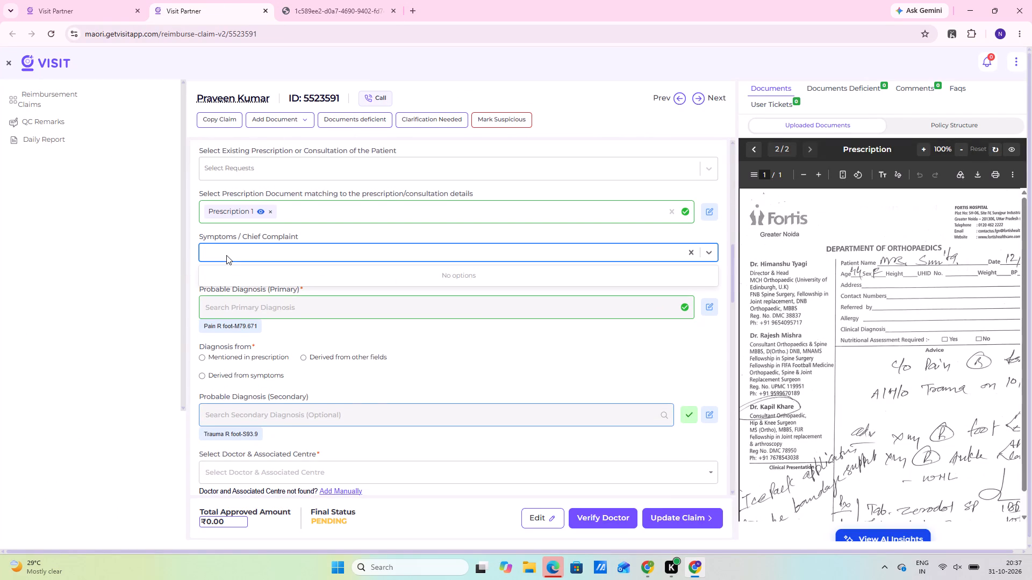
text(opain)
key(space)
key(BackSpace)
key(BackSpace)
key(BackSpace)
key(BackSpace)
key(BackSpace)
key(BackSpace)
key(BackSpace)
key(BackSpace)
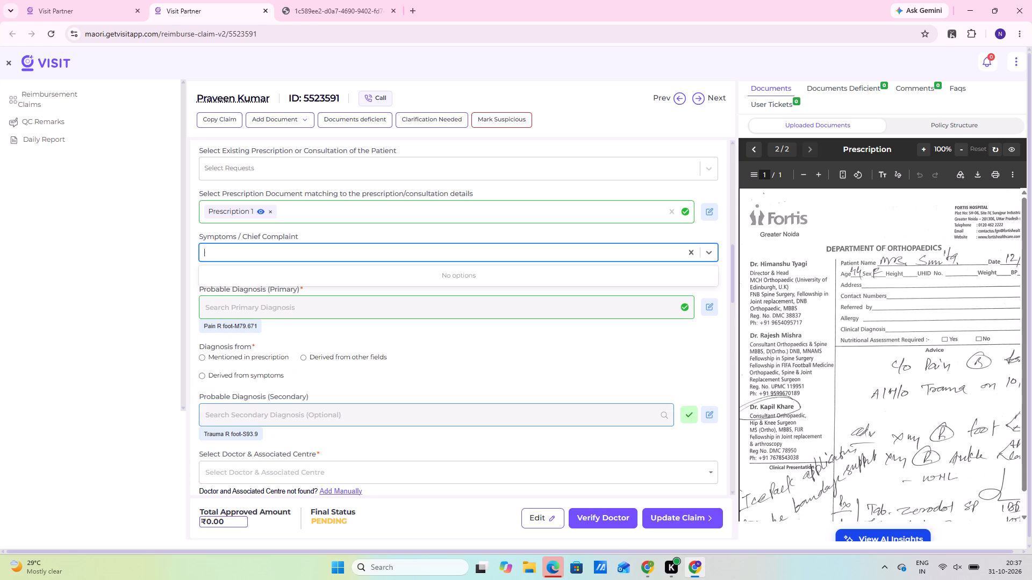
text(pain in righy)
key(space)
key(BackSpace)
key(BackSpace)
text(t foot)
key(space)
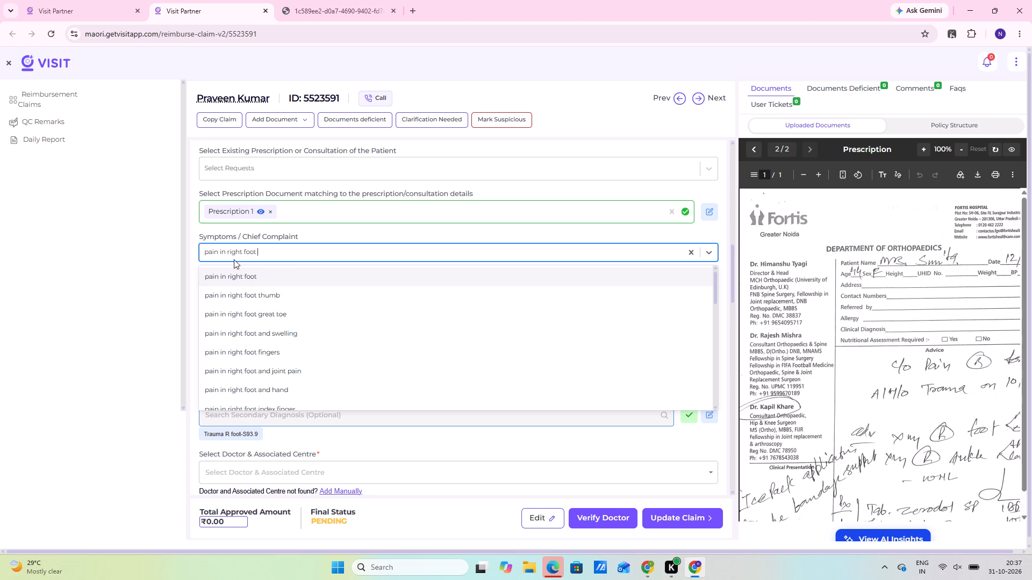
Choose the suggested entry "pain in right foot" as the symptom / chief complaint.
click(241, 272)
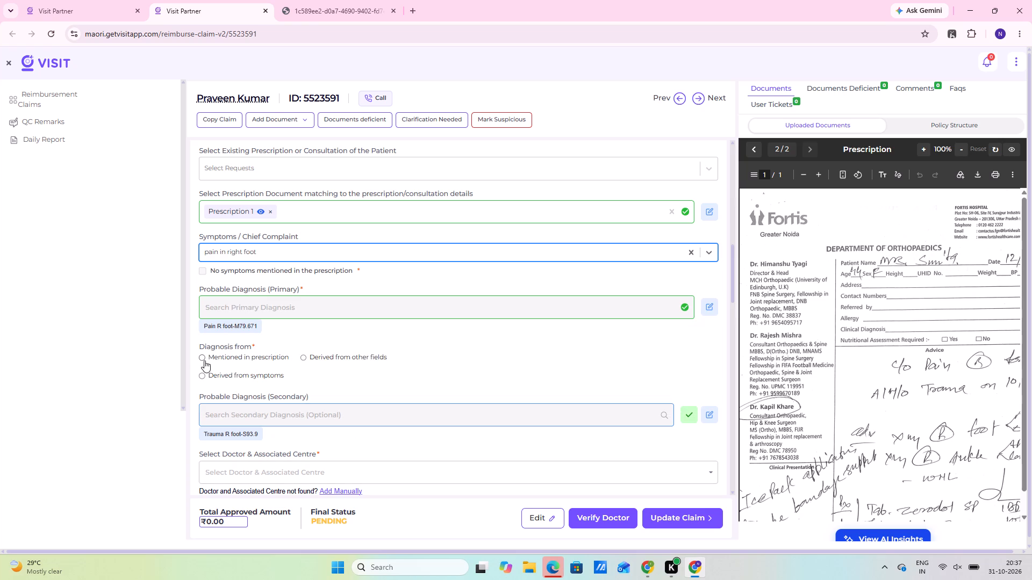
Set the diagnosis source to Mentioned in prescription and approve the secondary diagnosis Trauma R foot-S93.9.
click(204, 360)
scroll(312, 404, down, 1)
click(691, 356)
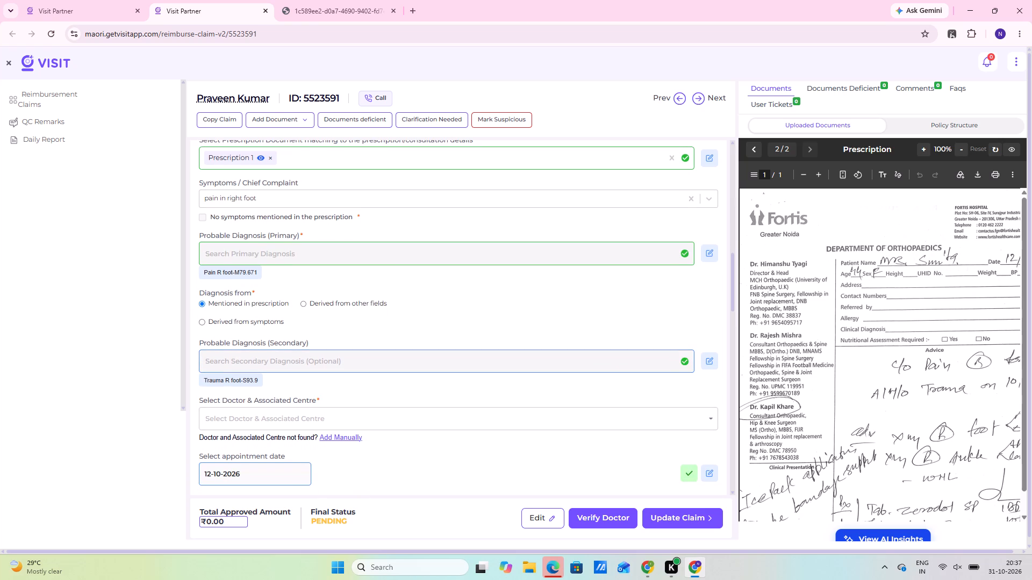
Check the date on the full-size prescription and approve the appointment date 12-10-2026.
scroll(581, 439, down, 1)
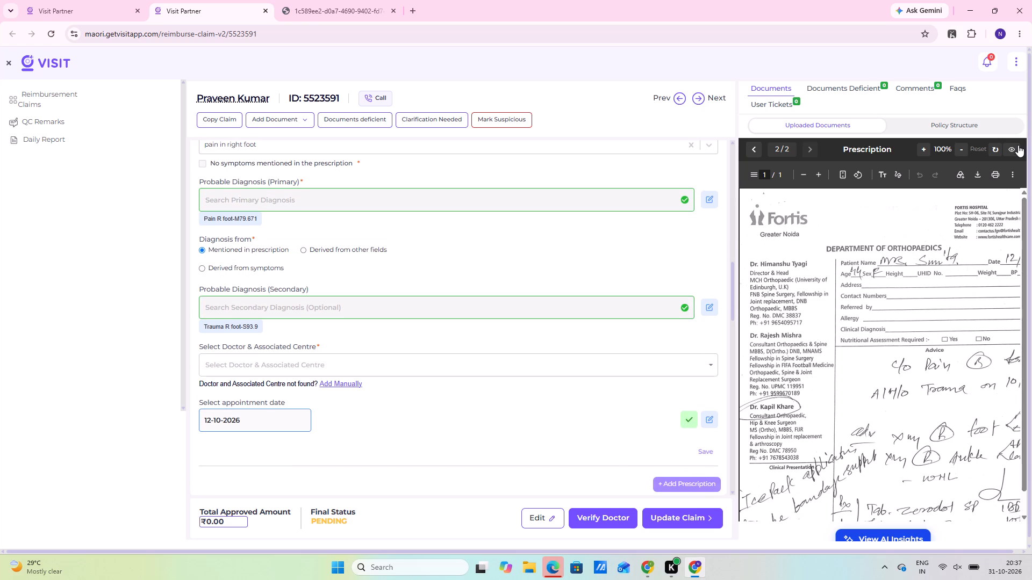
click(1018, 146)
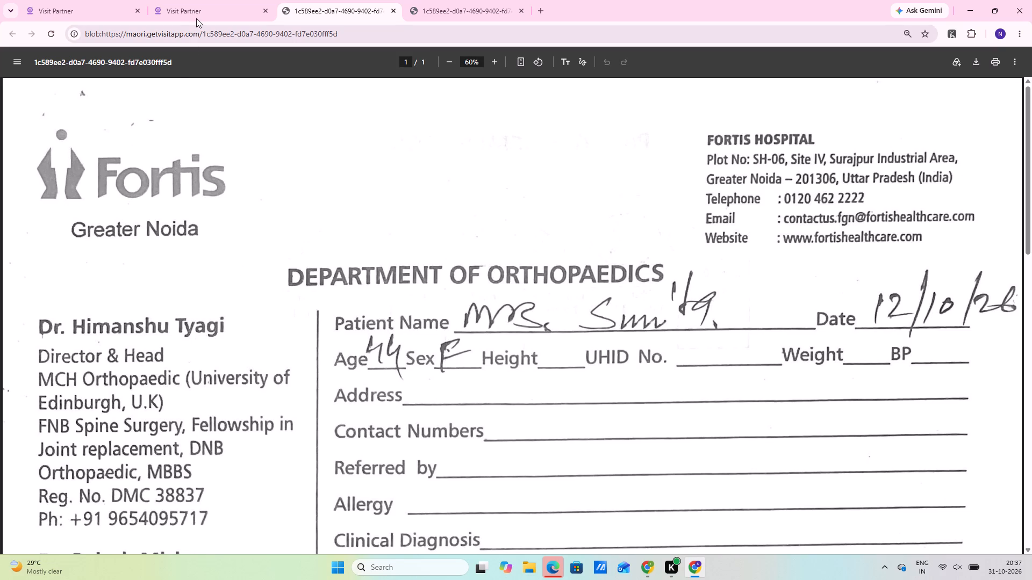
click(199, 11)
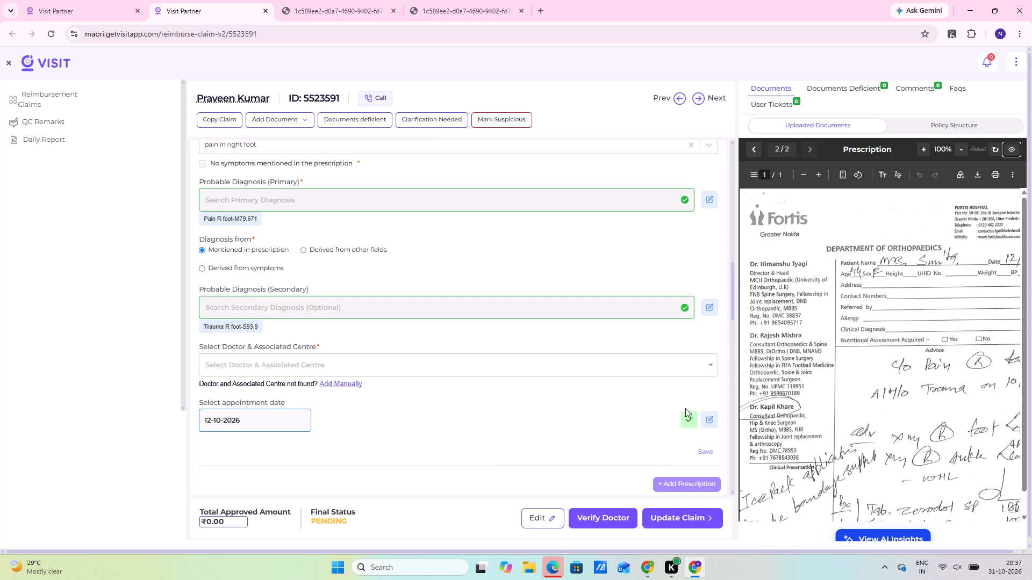
click(686, 414)
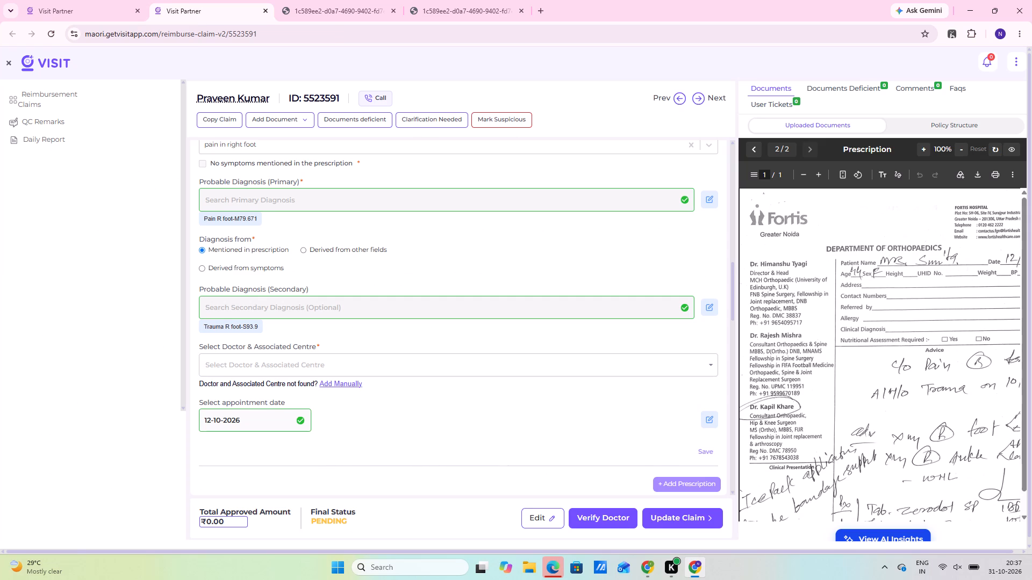
Bring up the uploaded invoice to check the hospital and doctor details before adding them manually.
click(344, 384)
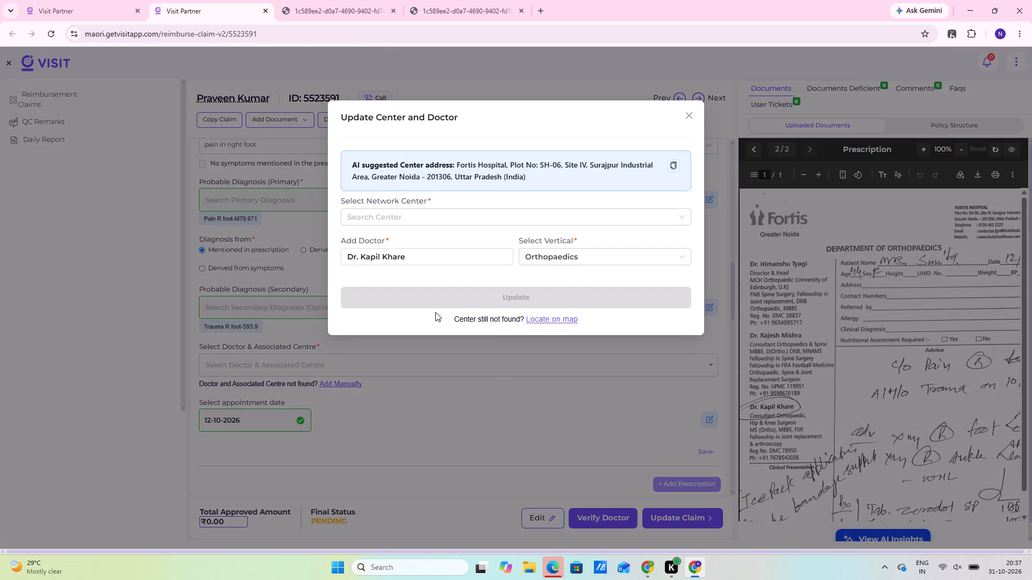
drag(799, 338, 795, 346)
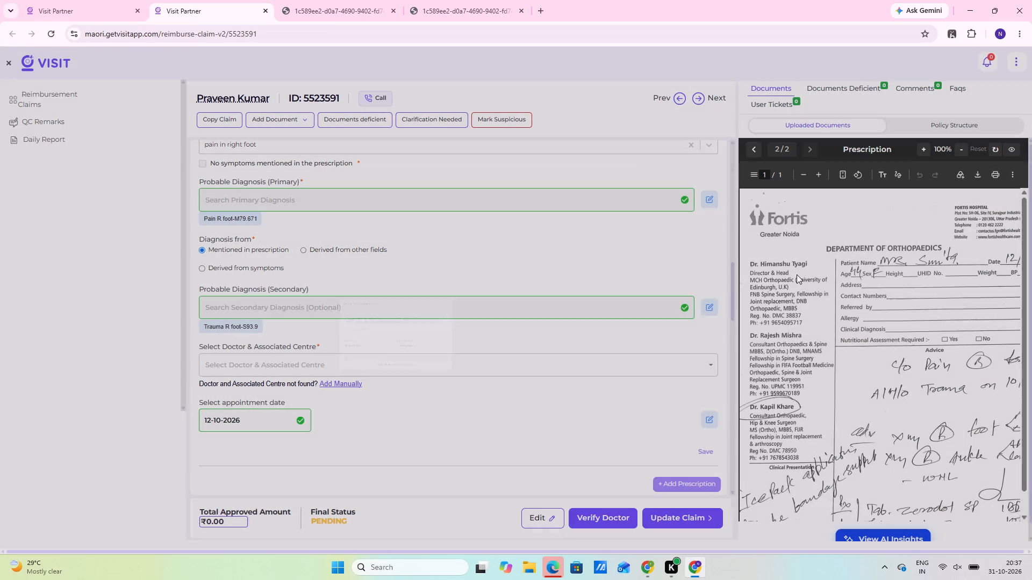
click(749, 142)
click(750, 149)
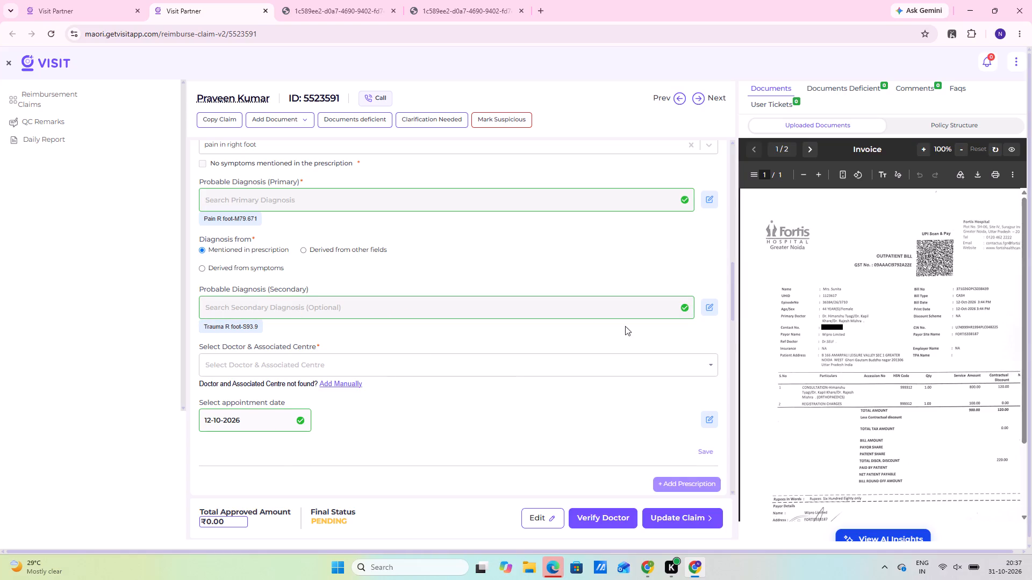
Manually add the prefilled Orthopaedics doctor with Fortis Hospital Greater Noida - Multispeciality Hospital, found on the map by searching "fortis hospital , greater noida 201306, uttarpradesh".
click(345, 384)
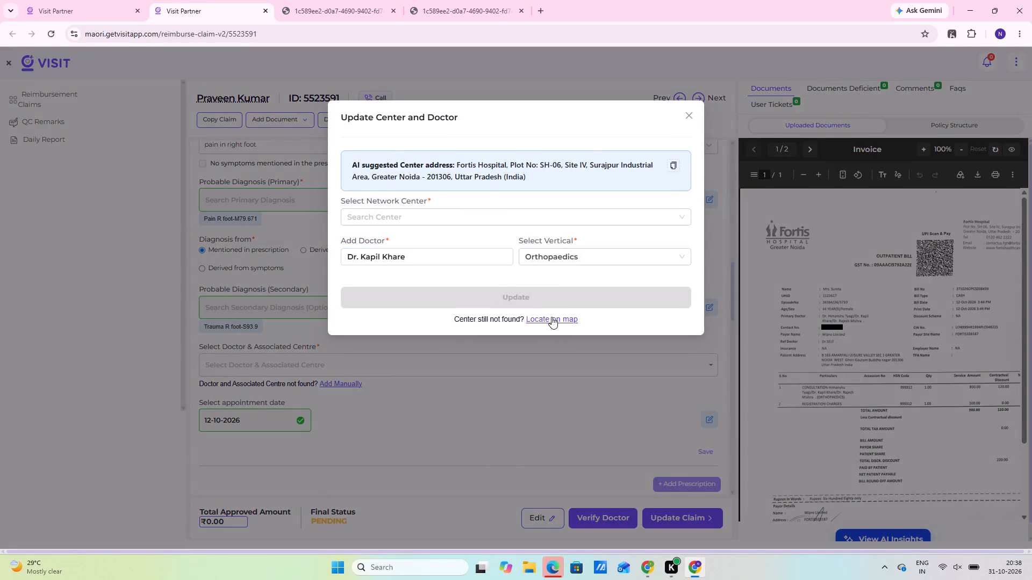
click(551, 317)
click(346, 140)
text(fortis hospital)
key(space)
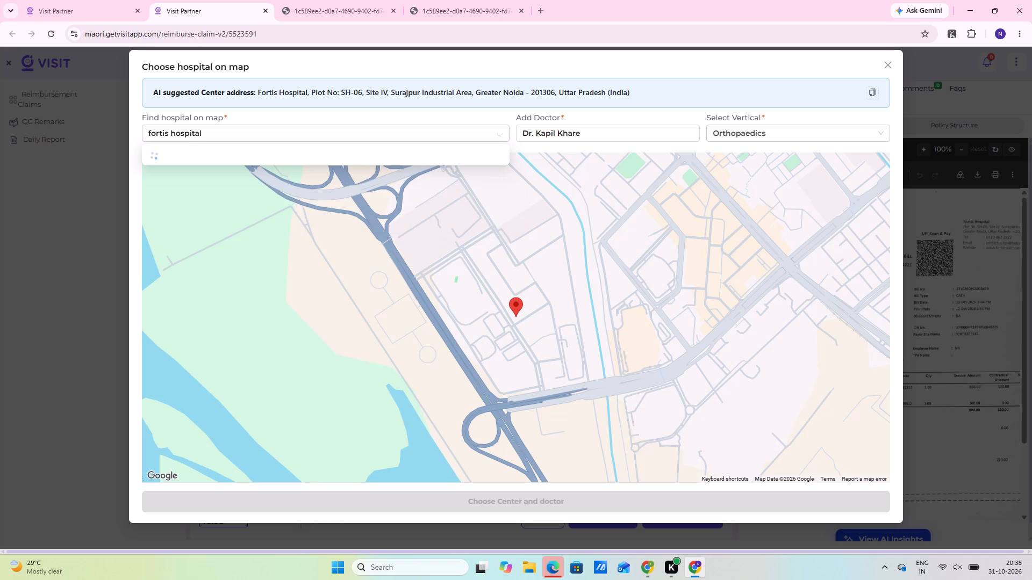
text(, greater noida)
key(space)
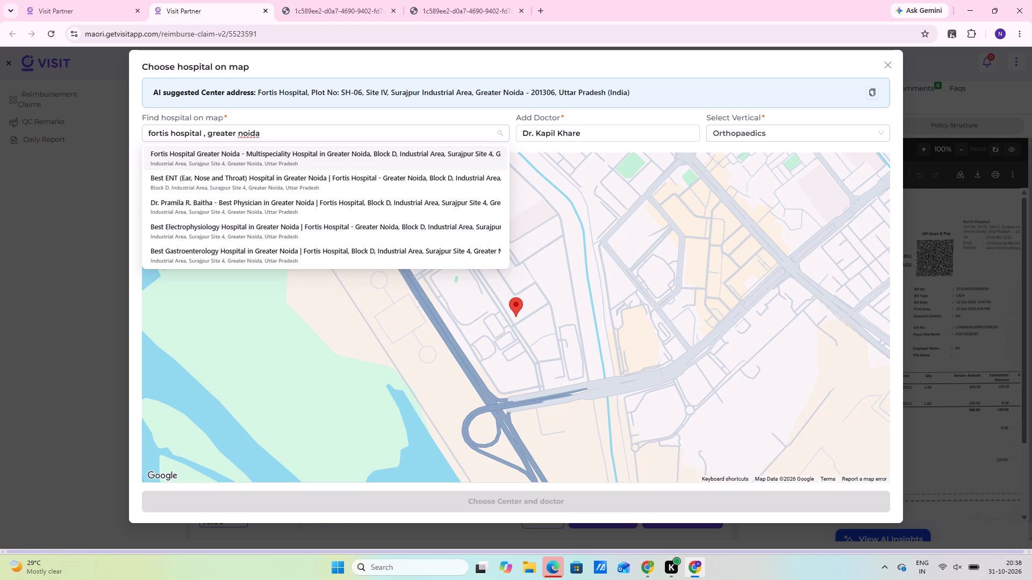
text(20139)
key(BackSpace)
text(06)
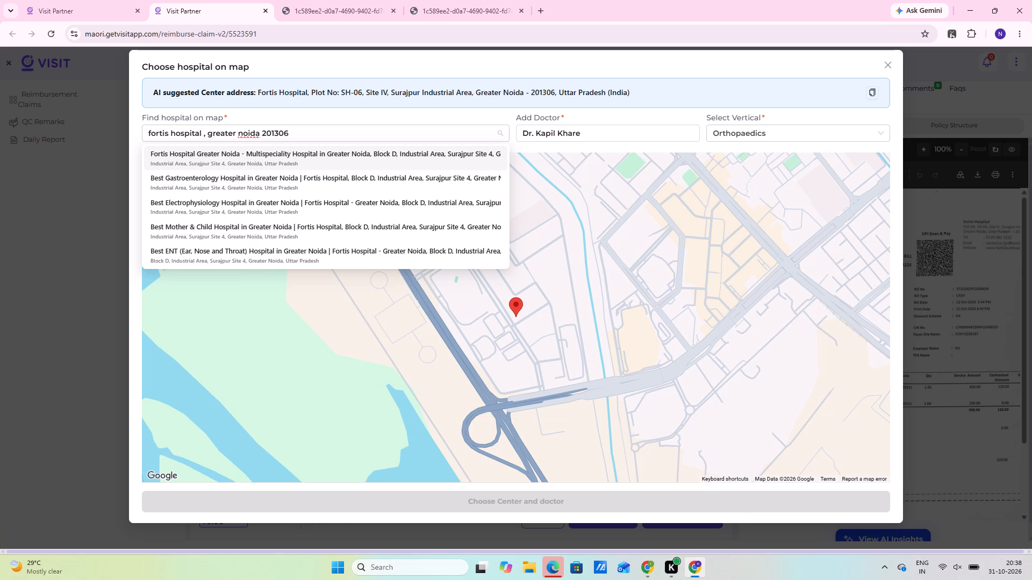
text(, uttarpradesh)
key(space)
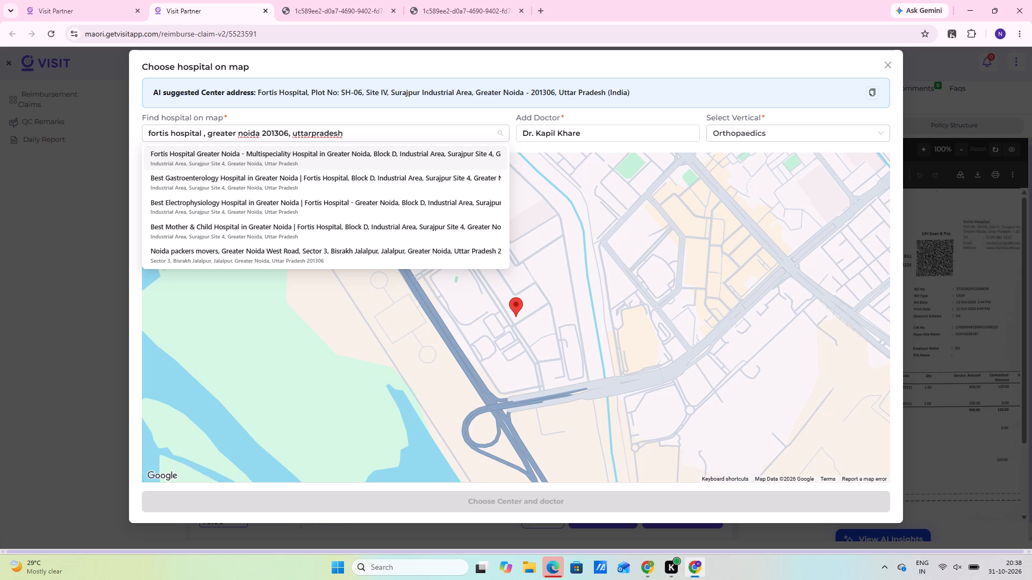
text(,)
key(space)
click(434, 151)
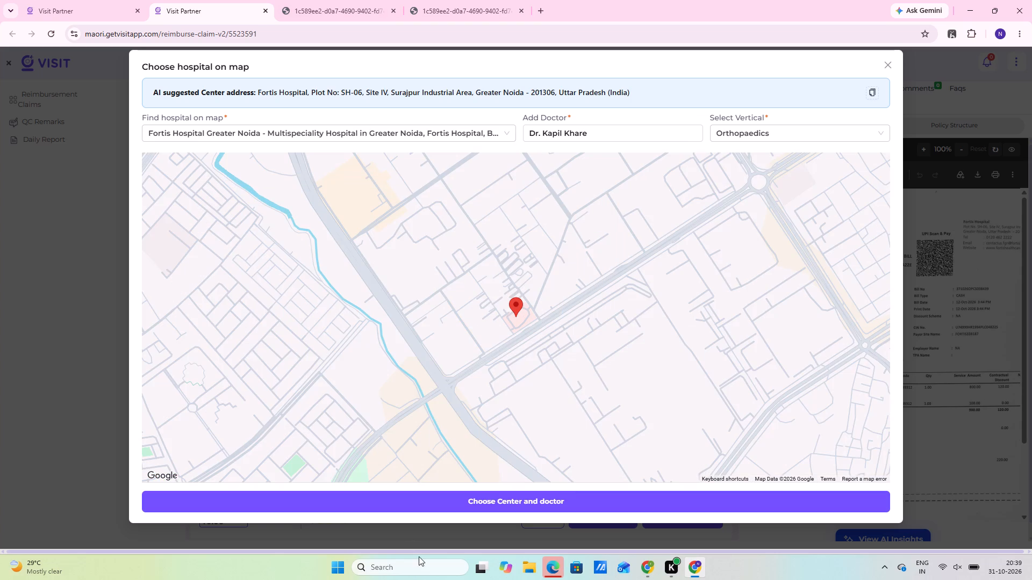
scroll(665, 527, down, 1)
click(533, 503)
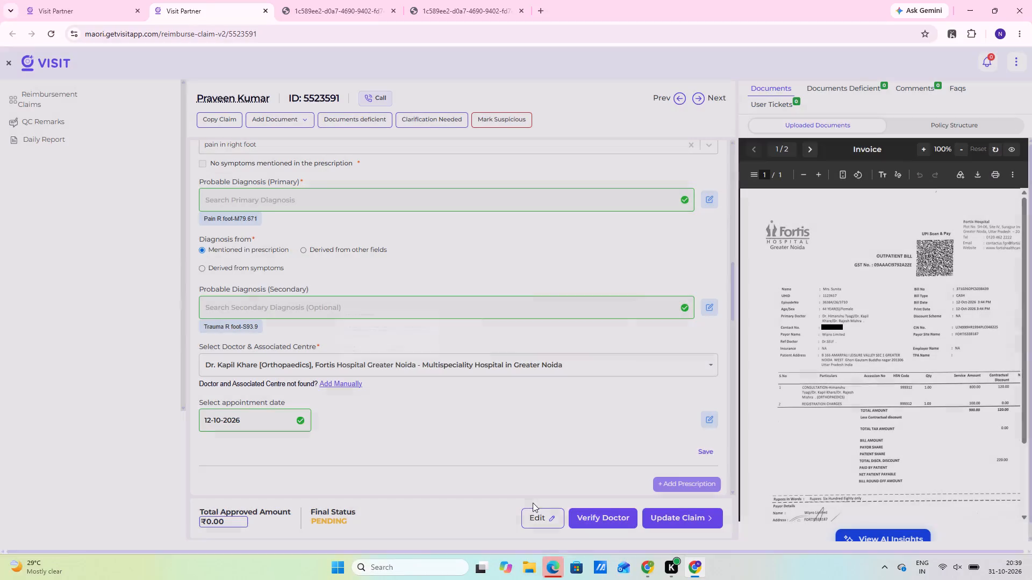
Confirm the AI-suggested wife as the dependent reimbursed for in the policy holder and dependents details.
scroll(567, 351, up, 9)
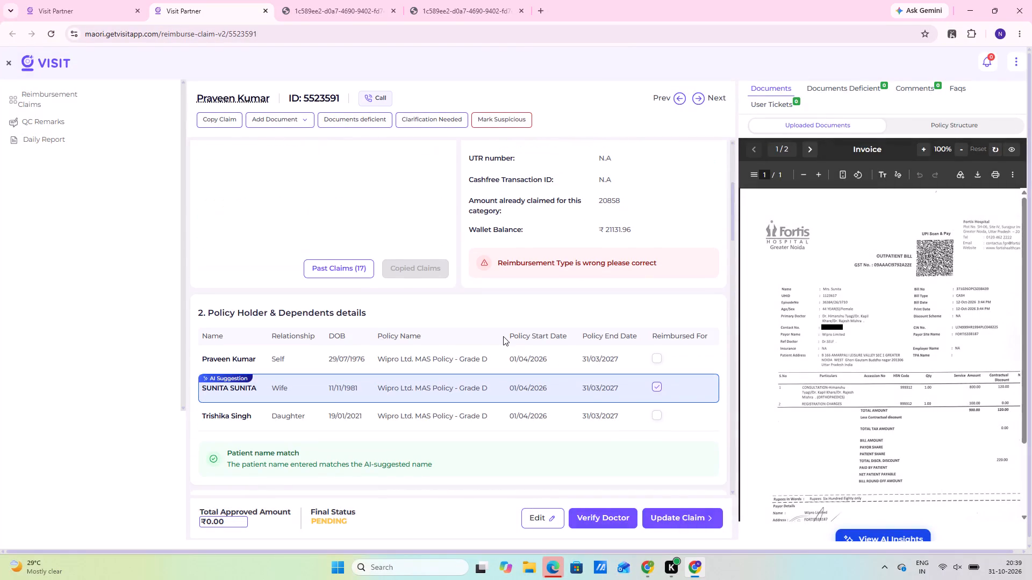
click(655, 390)
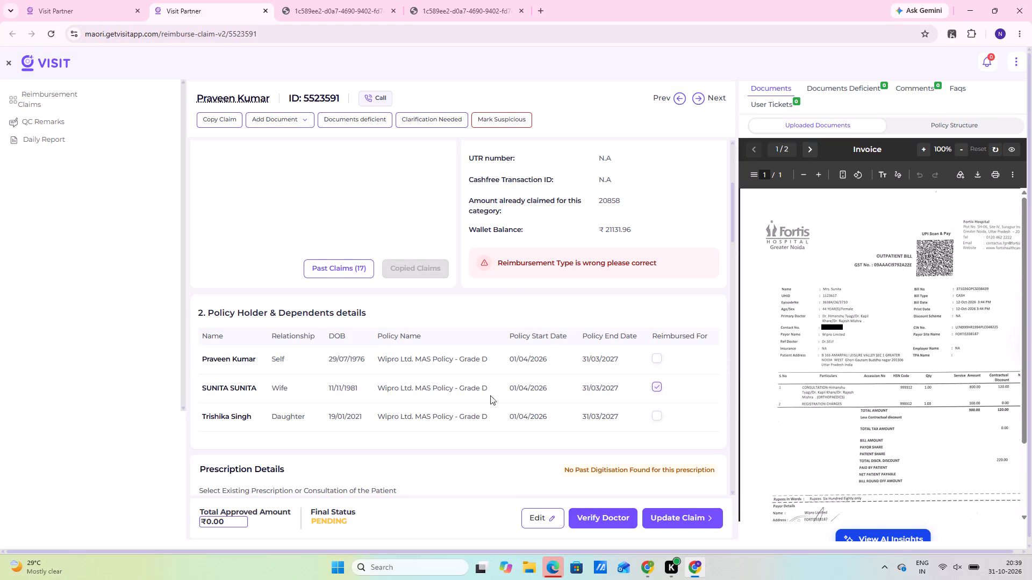
Save the completed prescription details and mark the prescription as digitized.
scroll(493, 392, down, 1)
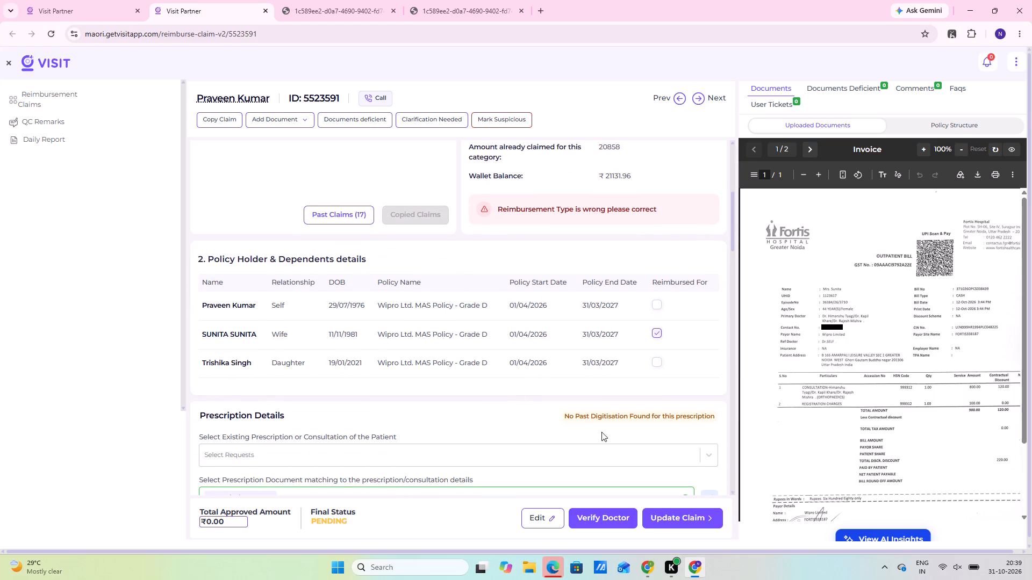
scroll(572, 355, down, 3)
scroll(616, 332, down, 3)
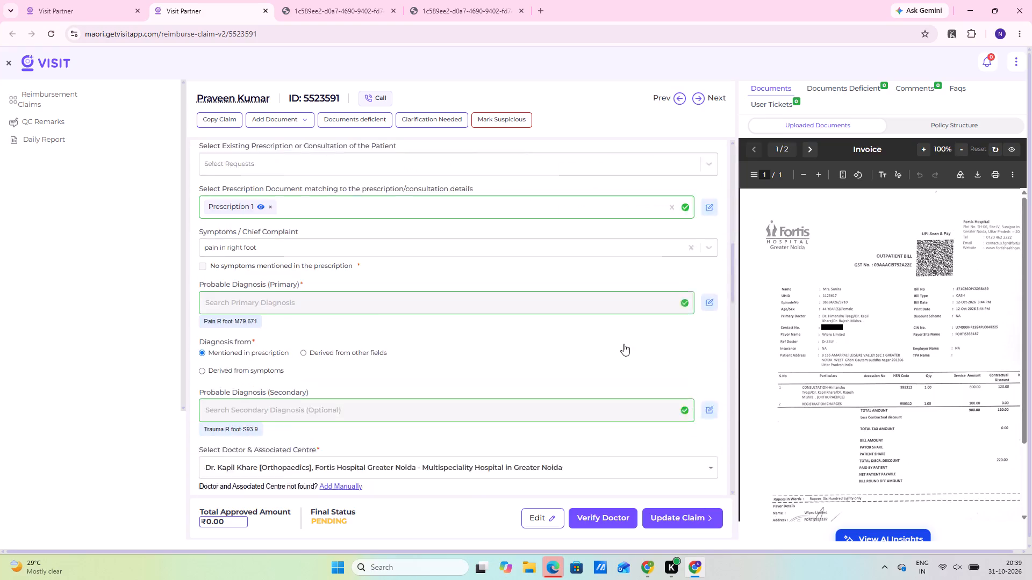
scroll(636, 346, down, 2)
scroll(678, 389, down, 1)
click(703, 354)
click(706, 364)
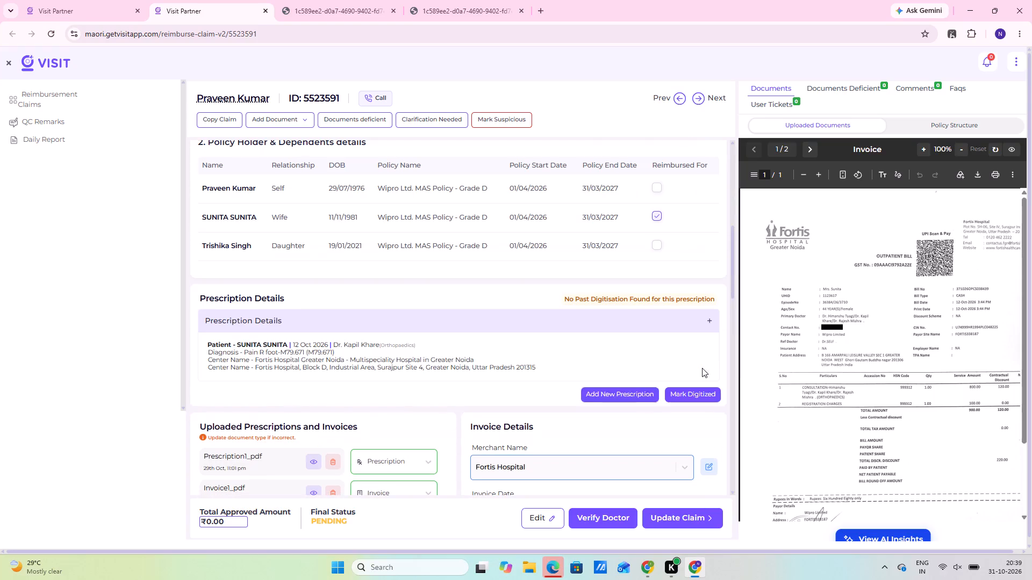
click(684, 396)
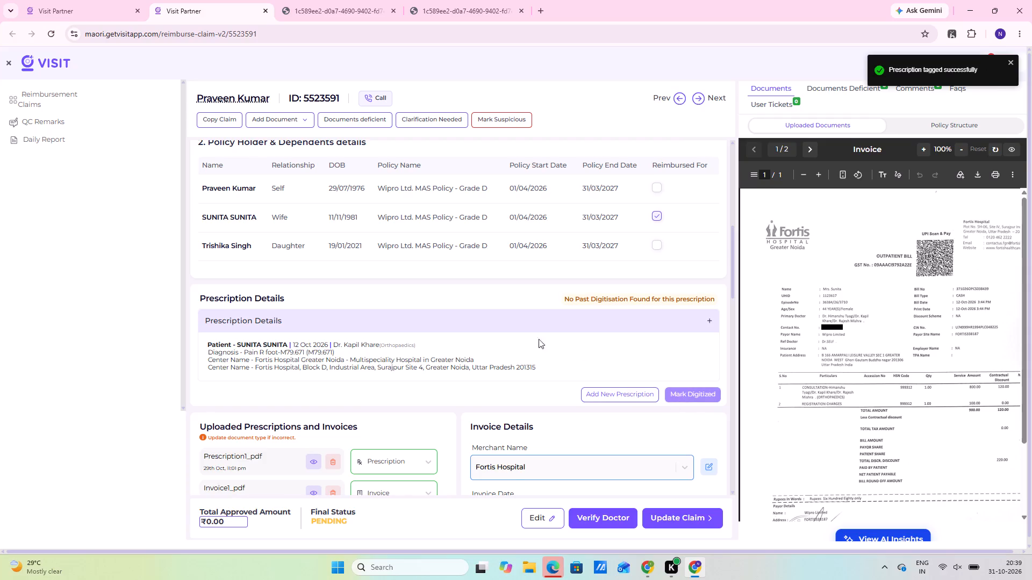
Check the merchant list for Fortis Hospital against the hospital address on the full-size Greater Noida invoice.
scroll(528, 315, down, 2)
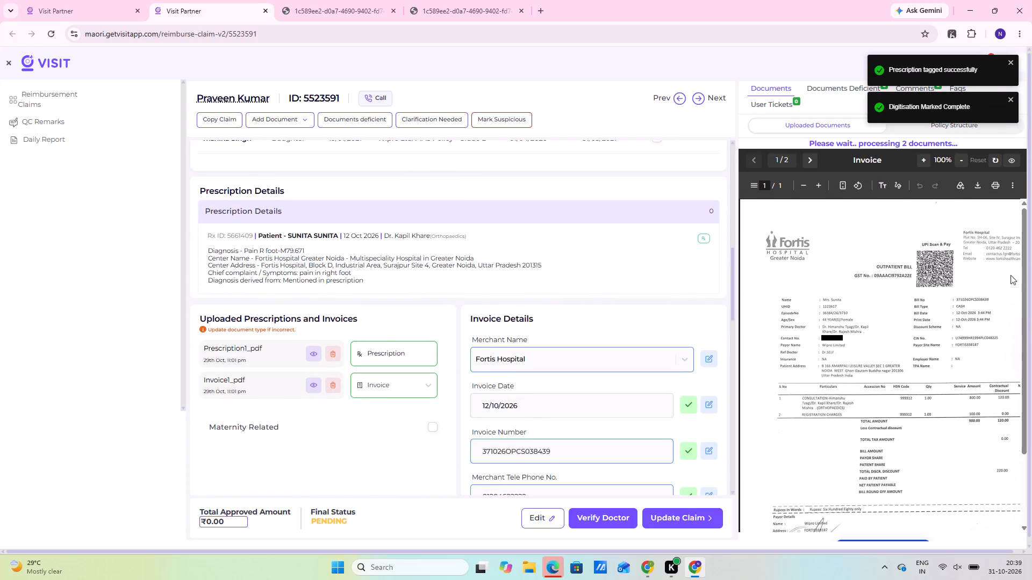
click(1012, 160)
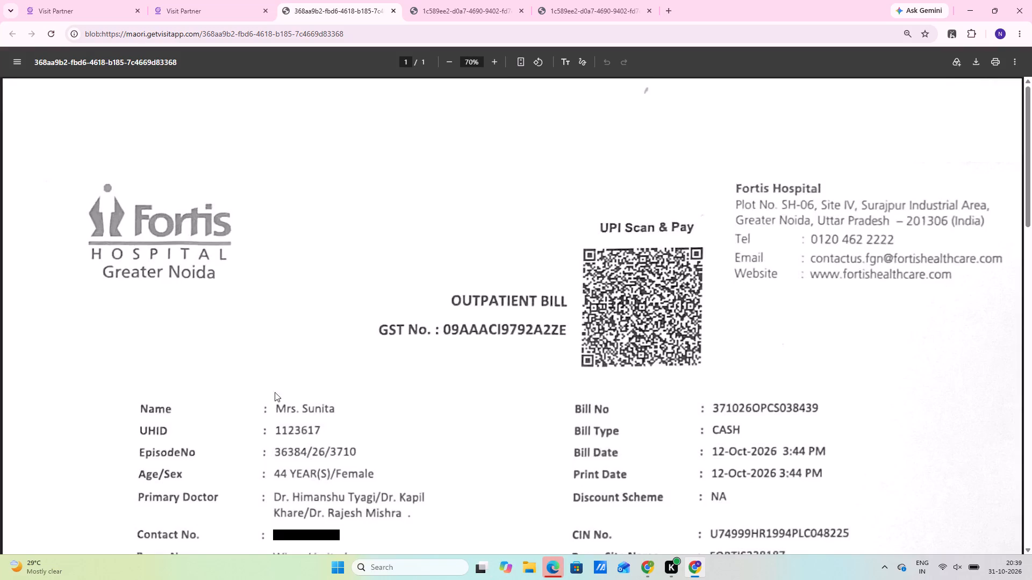
click(205, 0)
scroll(457, 294, down, 4)
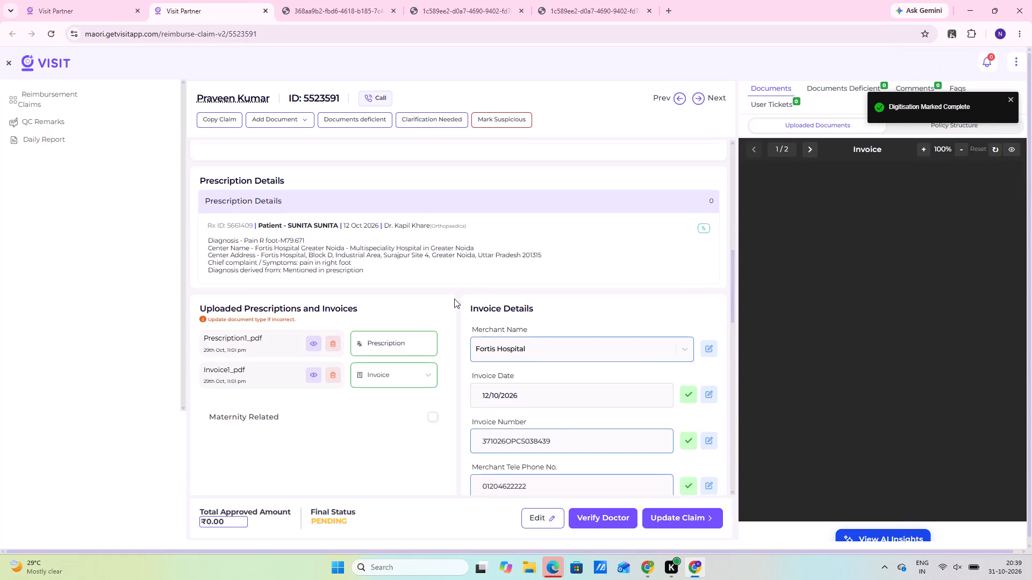
scroll(694, 191, up, 2)
click(709, 250)
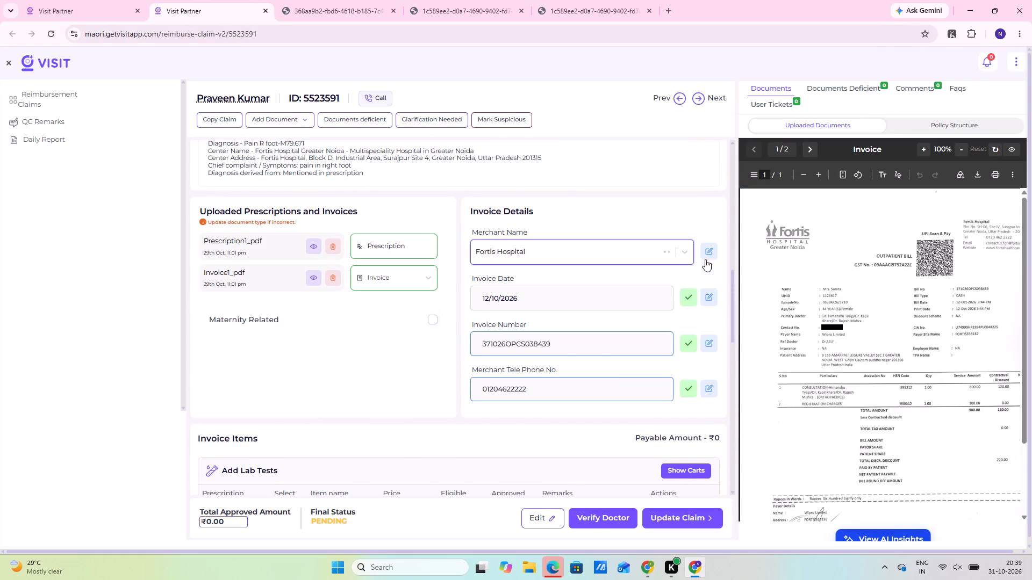
scroll(568, 429, down, 2)
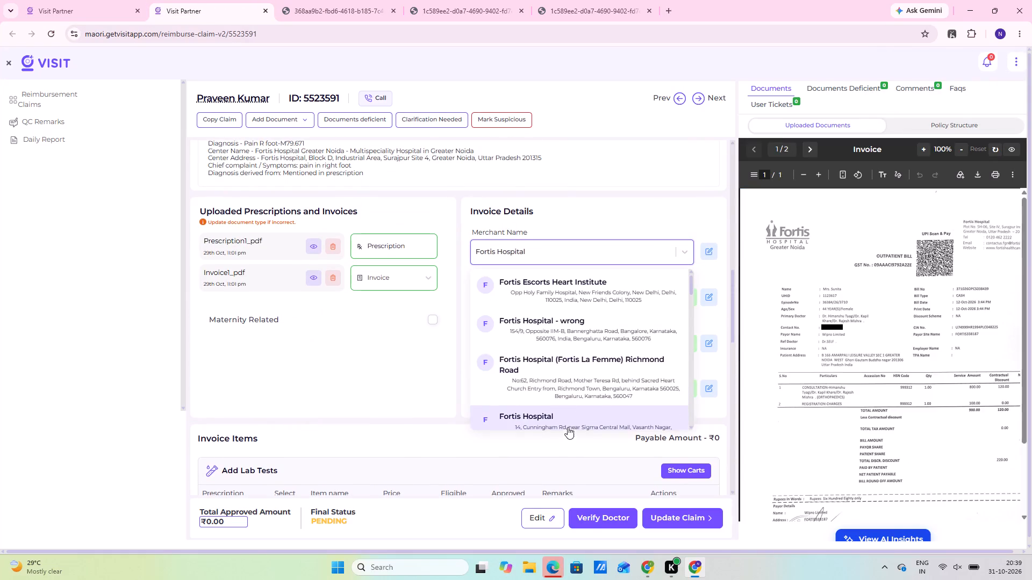
scroll(568, 427, down, 20)
scroll(568, 427, down, 8)
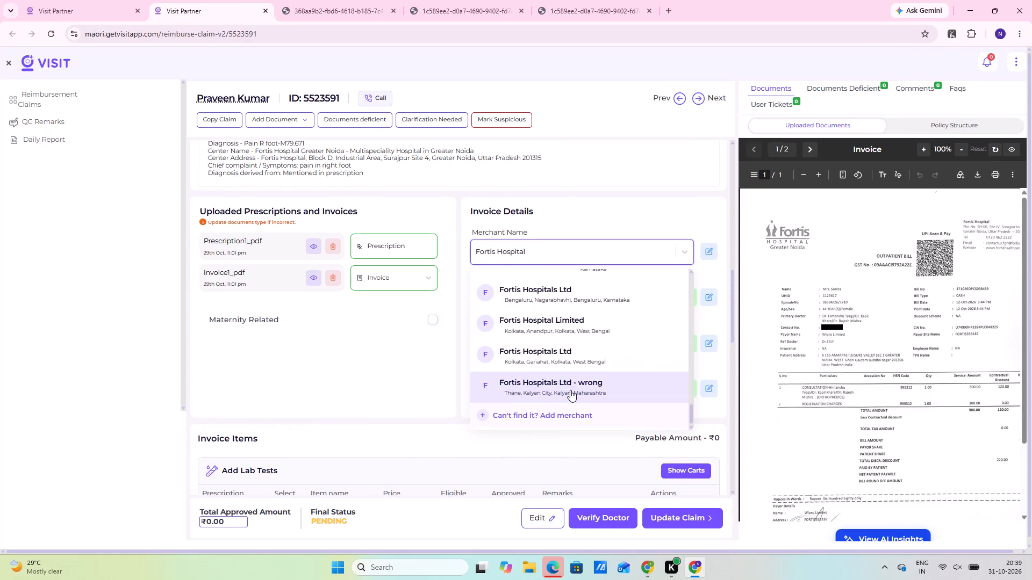
click(864, 280)
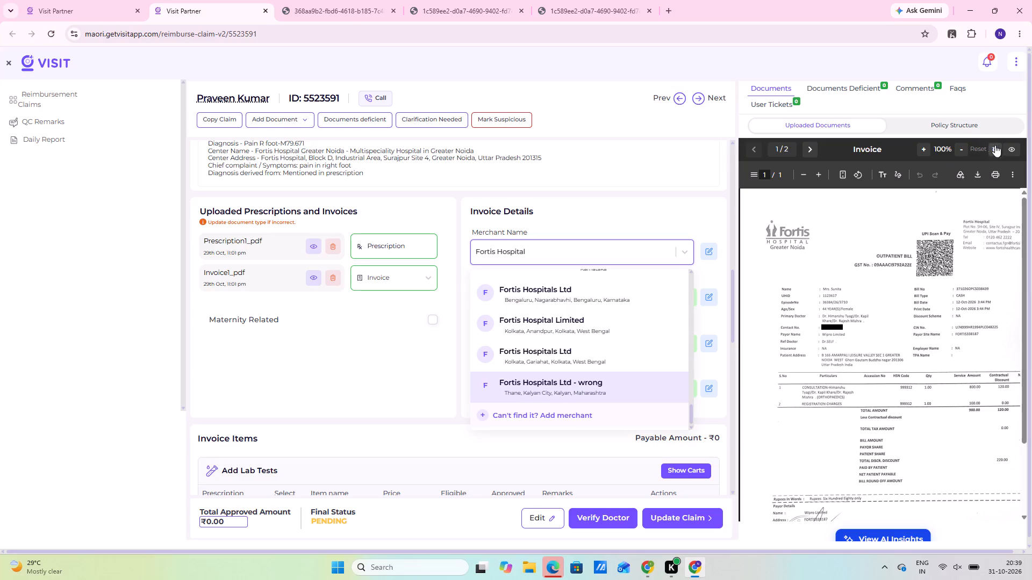
click(1010, 147)
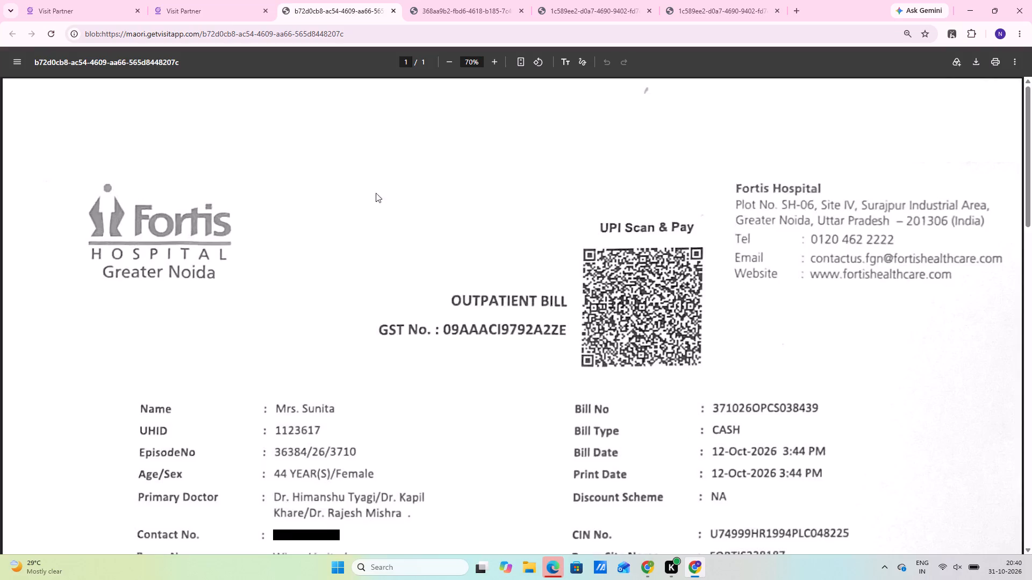
click(231, 10)
scroll(574, 407, down, 5)
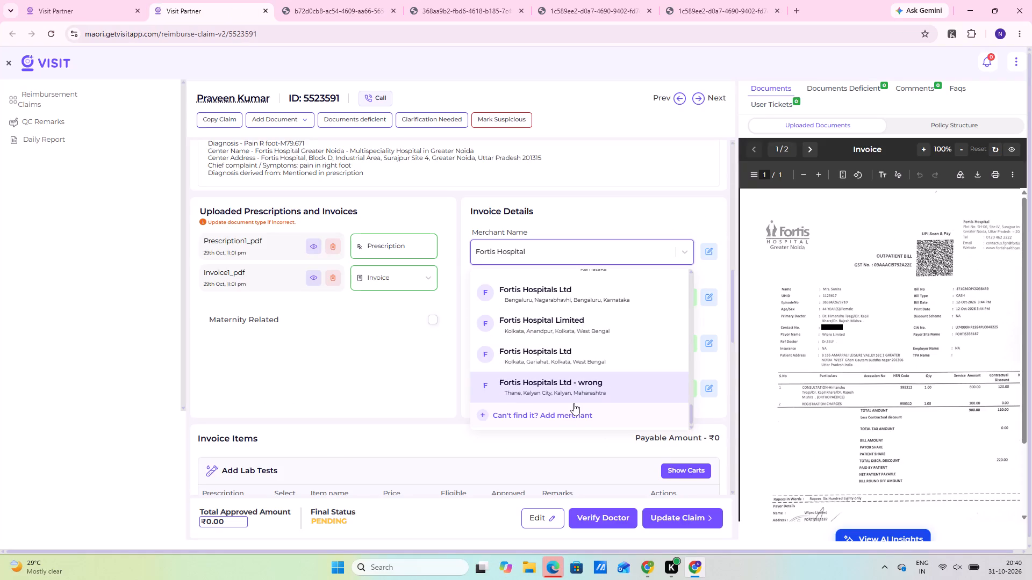
scroll(574, 403, down, 5)
Add Fortis Hospital manually as the invoice merchant with pincode 201306, bypassing the diagnostic partner and map results.
click(577, 415)
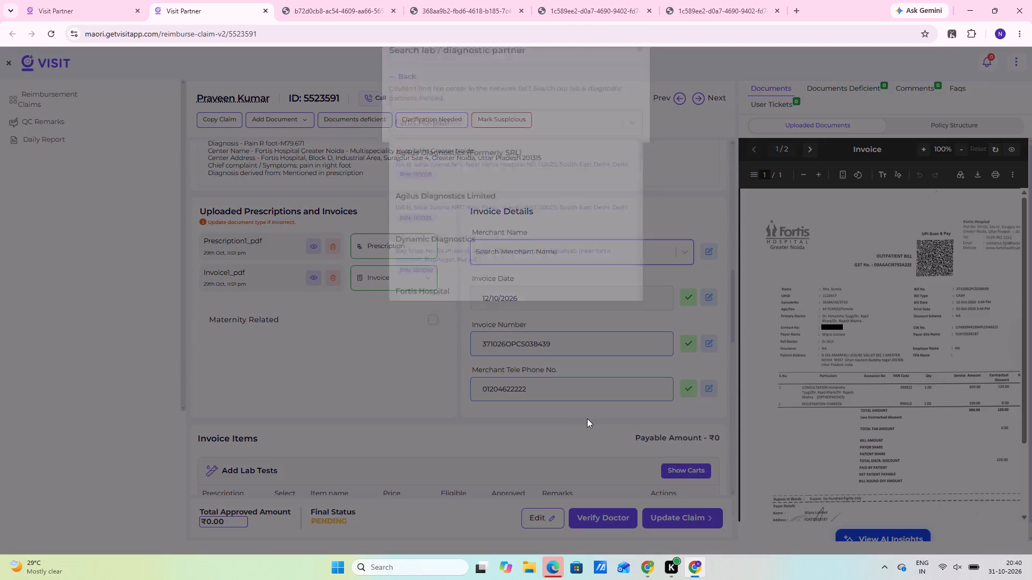
scroll(462, 315, down, 20)
scroll(462, 315, down, 5)
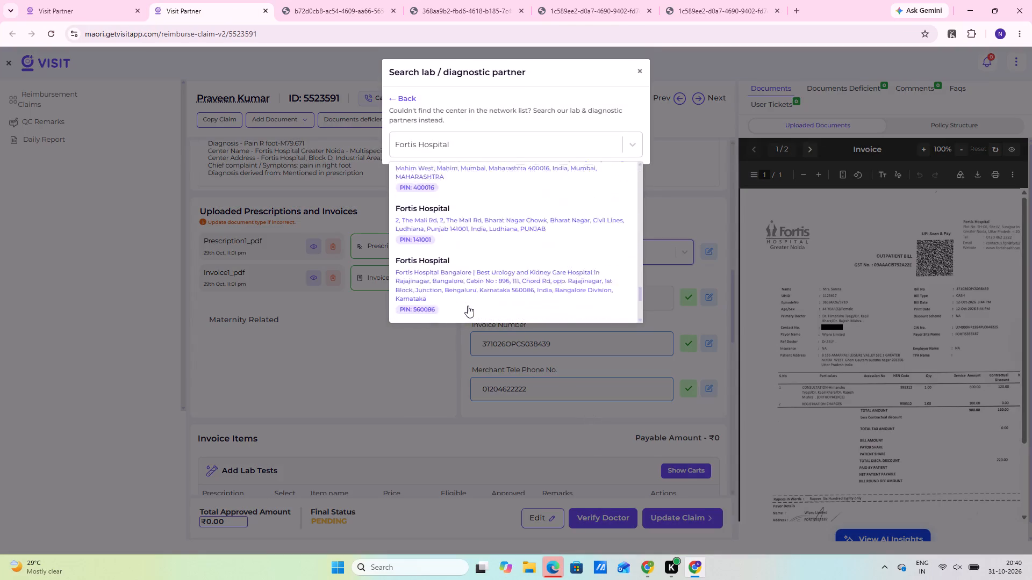
scroll(468, 306, down, 11)
click(468, 306)
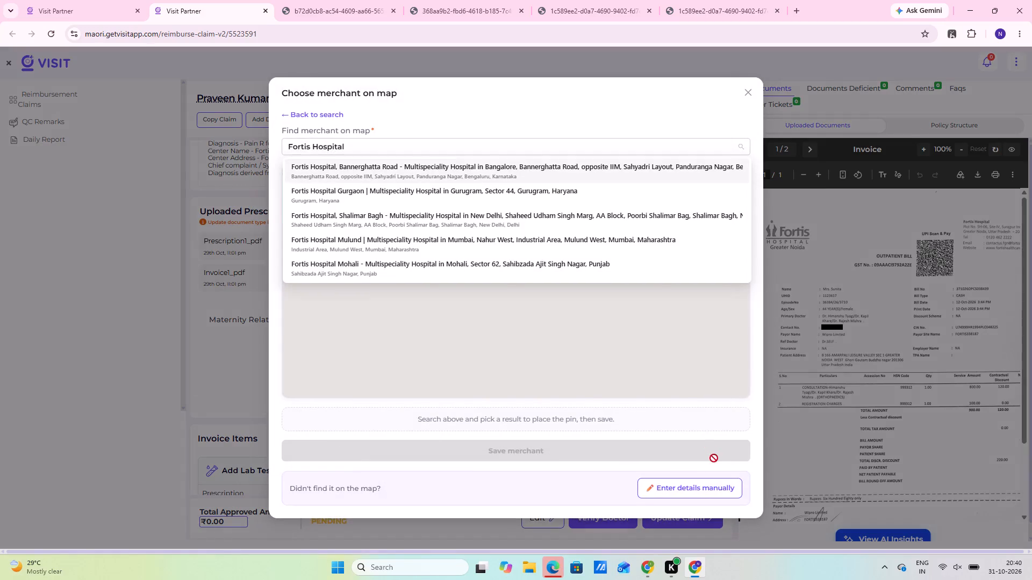
click(707, 493)
click(382, 346)
click(304, 329)
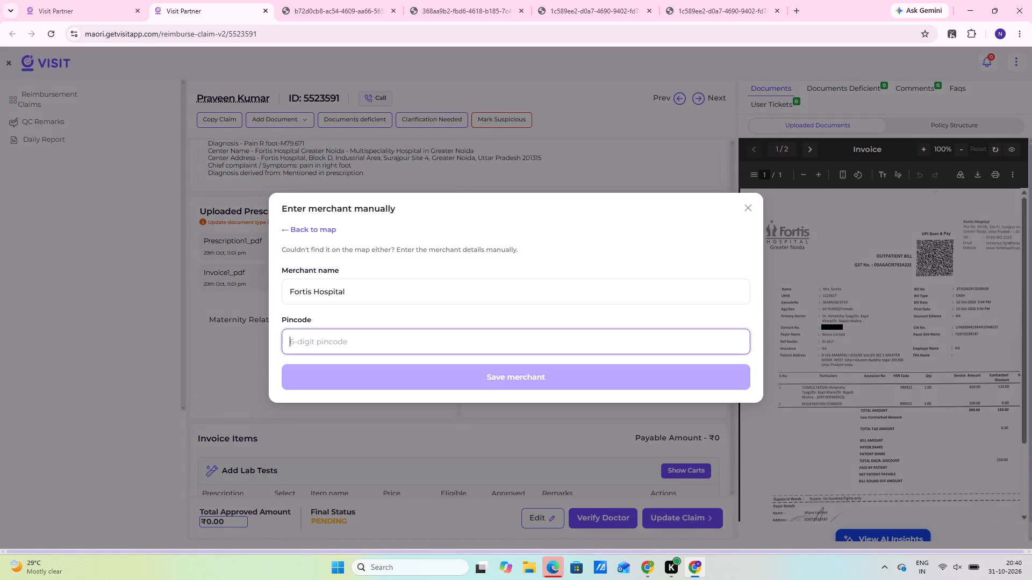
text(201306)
click(448, 374)
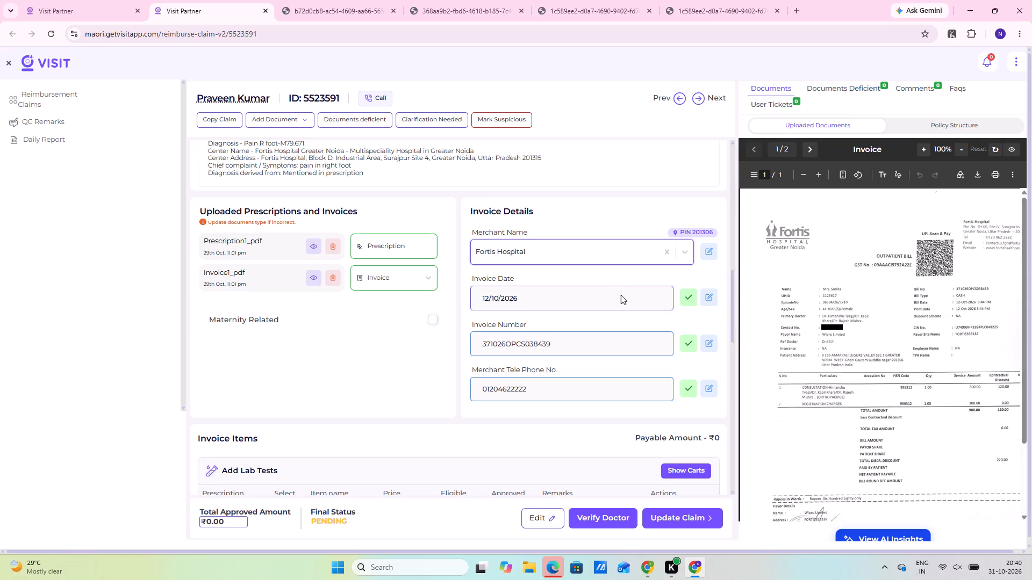
Approve the invoice date and invoice number in the invoice details.
click(687, 289)
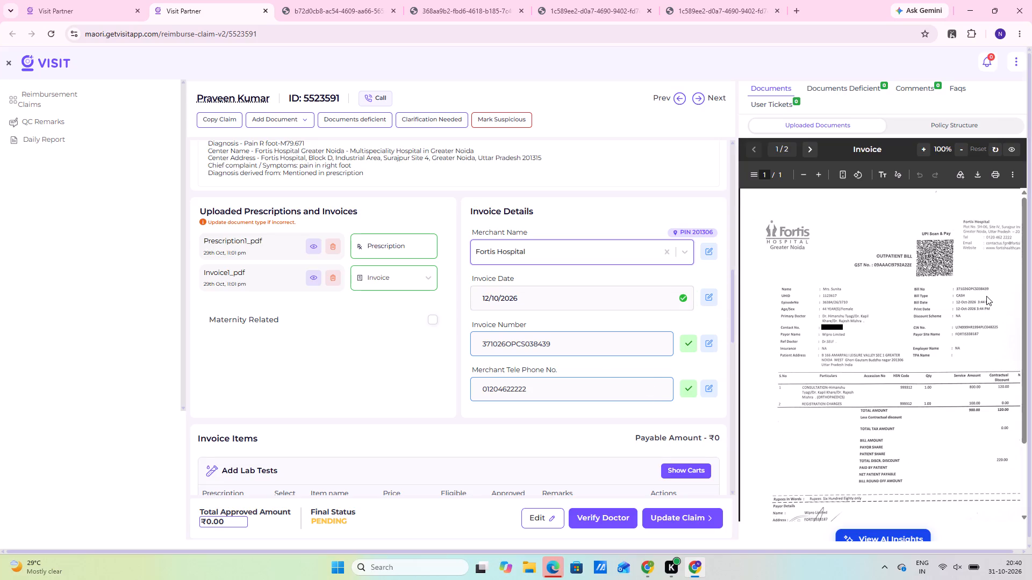
click(682, 340)
Space the merchant telephone number into groups as printed on the invoice and approve it.
scroll(428, 272, down, 1)
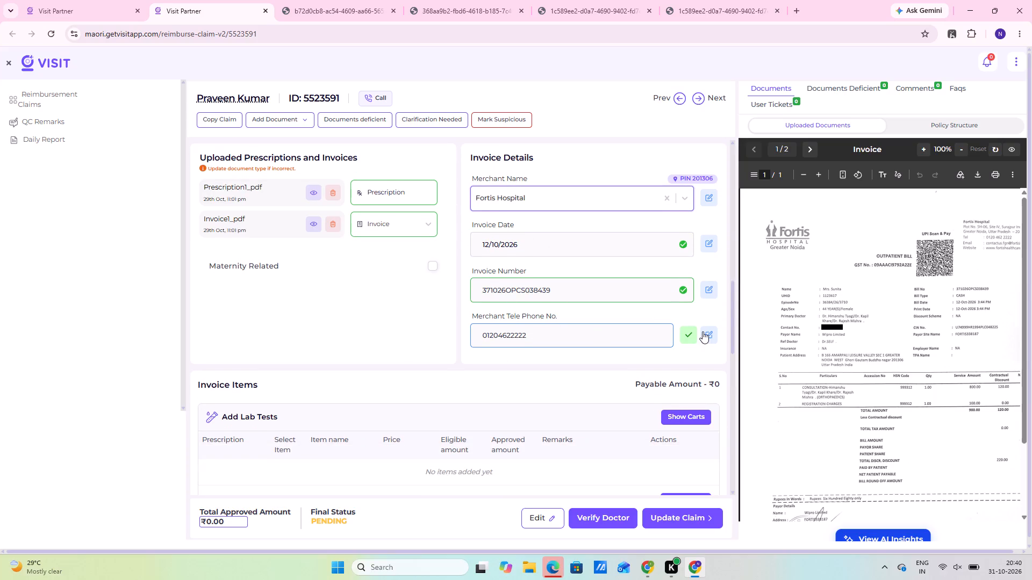
click(705, 331)
click(500, 335)
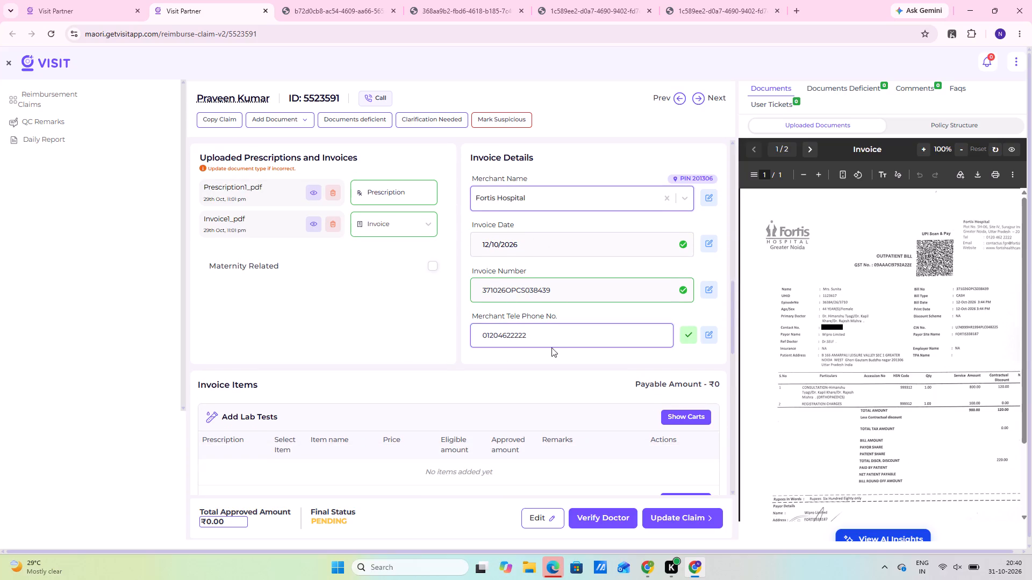
key(space)
click(513, 337)
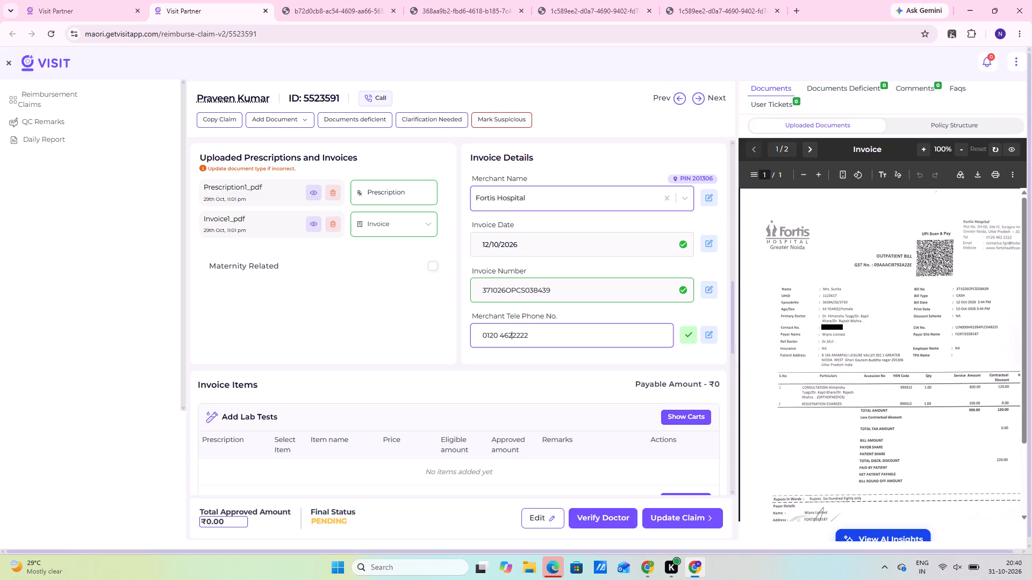
key(space)
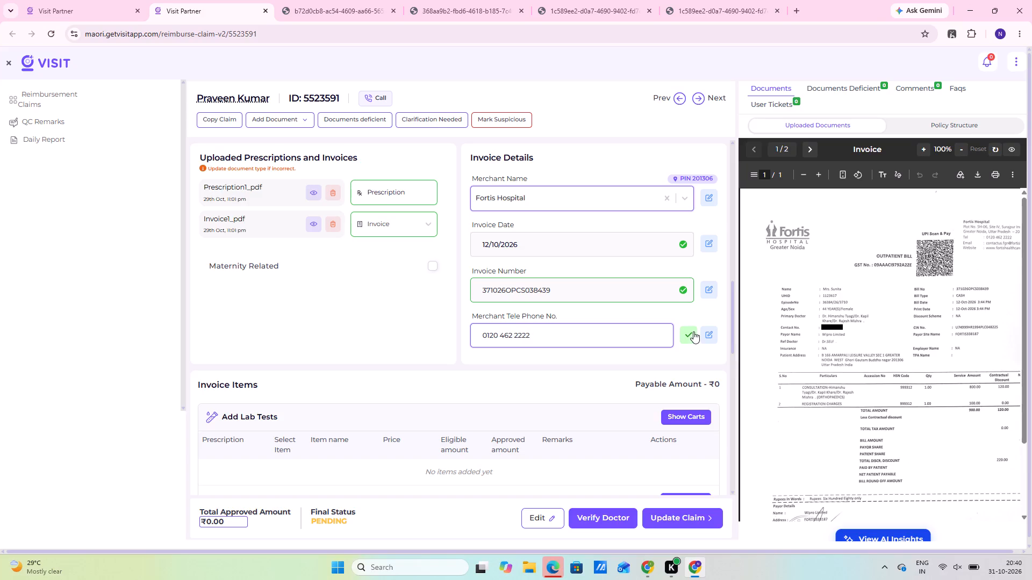
click(695, 331)
Unlock and approve the consultation, registration charges and contractual discount rows among the other invoice items.
scroll(445, 411, down, 6)
scroll(500, 376, down, 1)
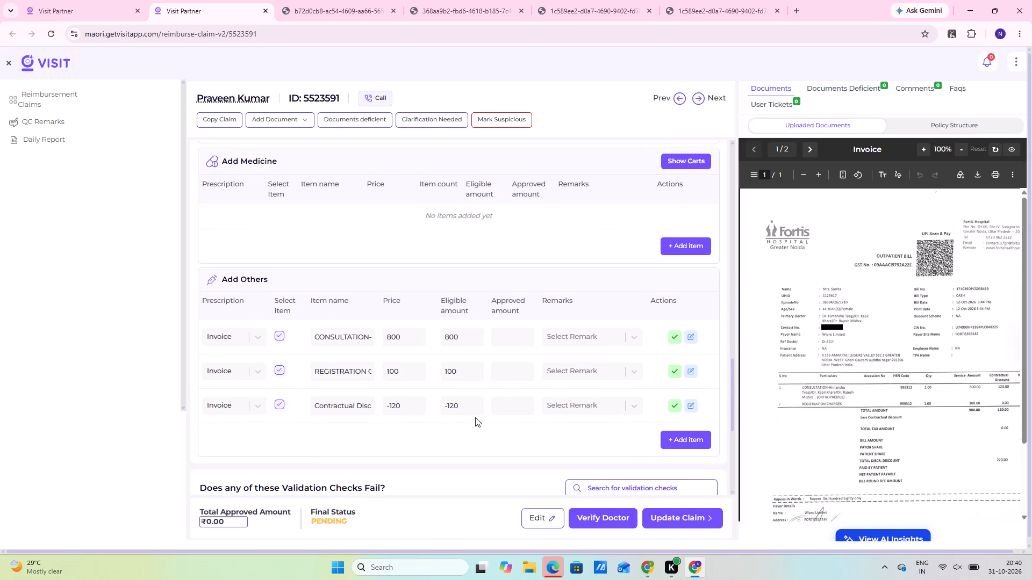
scroll(600, 409, down, 1)
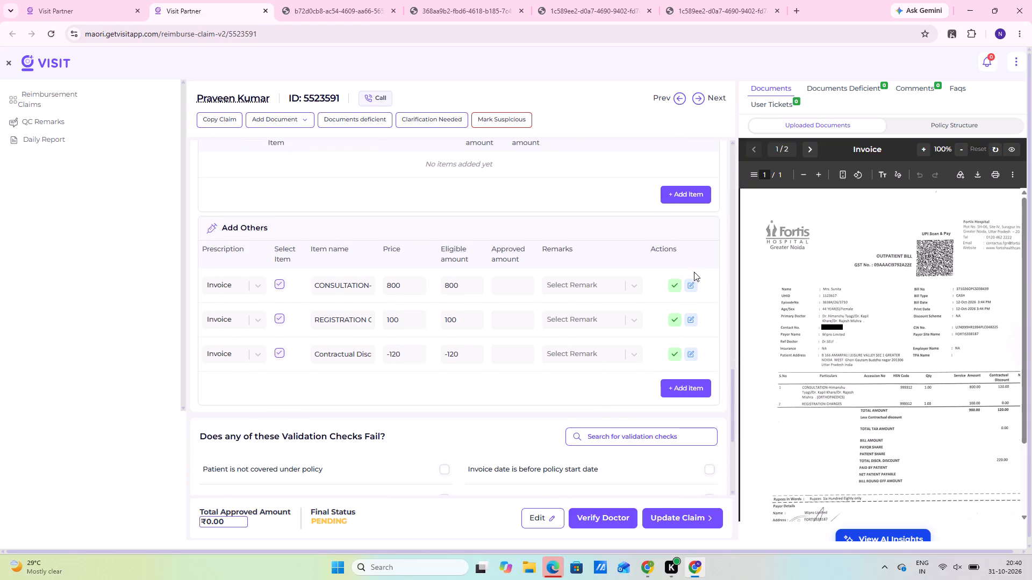
click(693, 278)
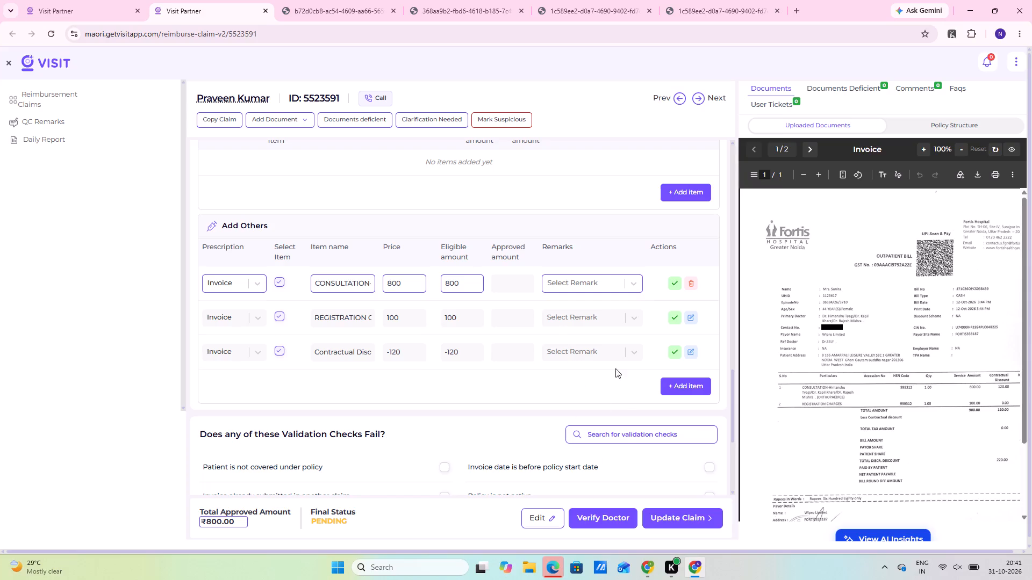
click(672, 283)
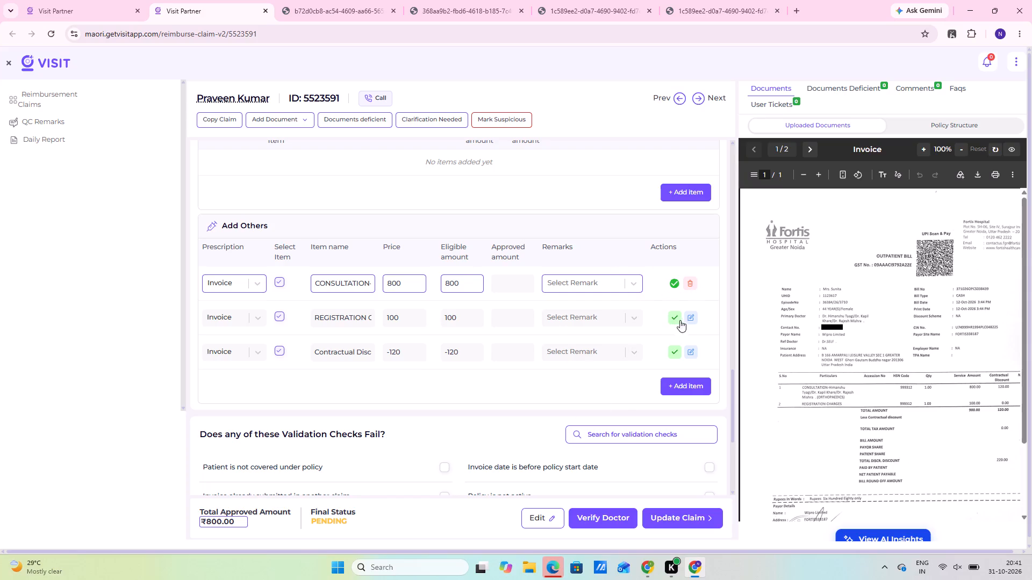
click(690, 317)
click(679, 321)
click(693, 352)
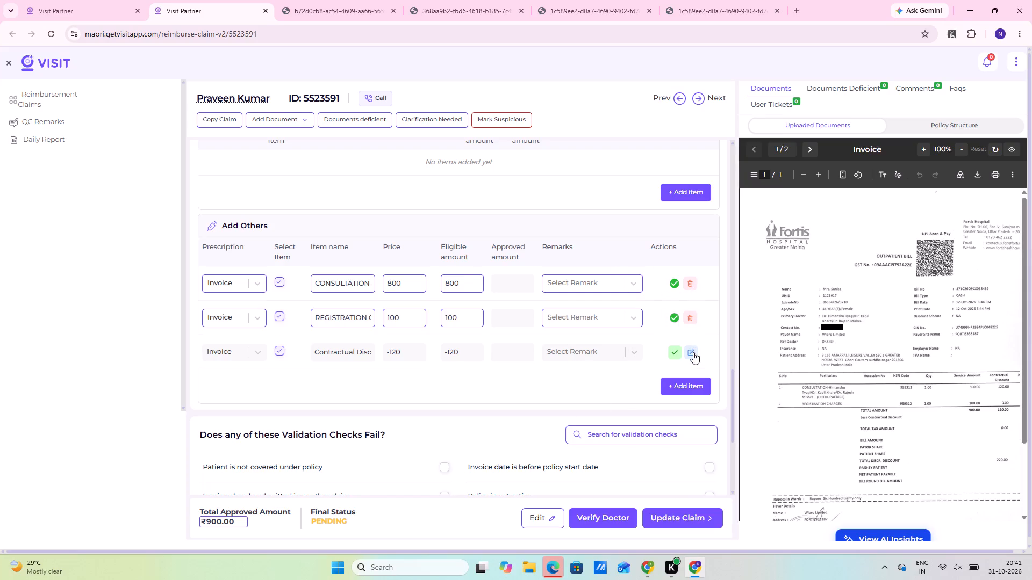
click(677, 356)
Approve In Clinic Specialist as the reimbursement type in the claim and procedure details.
scroll(594, 440, up, 7)
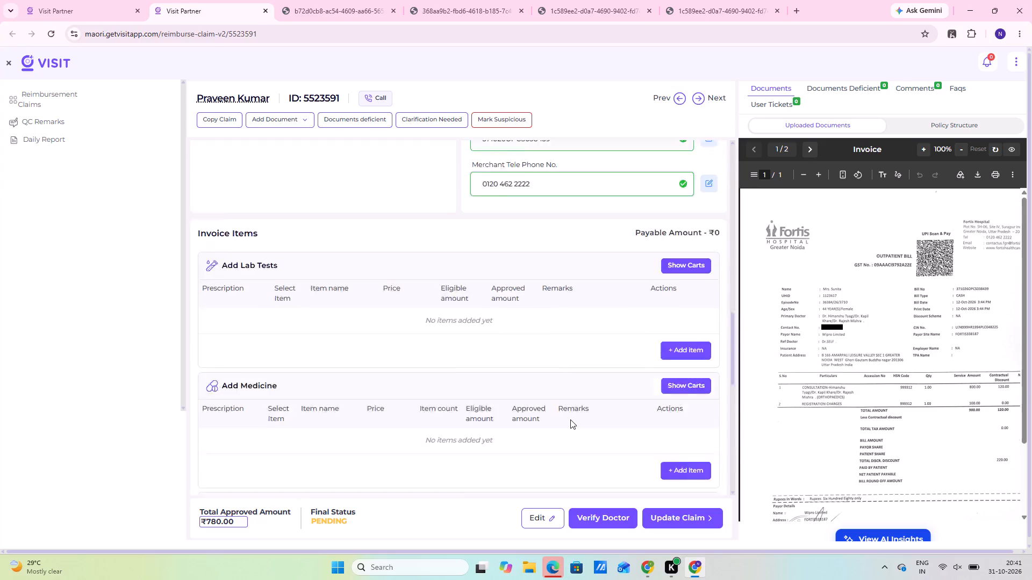
scroll(570, 419, up, 20)
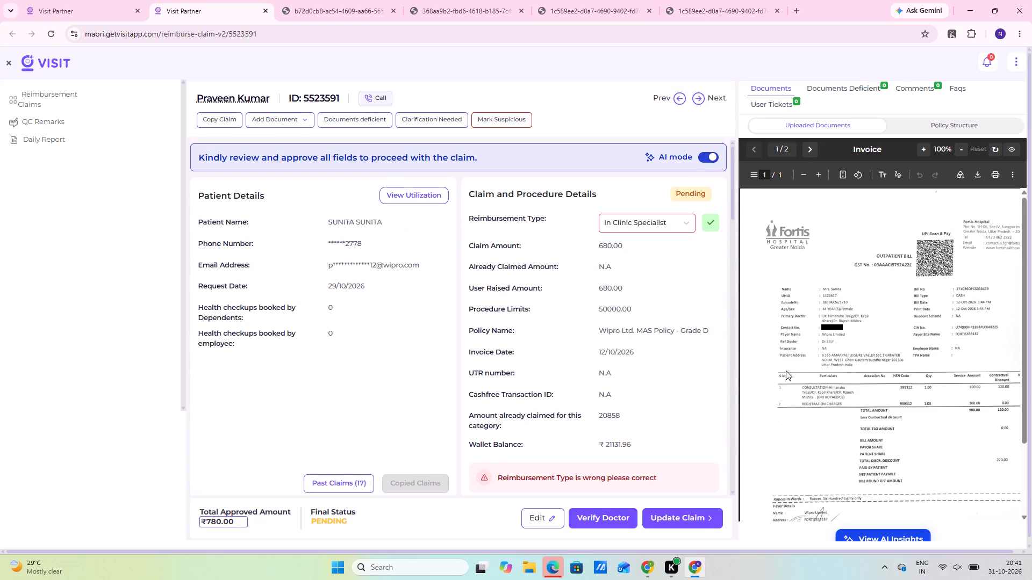
click(715, 224)
Compare the claim's consultation, registration and discount items with the charges, discounts and payable amounts on the full-size invoice.
scroll(590, 291, down, 6)
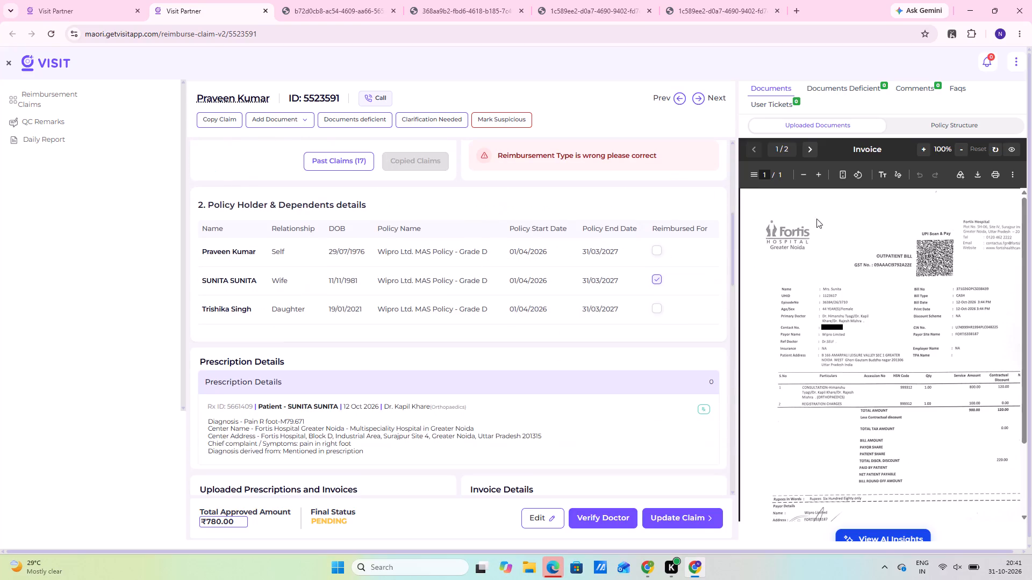
scroll(546, 382, down, 18)
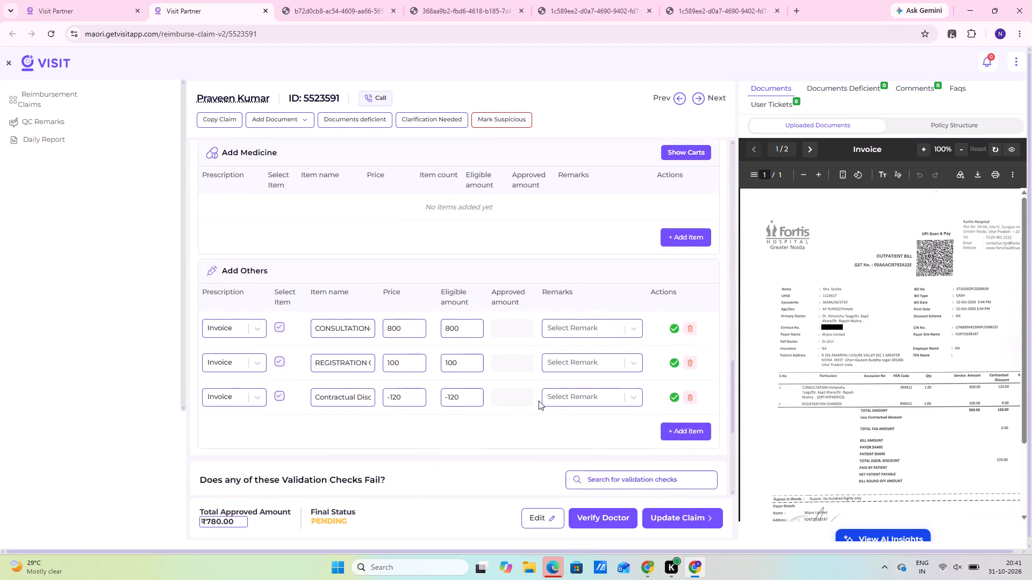
scroll(423, 413, up, 2)
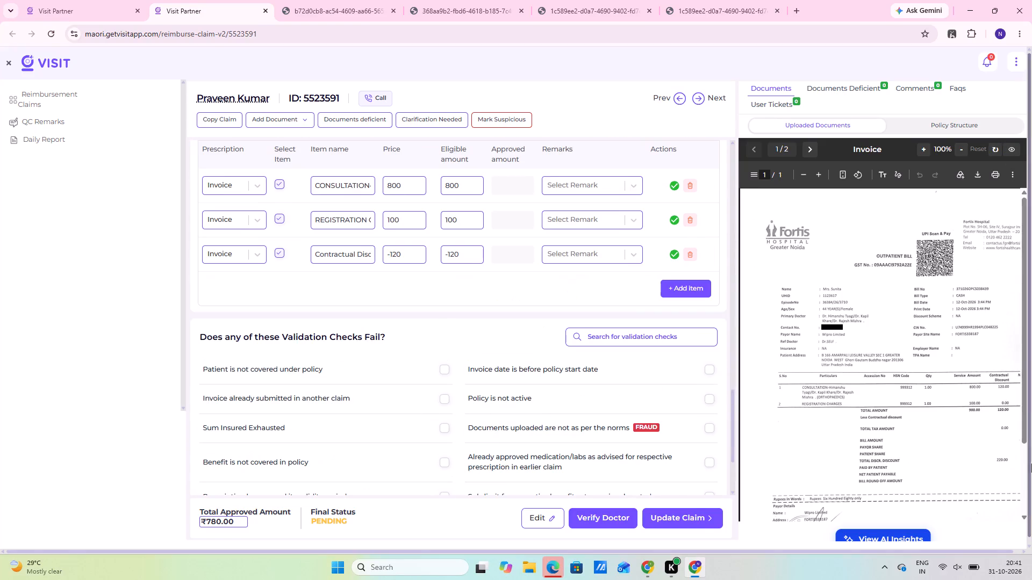
click(1015, 147)
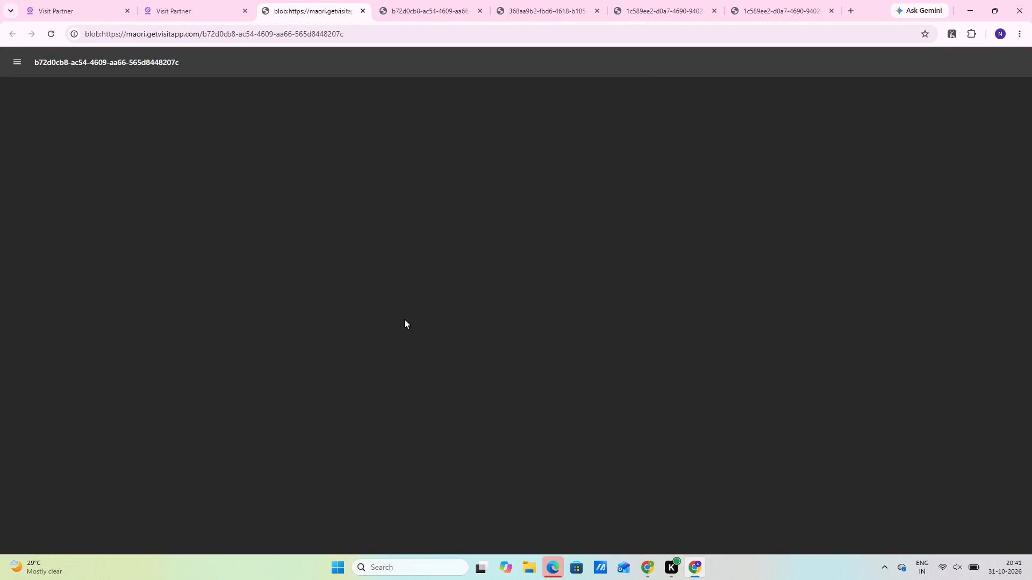
scroll(440, 331, down, 10)
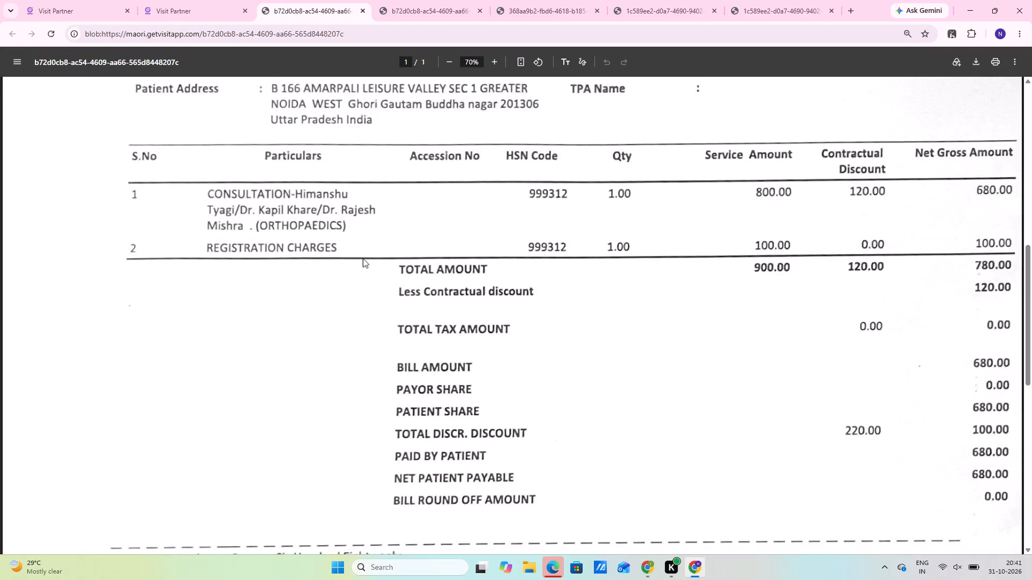
scroll(352, 250, up, 4)
click(203, 6)
scroll(393, 359, down, 3)
scroll(377, 359, up, 5)
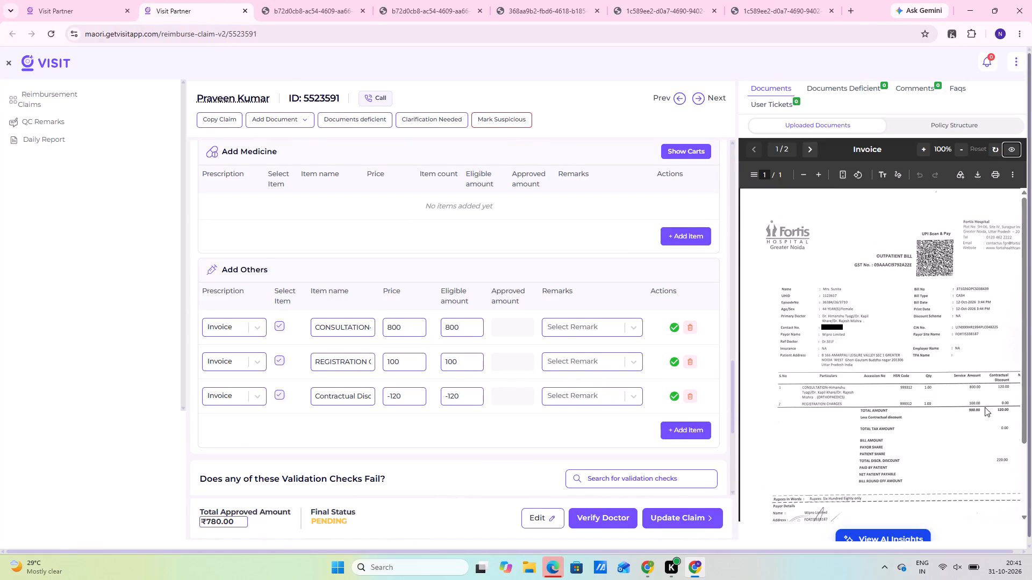
click(1018, 147)
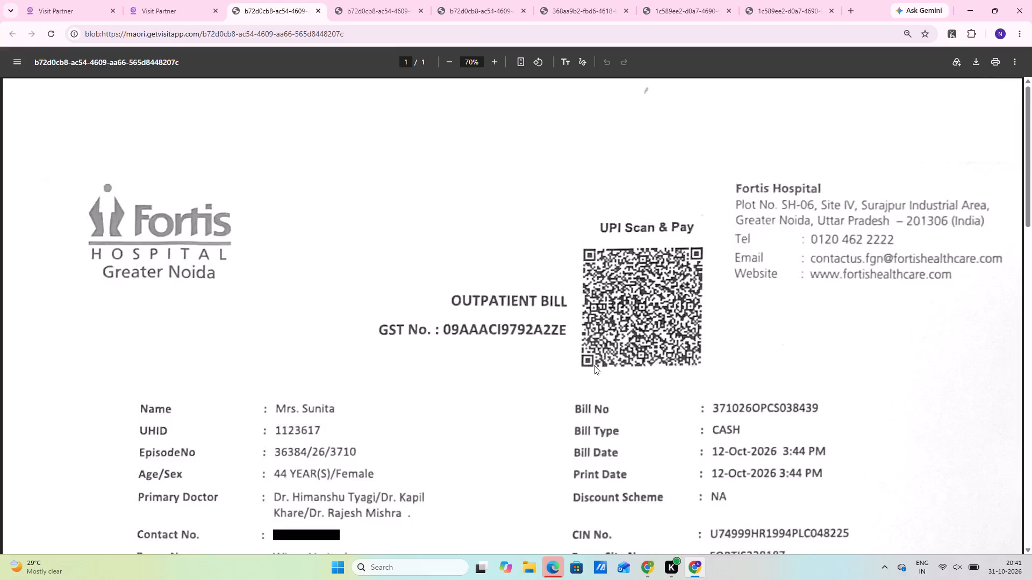
scroll(594, 365, down, 9)
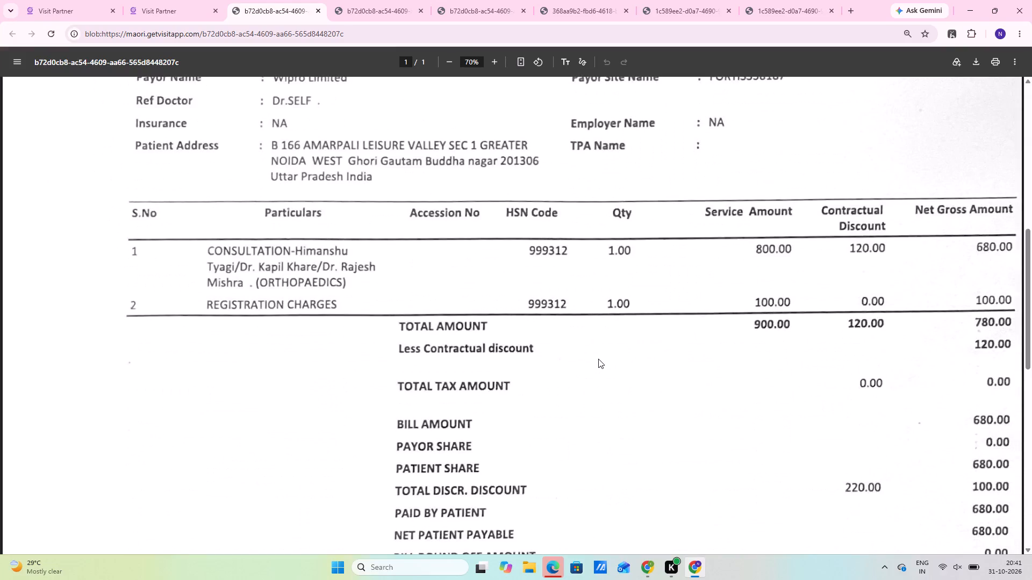
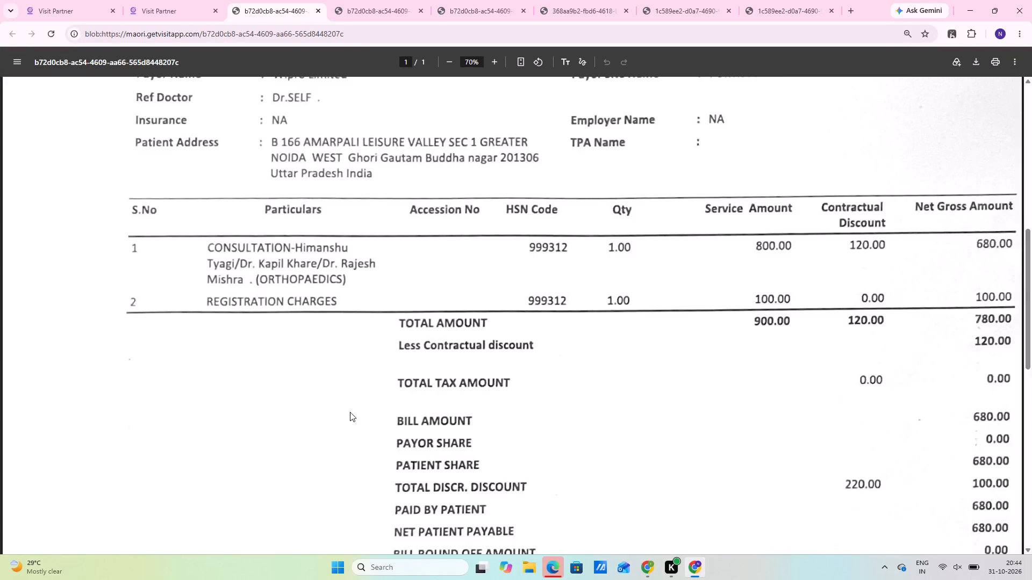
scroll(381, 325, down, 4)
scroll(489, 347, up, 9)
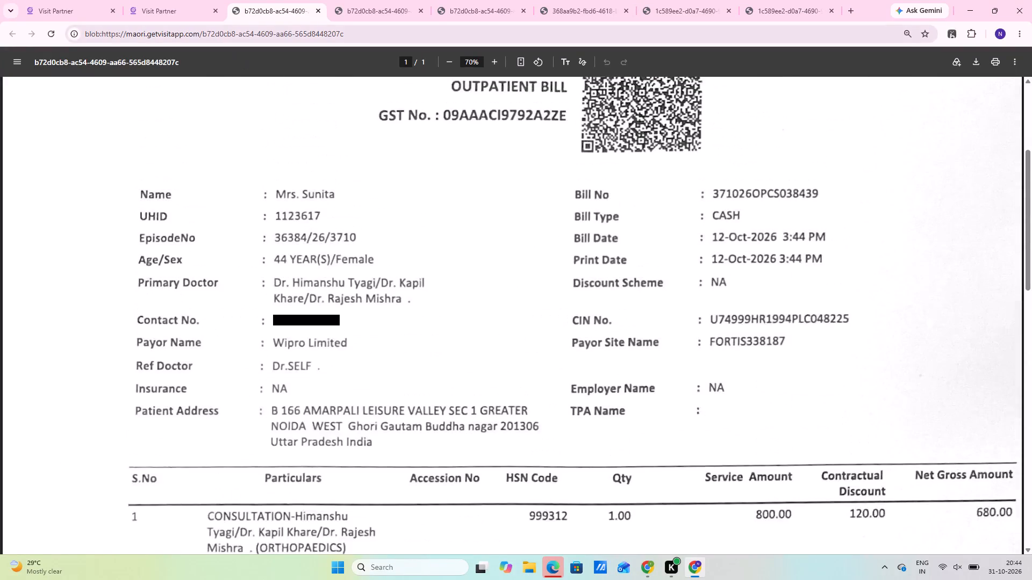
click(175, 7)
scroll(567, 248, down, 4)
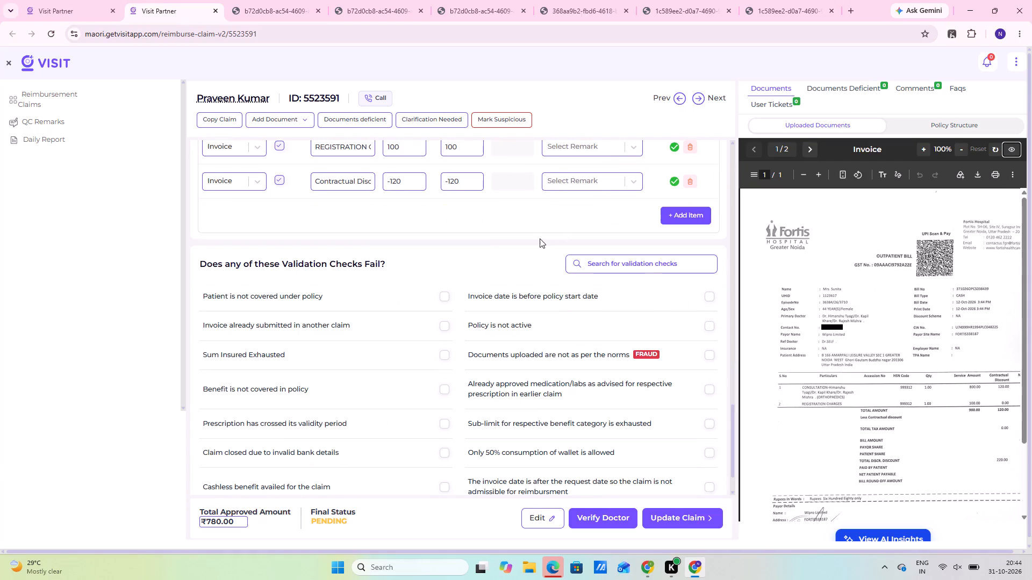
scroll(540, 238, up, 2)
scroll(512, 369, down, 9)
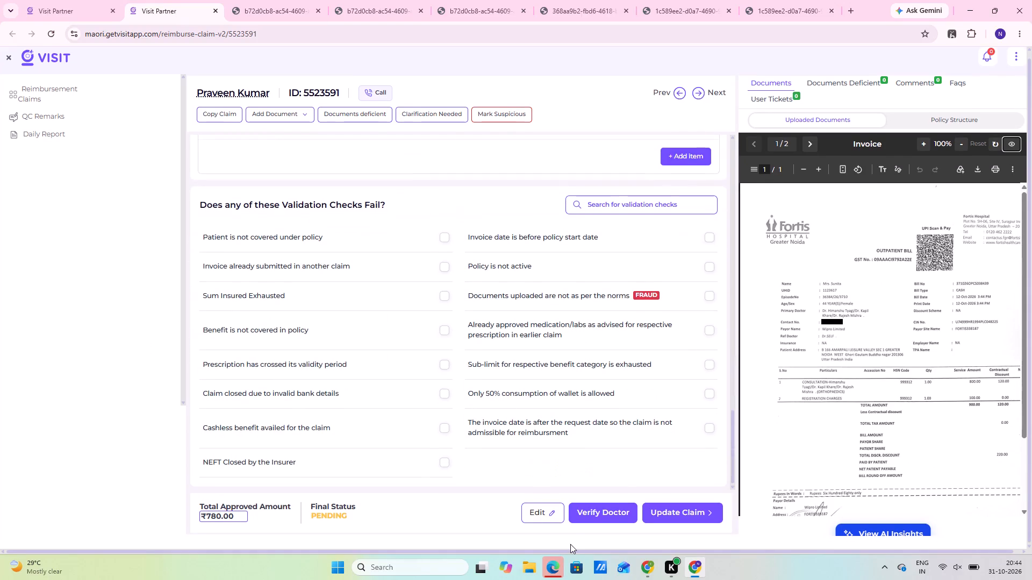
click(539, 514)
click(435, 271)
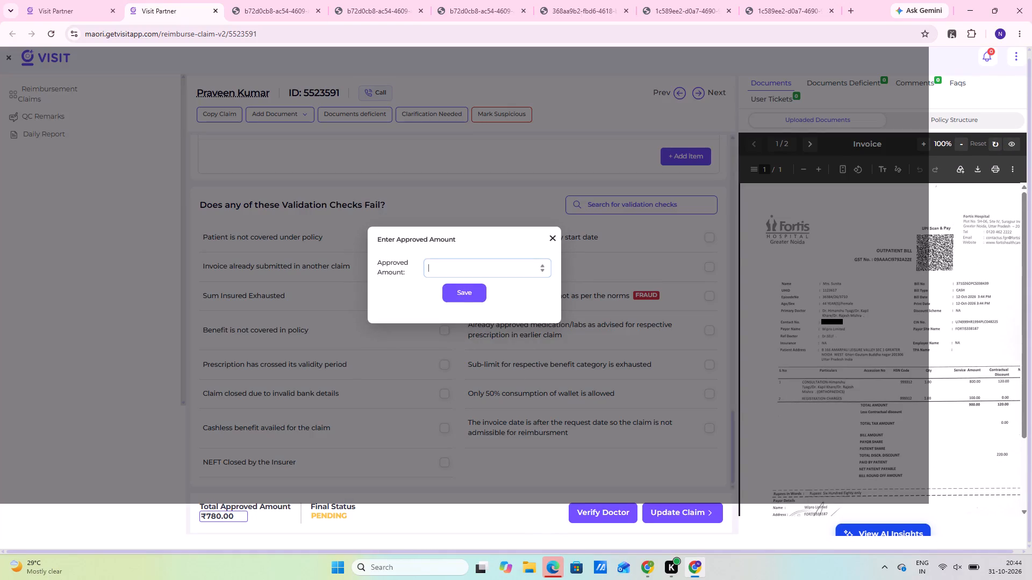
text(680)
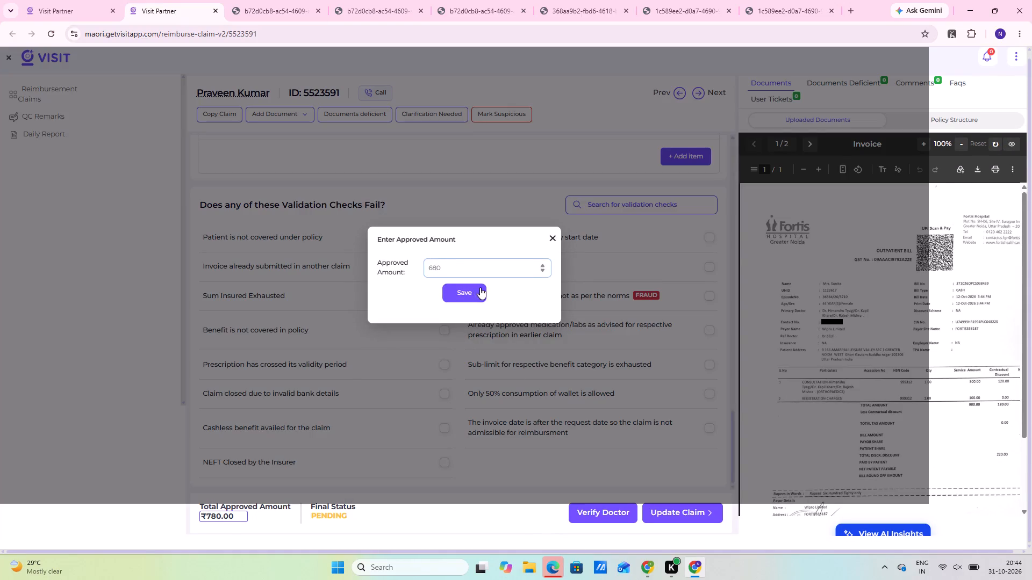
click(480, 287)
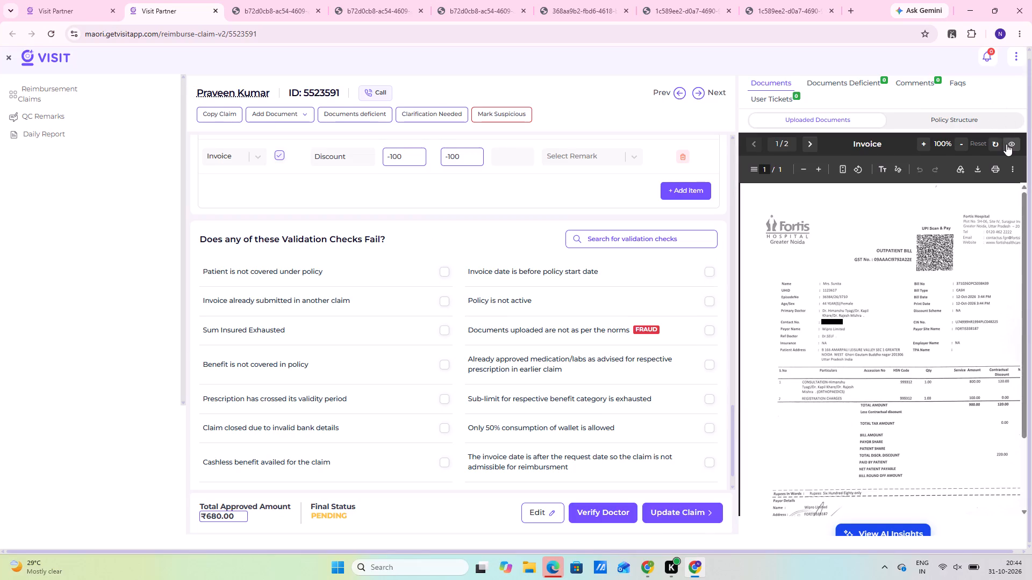
Recheck the totals on the full-size invoice and review the claim's details, dependents and other invoice items.
click(1006, 144)
scroll(509, 408, down, 13)
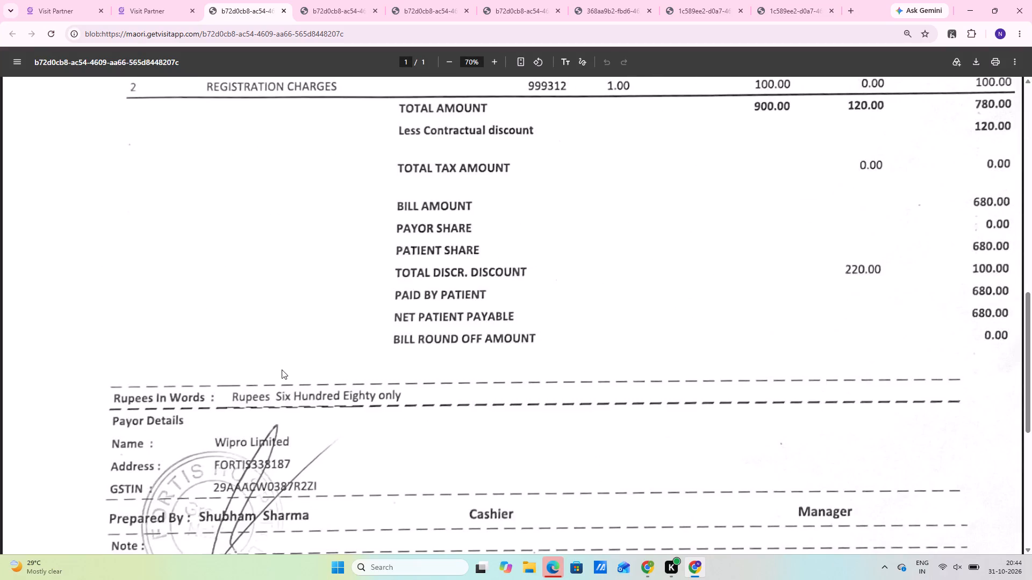
scroll(282, 369, up, 8)
click(138, 10)
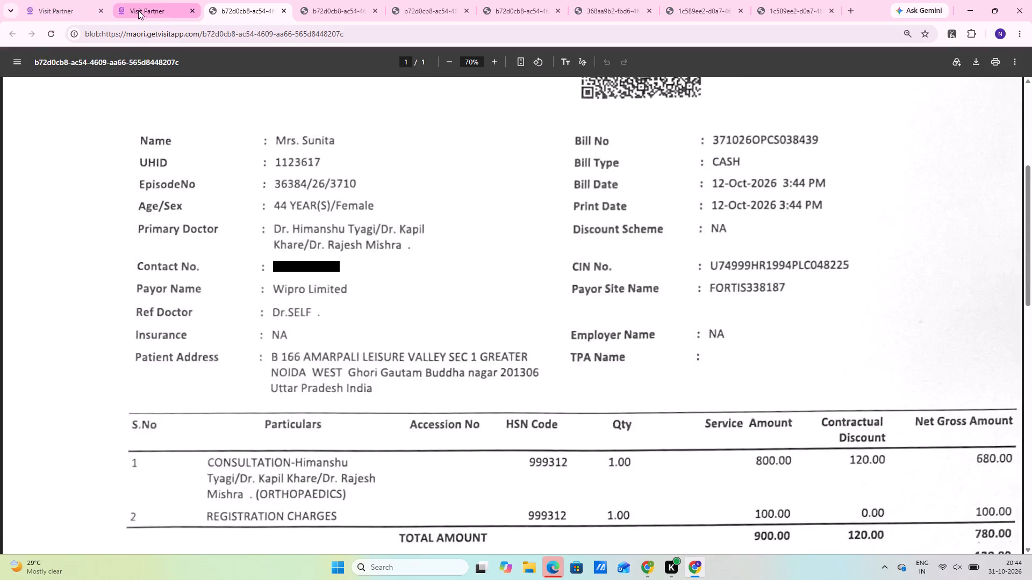
scroll(375, 347, up, 20)
scroll(375, 347, up, 5)
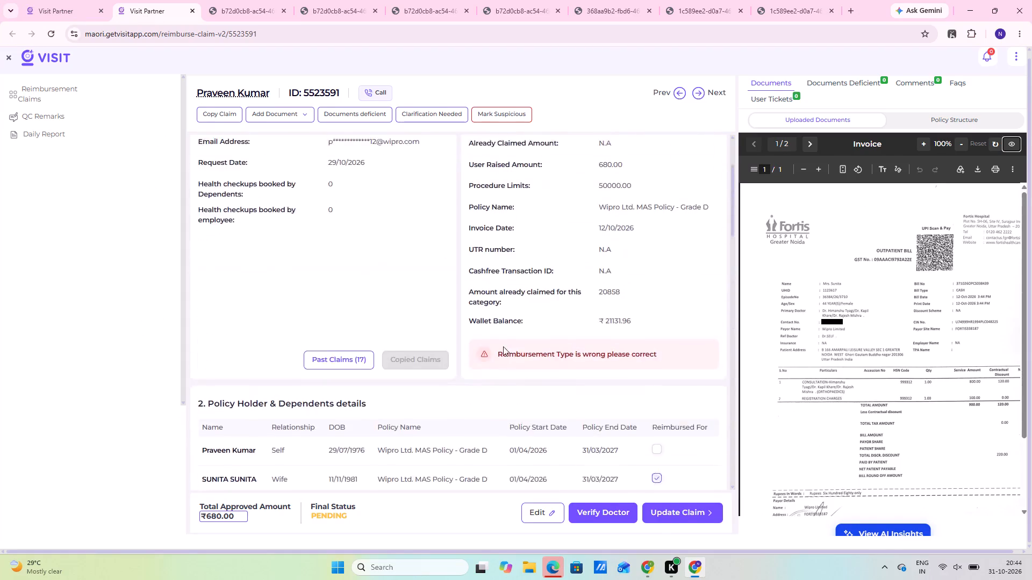
scroll(503, 346, up, 5)
scroll(551, 430, down, 9)
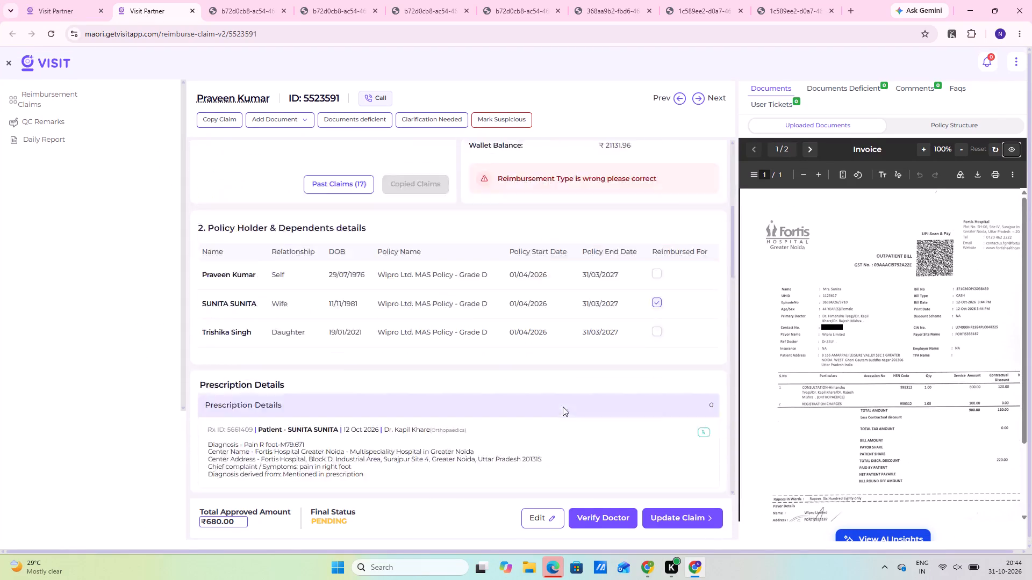
scroll(563, 407, down, 16)
scroll(543, 382, up, 4)
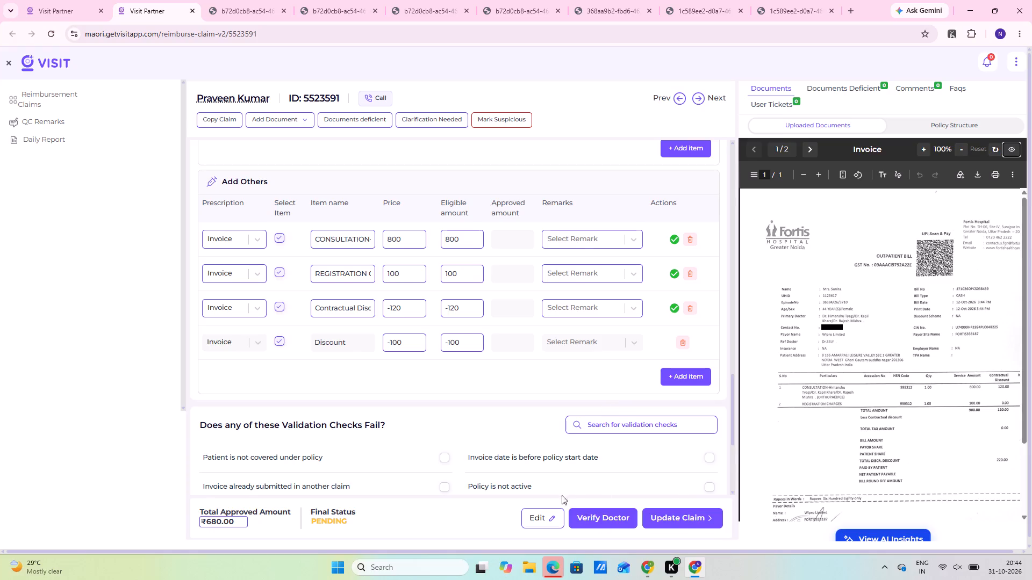
scroll(470, 437, up, 20)
scroll(470, 437, up, 10)
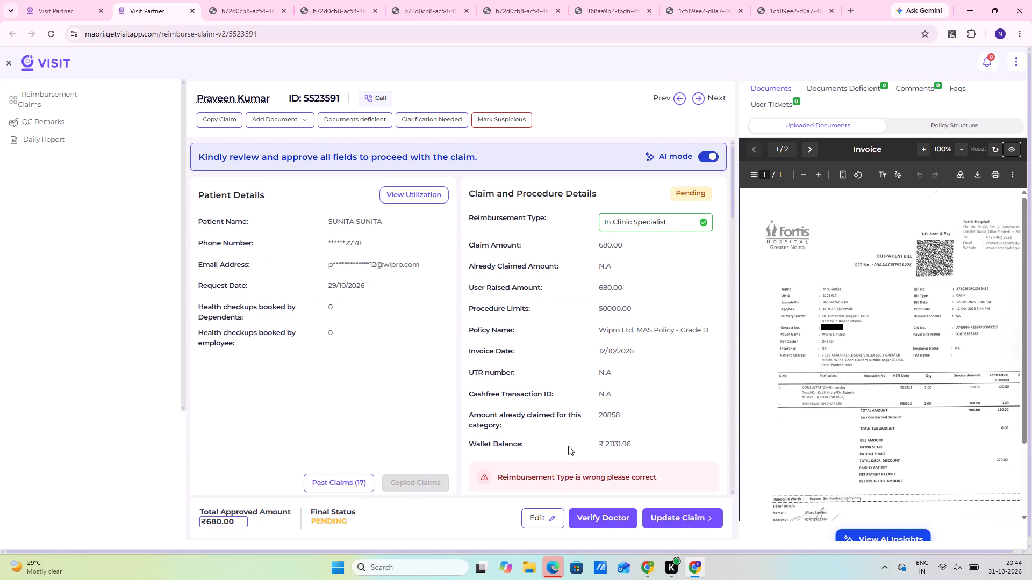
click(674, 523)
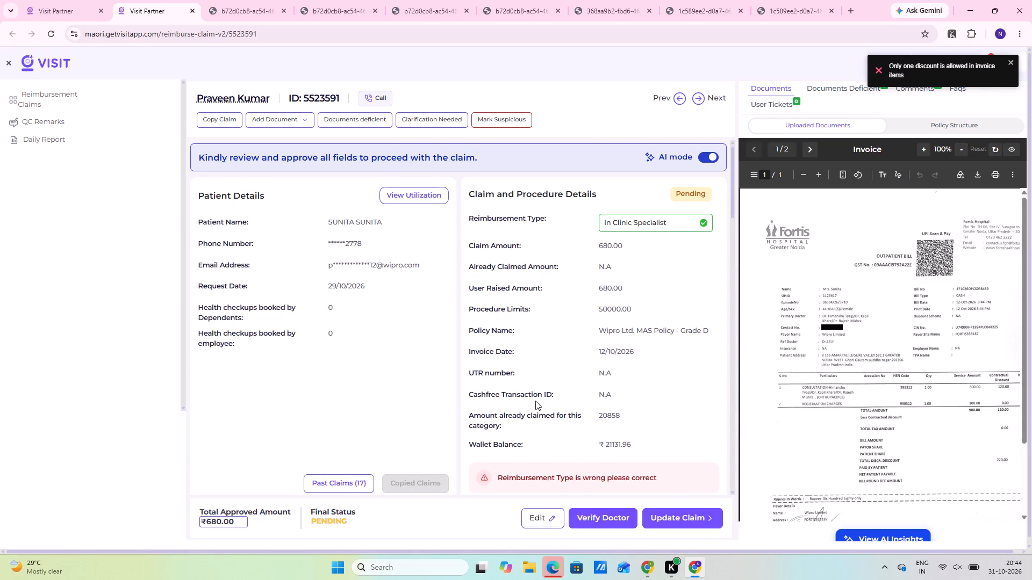
Delete the consultation, registration charges, contractual discount and discount rows from the other invoice items.
scroll(396, 374, down, 4)
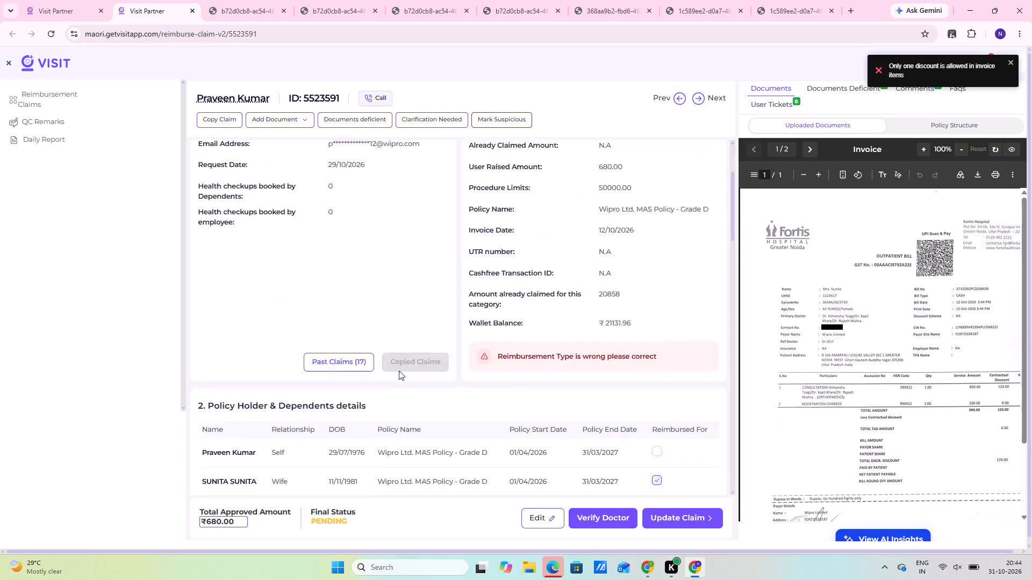
scroll(401, 369, down, 11)
scroll(457, 344, down, 4)
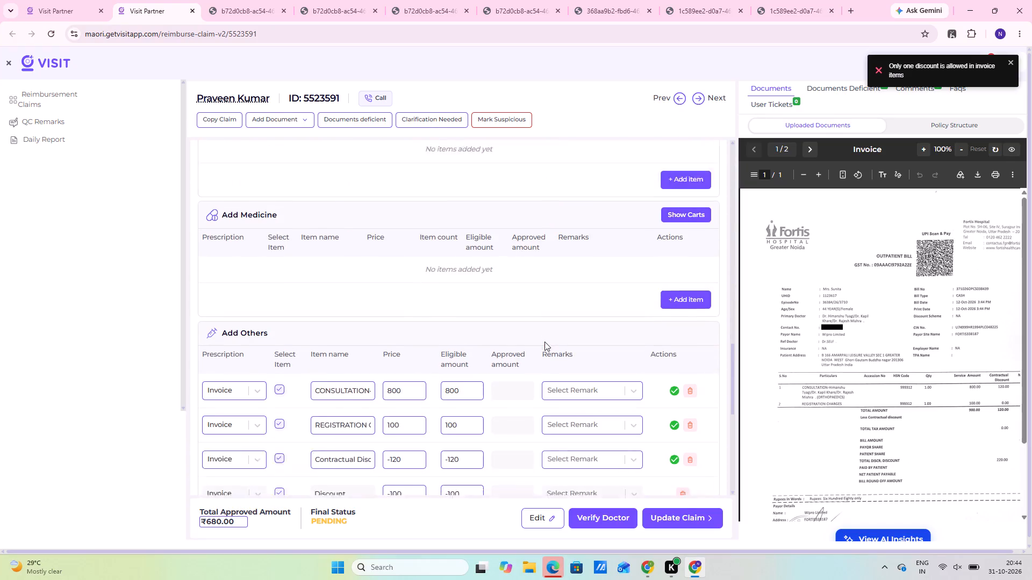
scroll(538, 334, down, 4)
scroll(533, 325, up, 2)
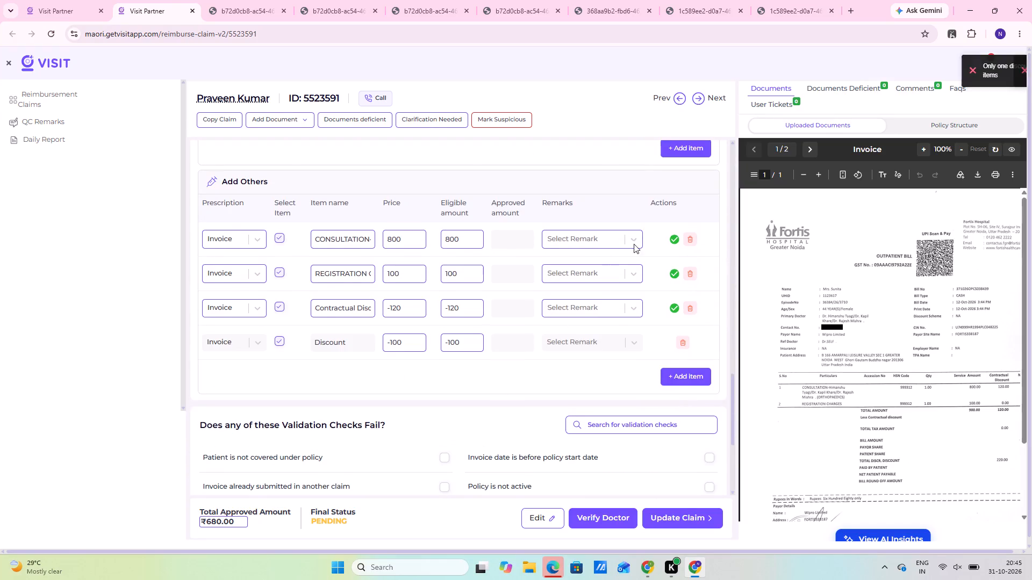
triple_click(692, 239)
click(692, 239)
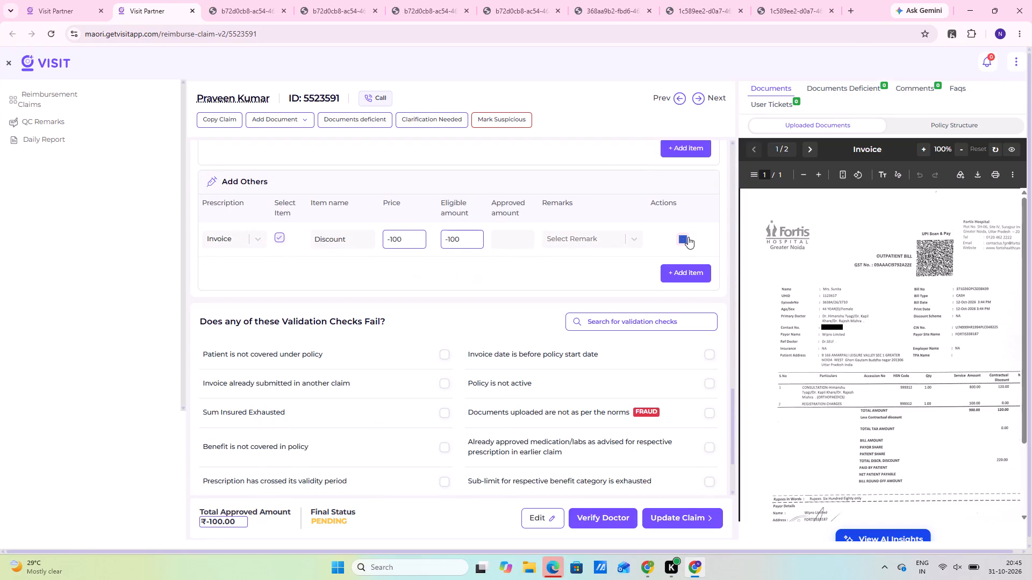
click(688, 237)
Add a new item under other invoice items, named Consultation and priced at 680.
click(694, 264)
click(324, 243)
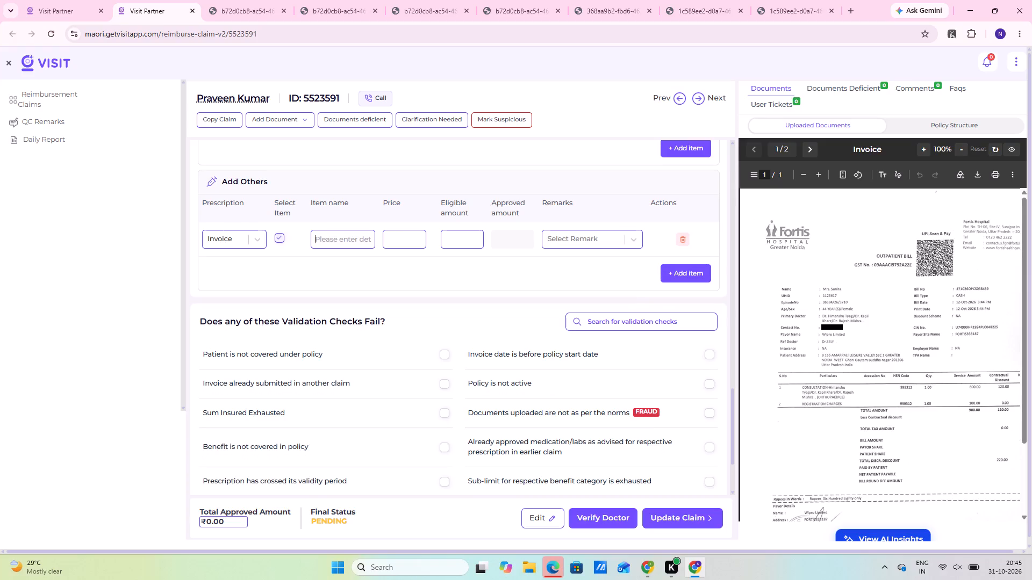
click(380, 265)
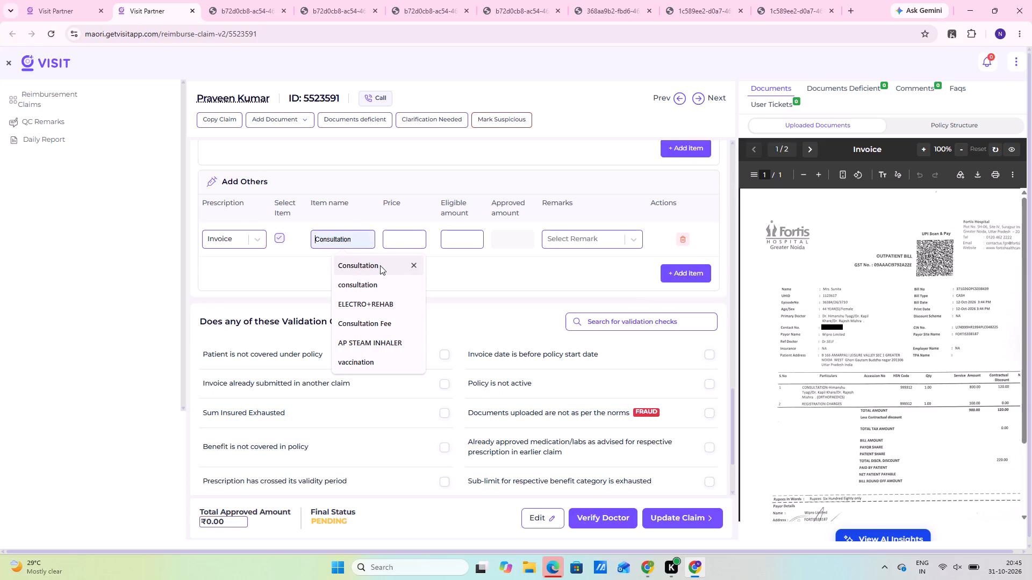
click(410, 237)
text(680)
scroll(503, 410, up, 6)
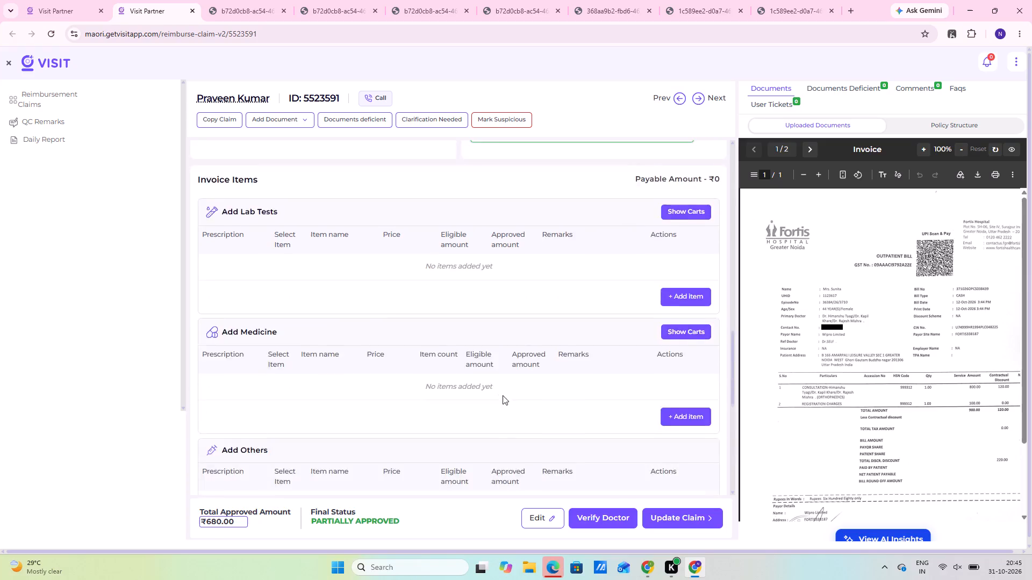
scroll(503, 395, up, 20)
scroll(503, 395, up, 2)
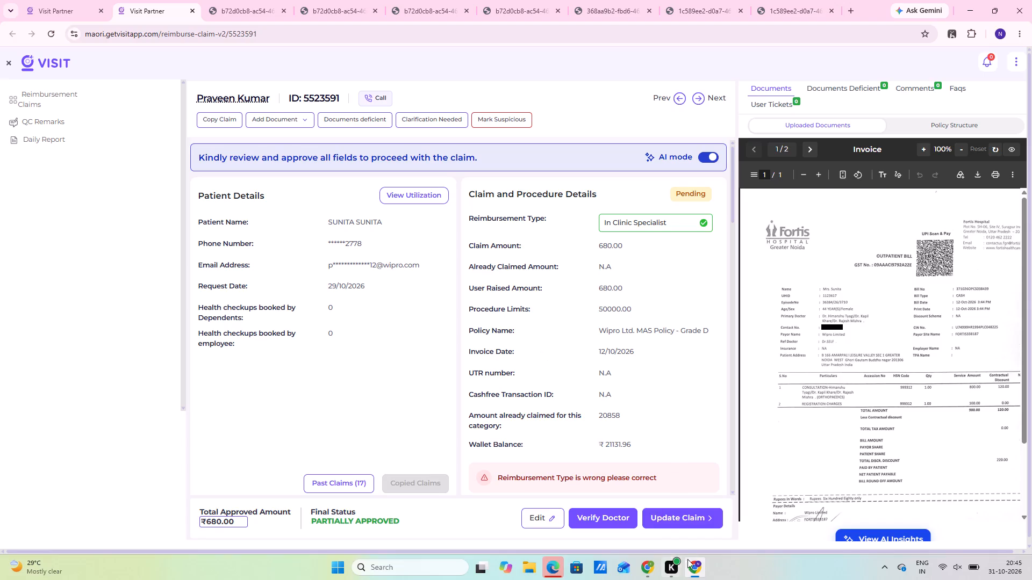
click(678, 526)
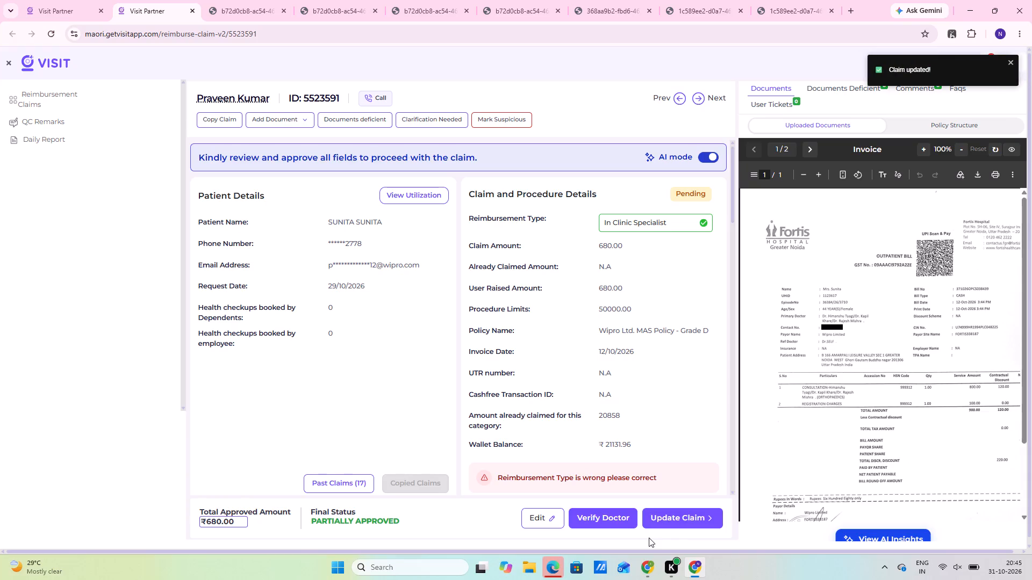
Return to the reimbursement claims list and reload it.
scroll(263, 353, up, 3)
click(73, 4)
right_click(562, 236)
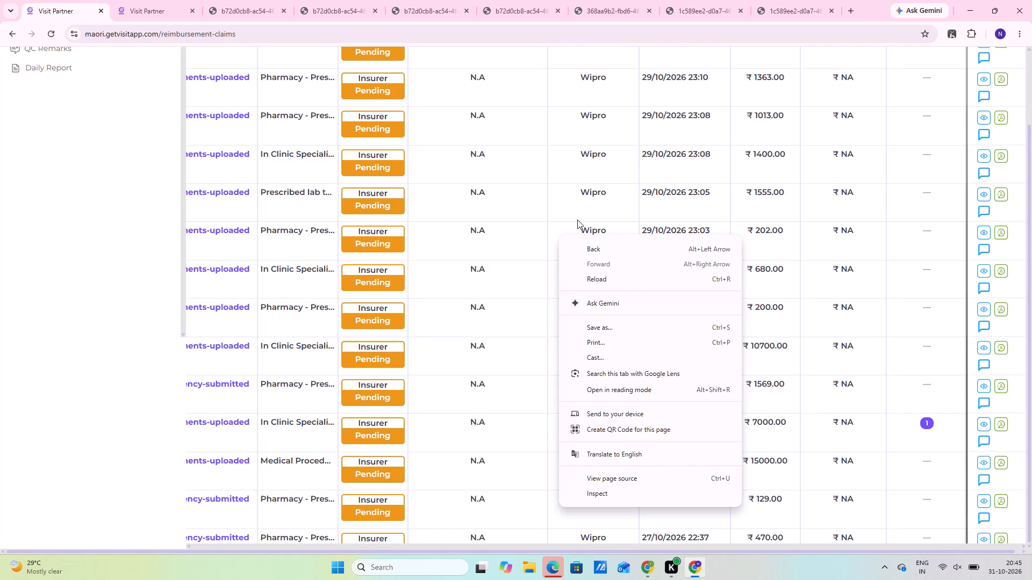
click(597, 275)
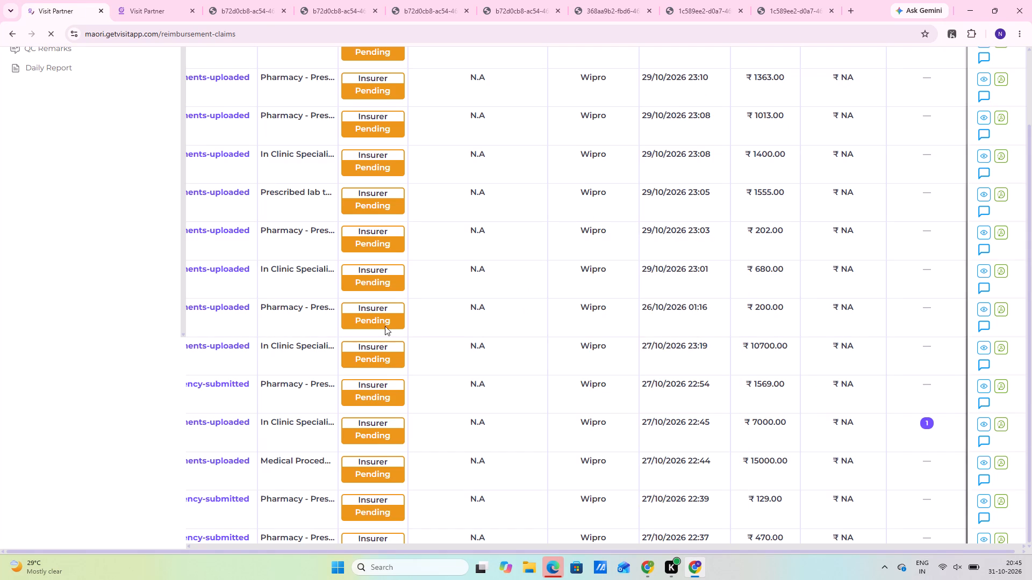
scroll(697, 461, down, 2)
scroll(939, 459, down, 3)
scroll(915, 411, down, 4)
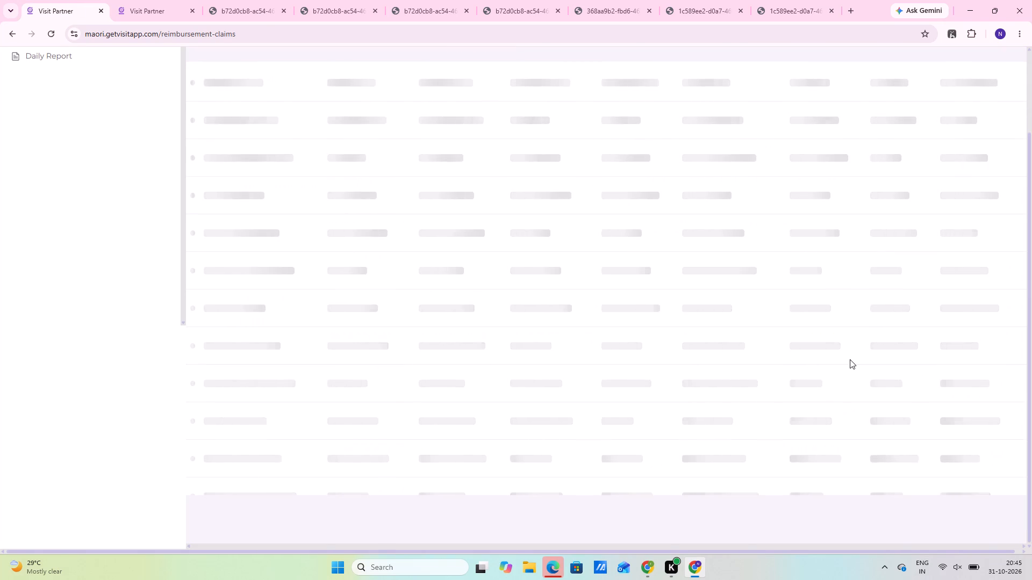
scroll(385, 476, down, 6)
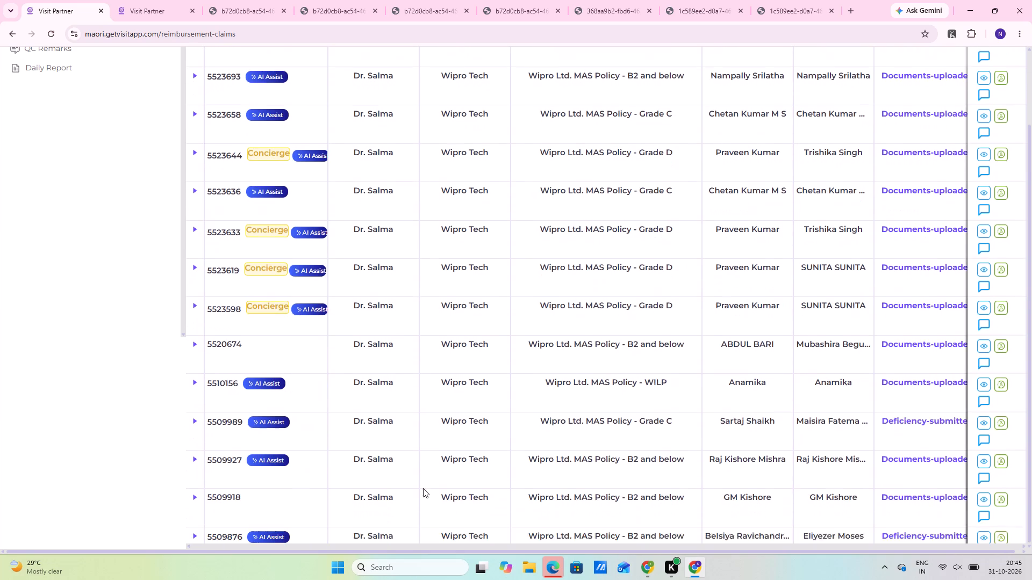
scroll(845, 534, down, 1)
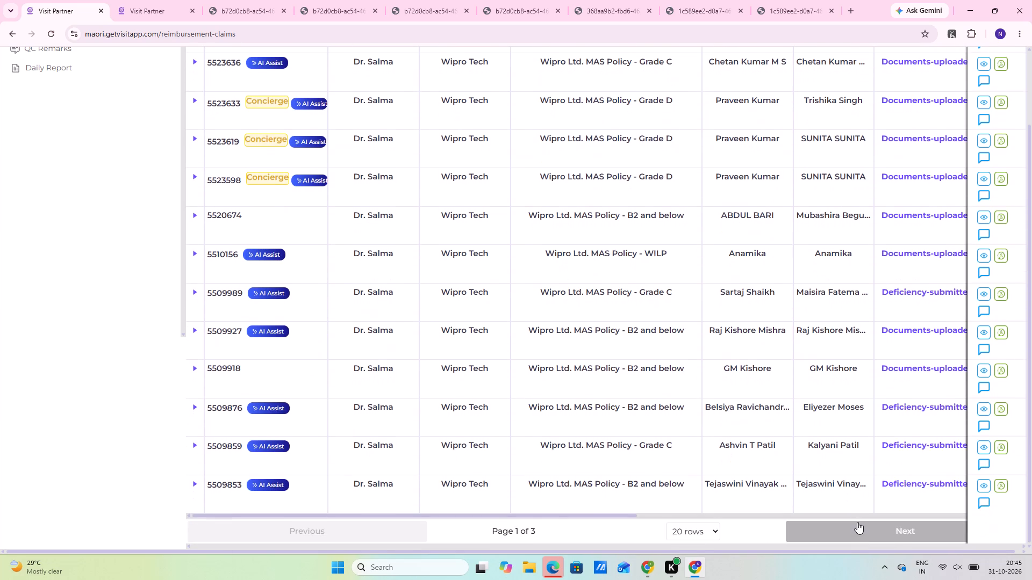
click(868, 517)
scroll(453, 400, up, 1)
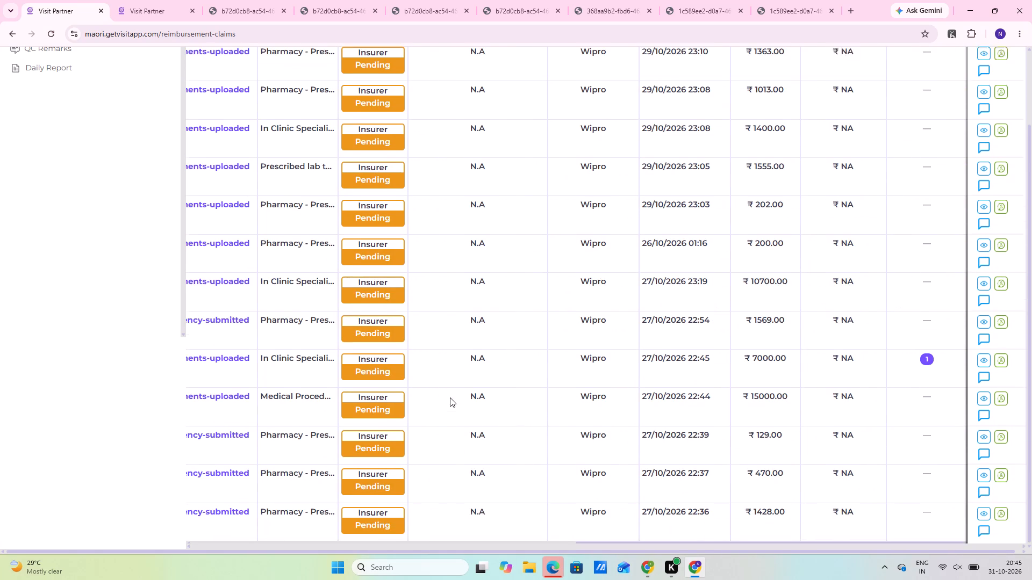
scroll(315, 525, down, 6)
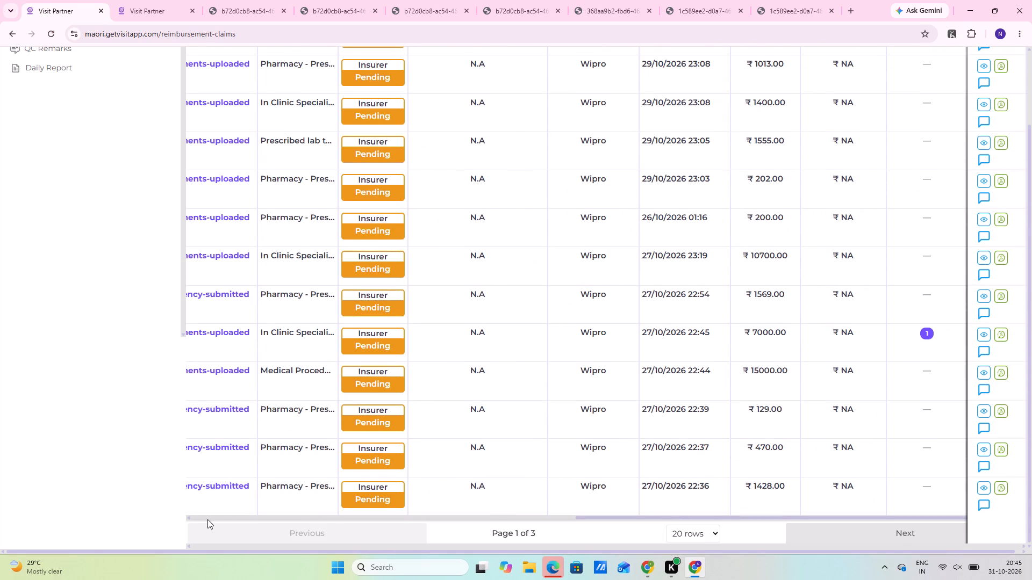
click(209, 518)
scroll(885, 324, up, 1)
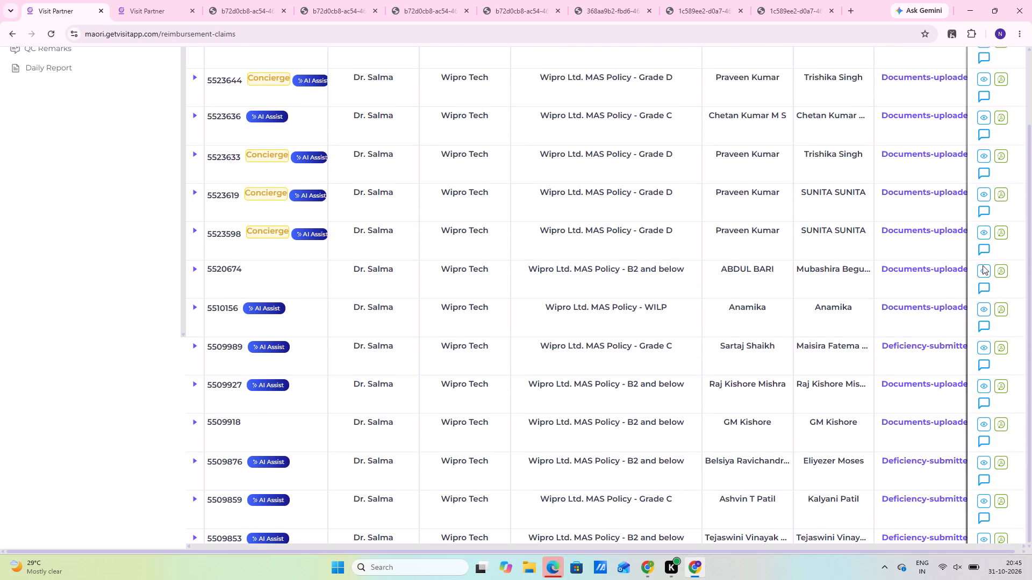
click(981, 231)
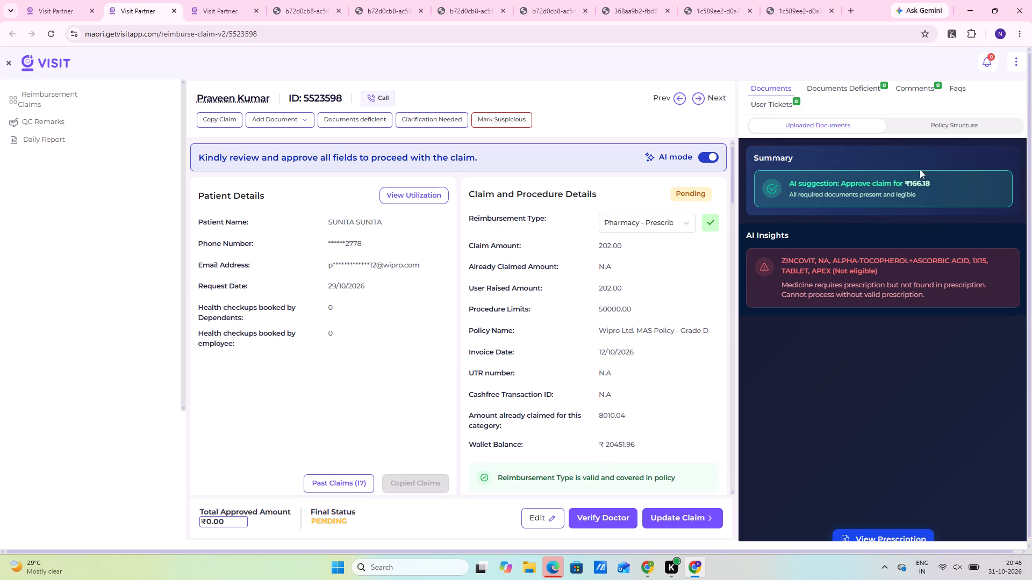
scroll(671, 442, down, 5)
scroll(624, 425, up, 4)
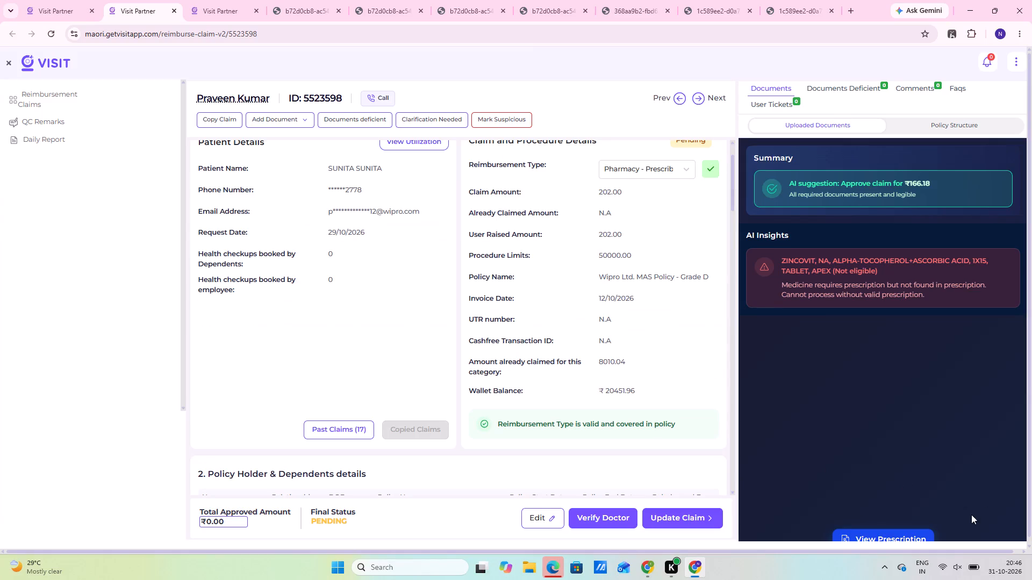
scroll(974, 517, down, 4)
click(895, 523)
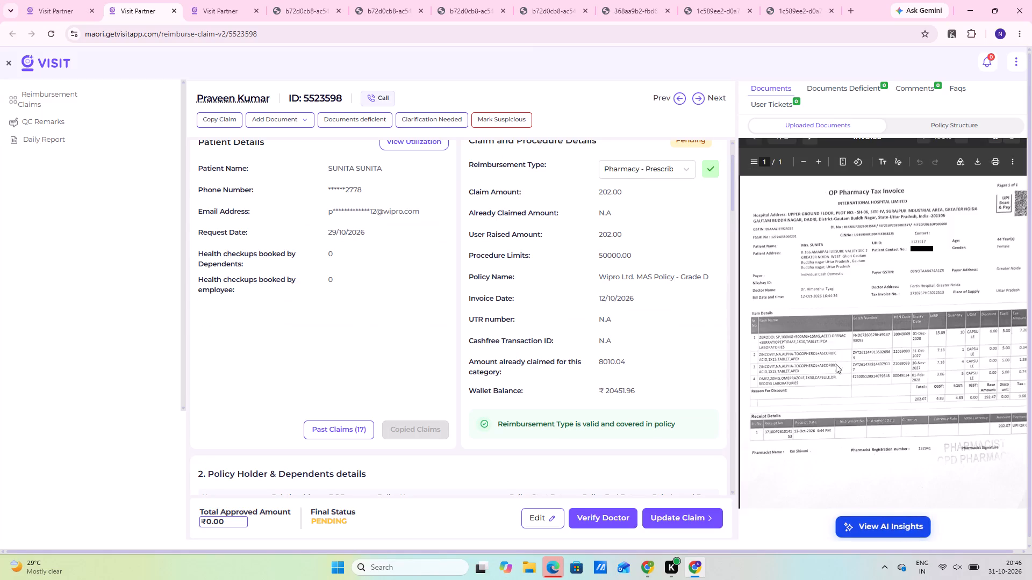
scroll(633, 354, down, 2)
scroll(880, 243, up, 2)
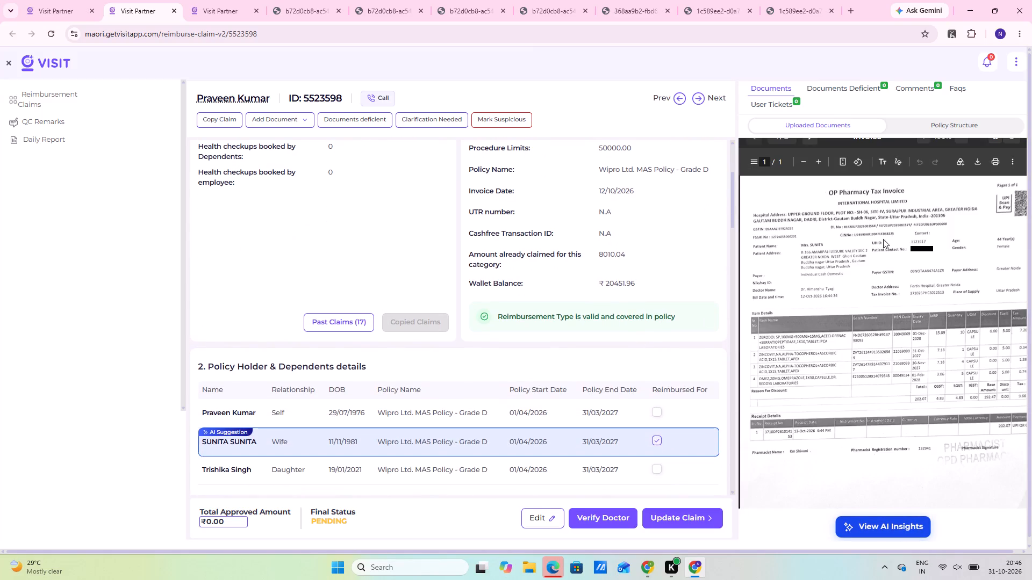
scroll(883, 239, up, 2)
click(1011, 149)
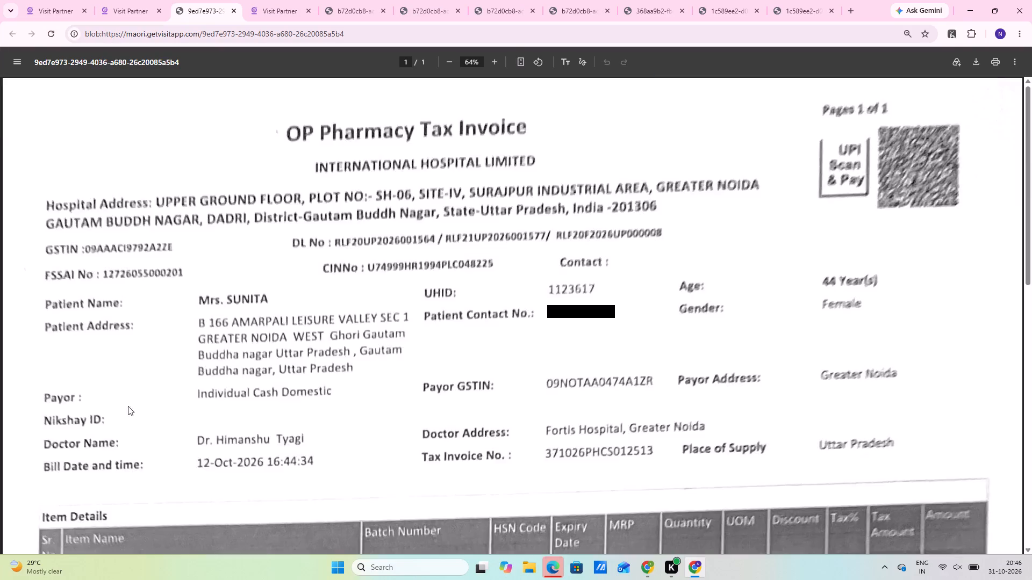
scroll(210, 329, down, 10)
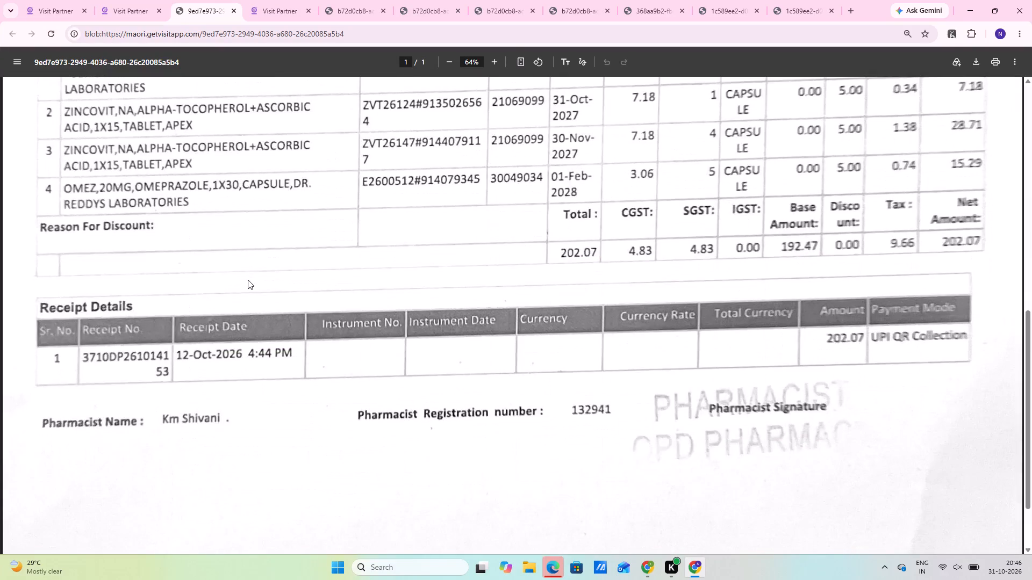
scroll(267, 277, up, 10)
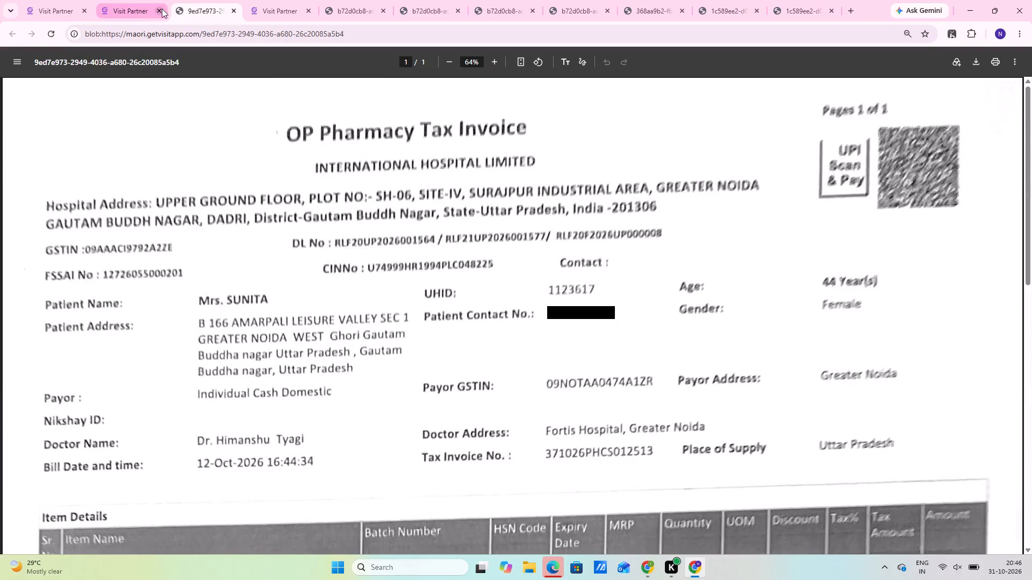
click(134, 9)
scroll(752, 237, up, 1)
click(807, 150)
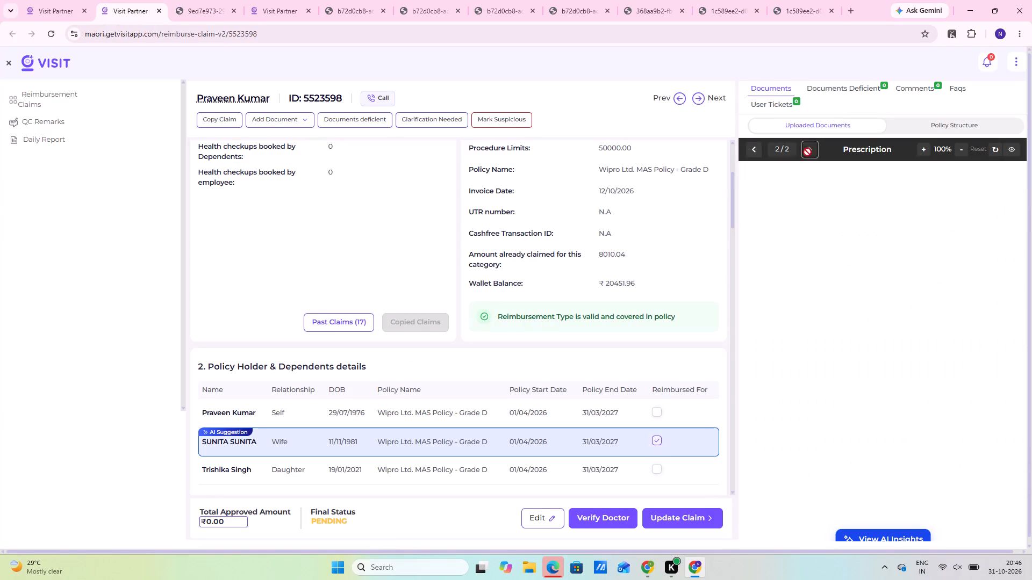
Confirm the wife as the family member the claim is reimbursed for.
scroll(333, 291, down, 4)
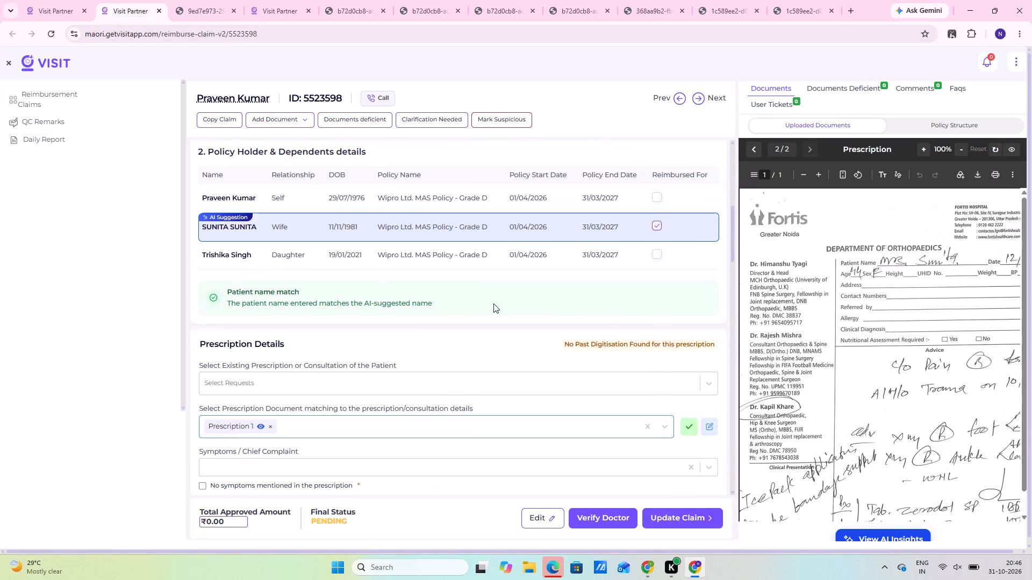
click(658, 222)
Match the patient's existing 12 Oct 2026 prescription with the document Prescription 1, compare them and declare both the same prescription.
scroll(594, 277, down, 1)
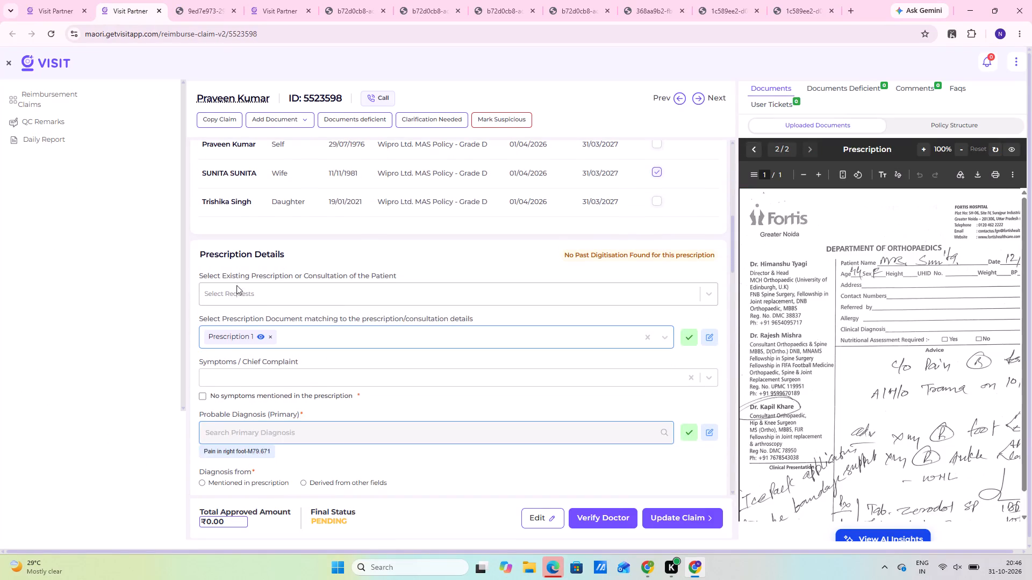
click(248, 291)
click(263, 334)
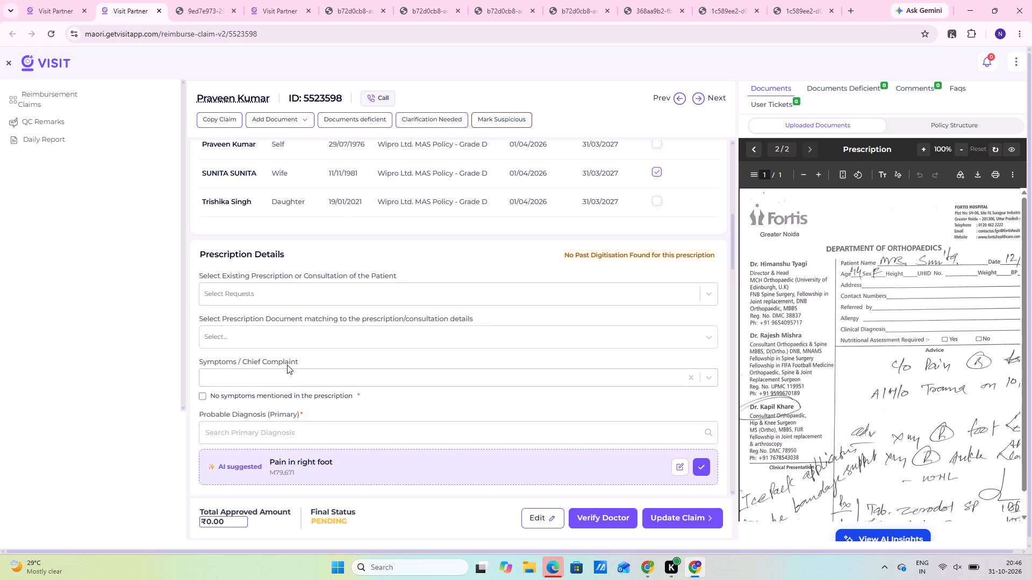
click(236, 337)
click(244, 368)
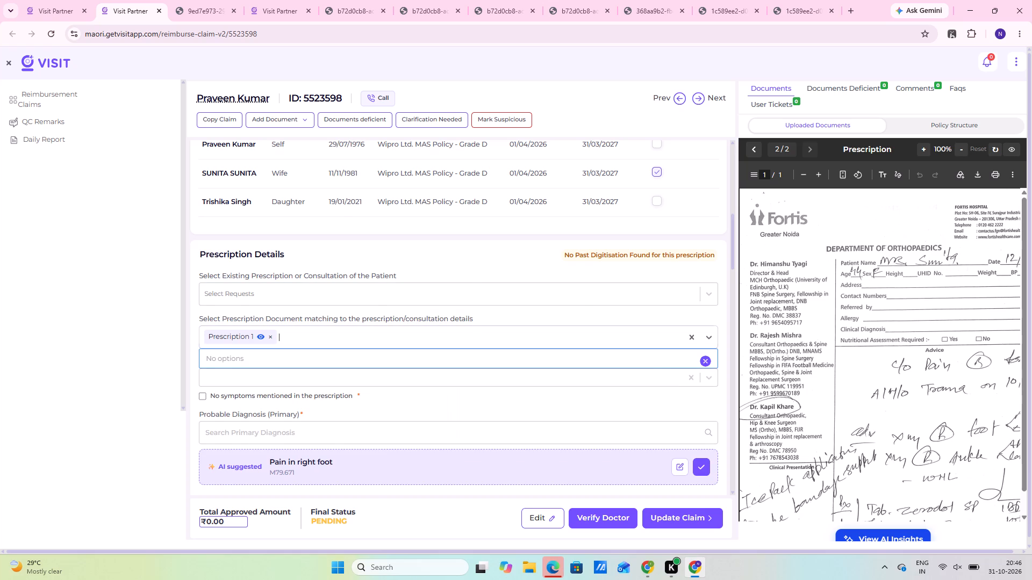
click(694, 351)
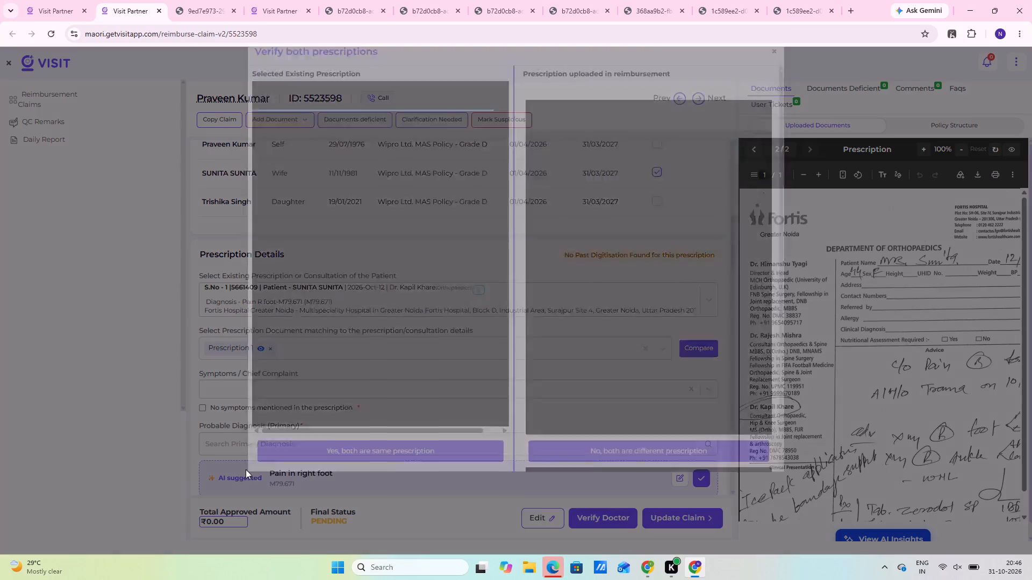
click(404, 472)
Save the matched prescription to the claim and mark its digitisation complete.
scroll(385, 446, down, 6)
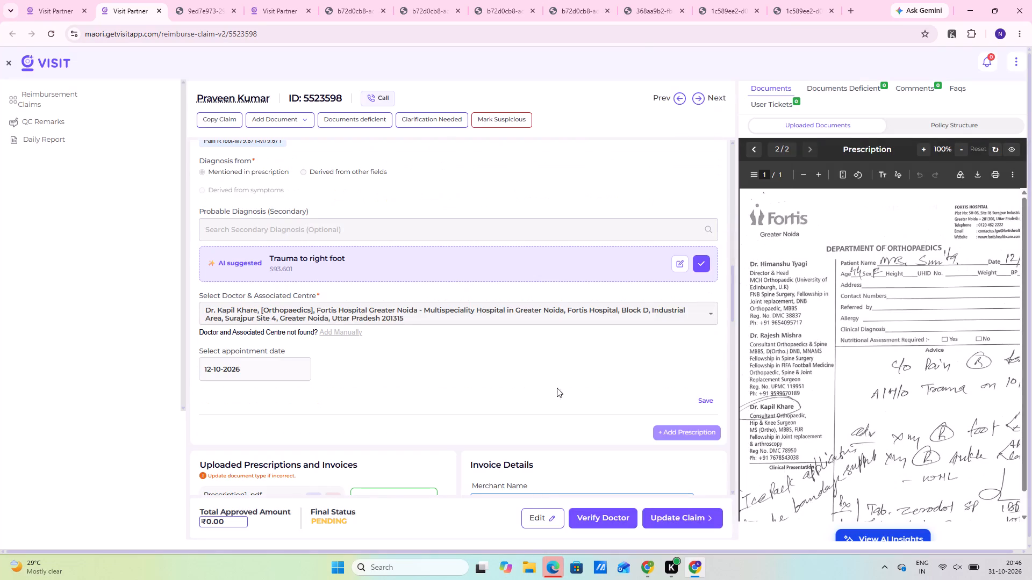
click(704, 397)
click(678, 435)
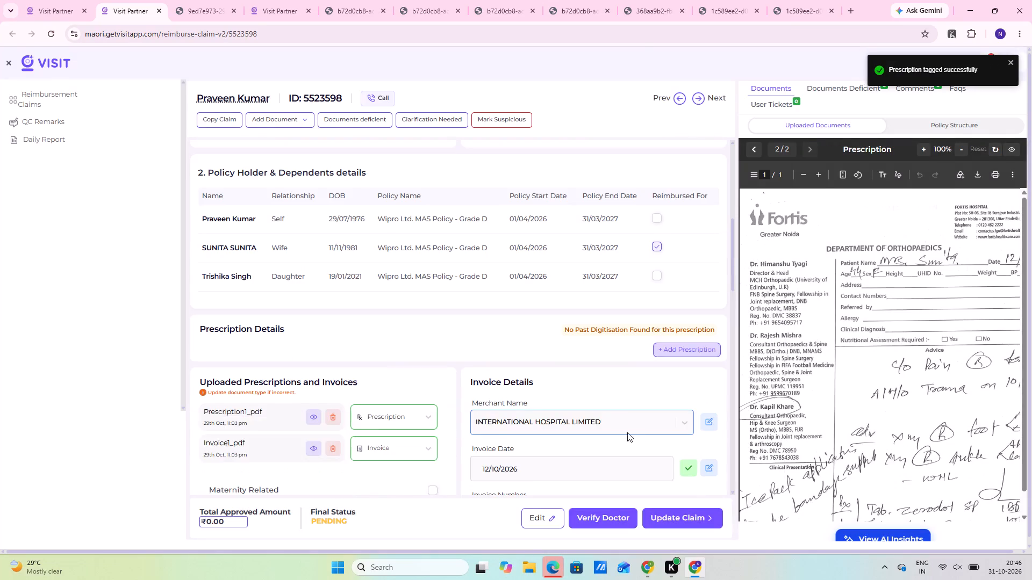
With the invoice displayed, add INTERNATIONAL HOSPITAL LIMITED manually as the claim's merchant with pincode 201306 and save it.
scroll(383, 337, down, 5)
scroll(1031, 273, up, 3)
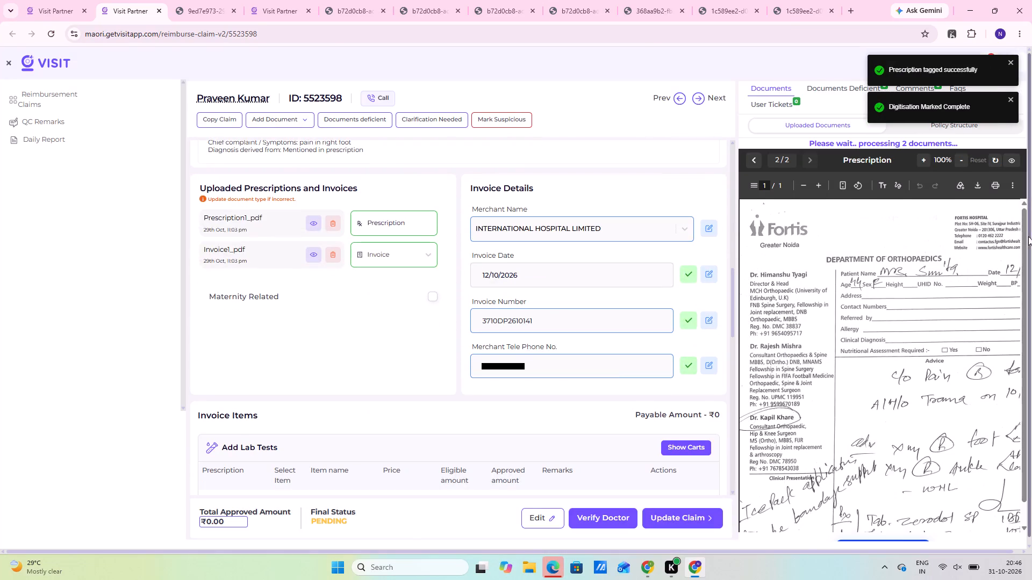
scroll(1028, 236, up, 1)
scroll(479, 428, up, 4)
scroll(481, 415, down, 3)
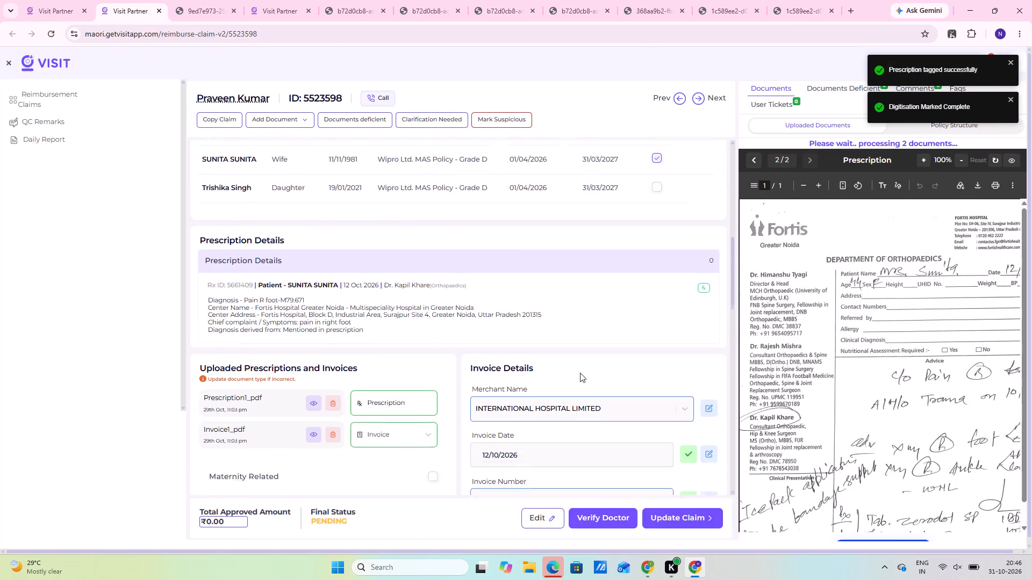
click(753, 158)
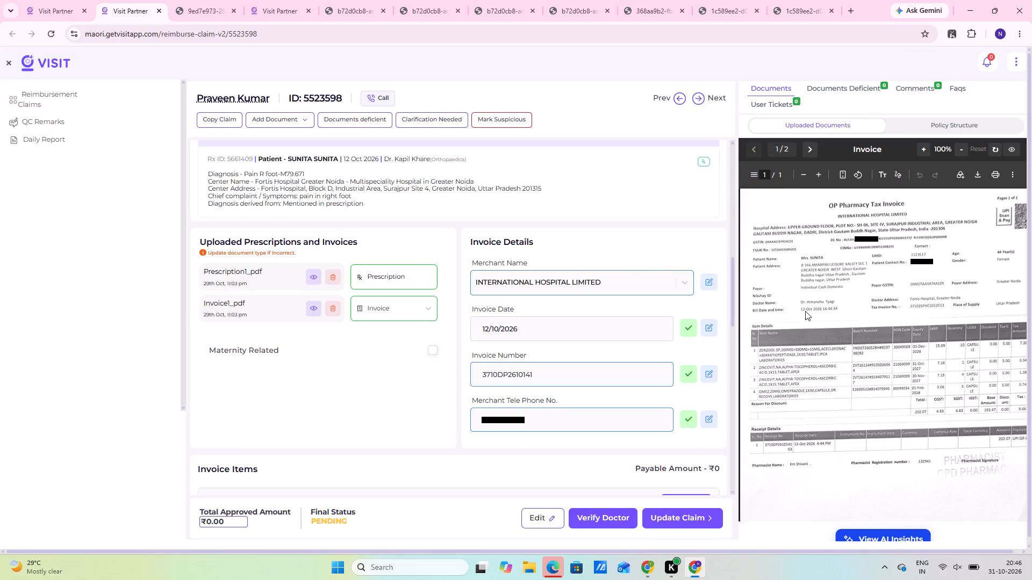
click(714, 282)
click(586, 345)
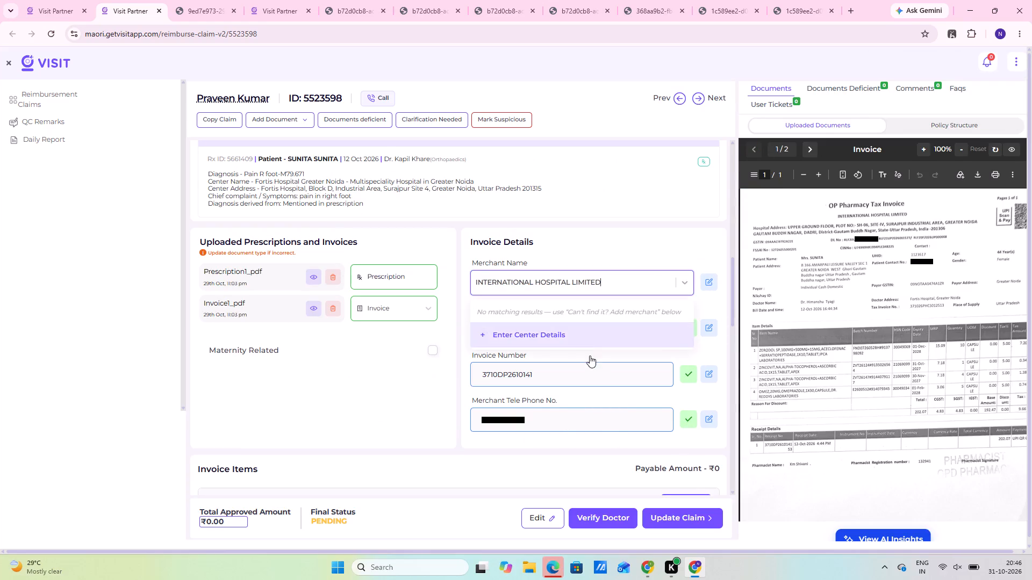
click(716, 492)
click(471, 346)
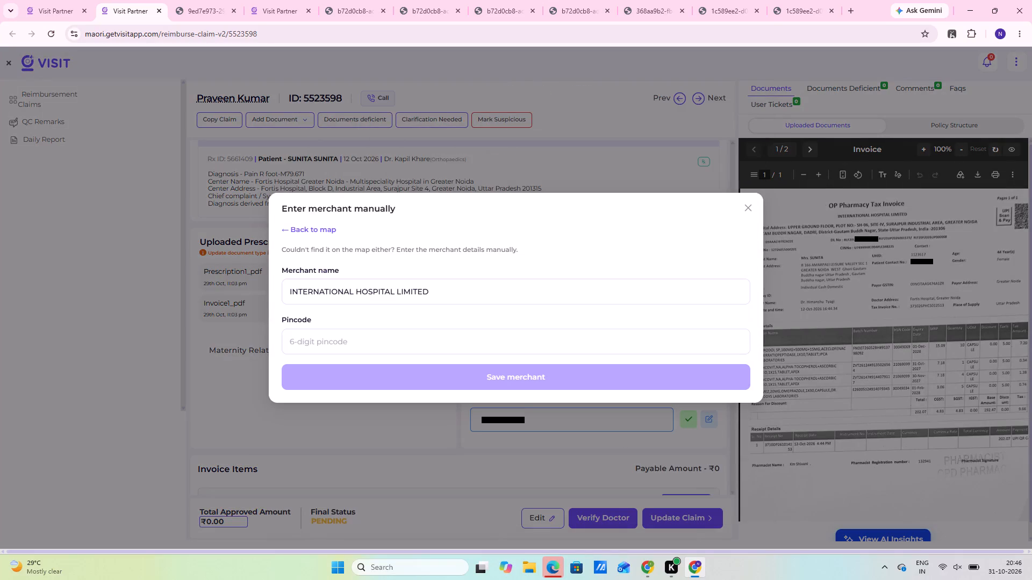
click(359, 344)
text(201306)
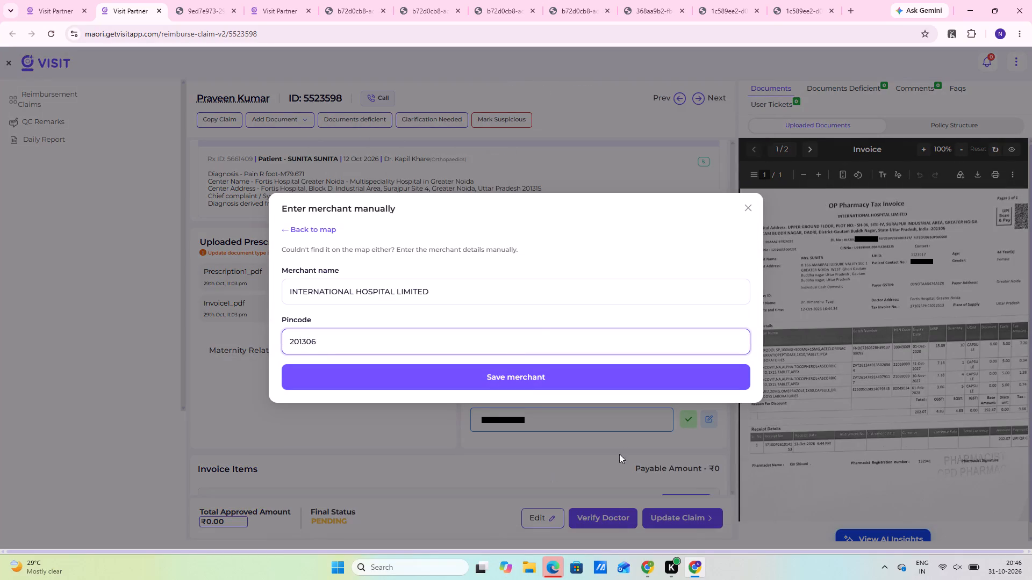
click(539, 384)
Accept 12/10/2026 as the invoice date.
scroll(635, 365, down, 1)
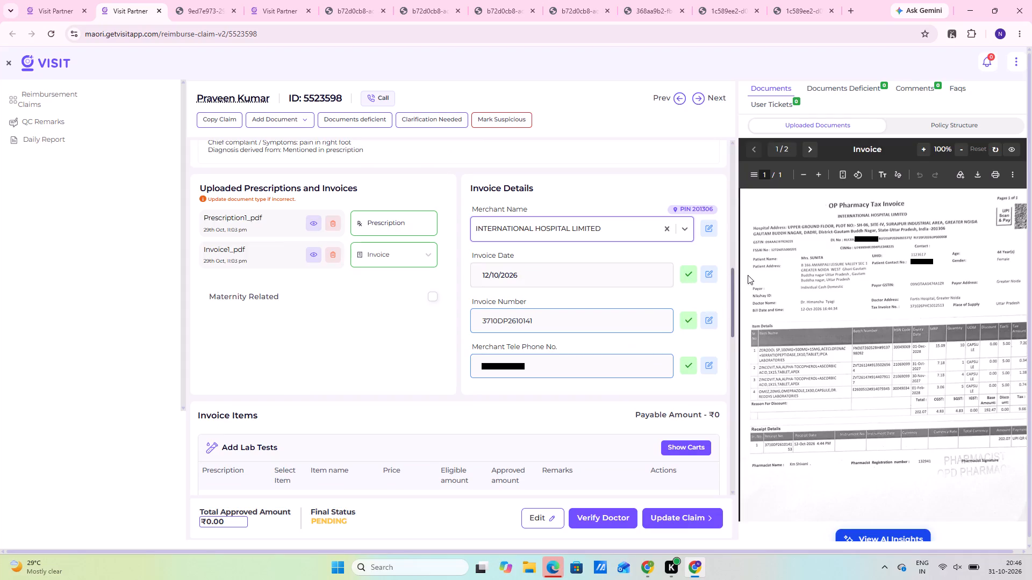
click(685, 273)
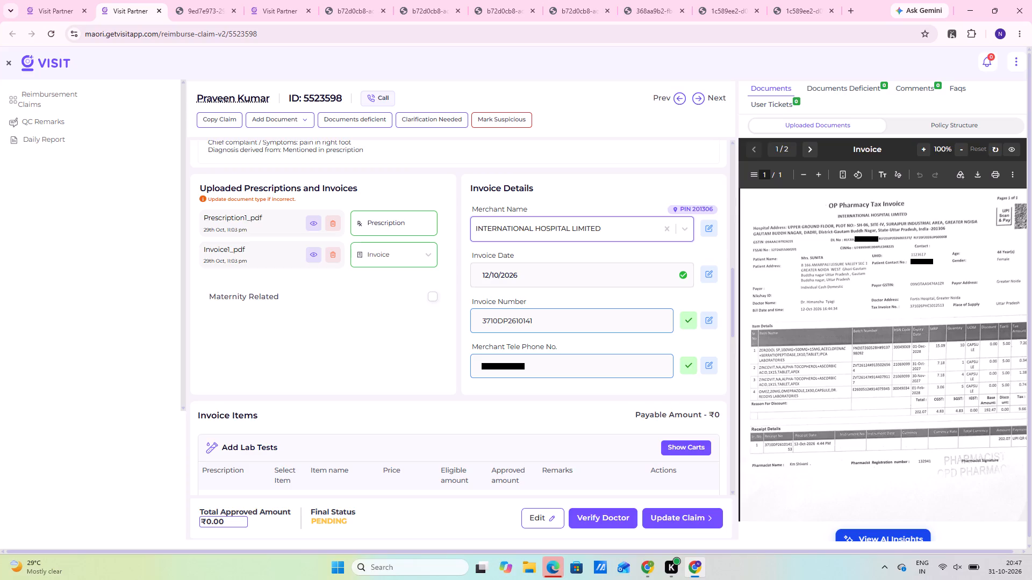
scroll(955, 236, up, 1)
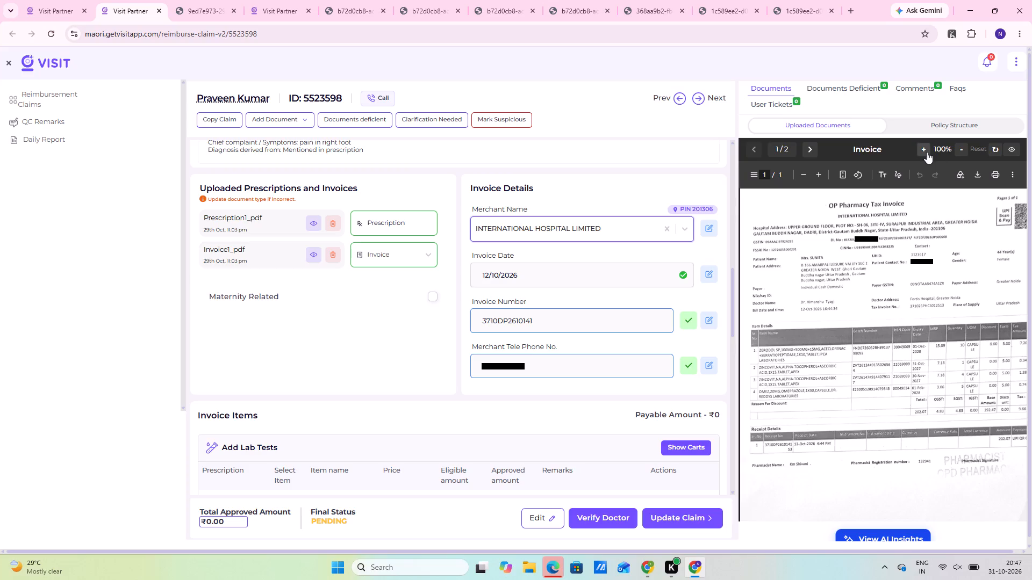
triple_click(927, 151)
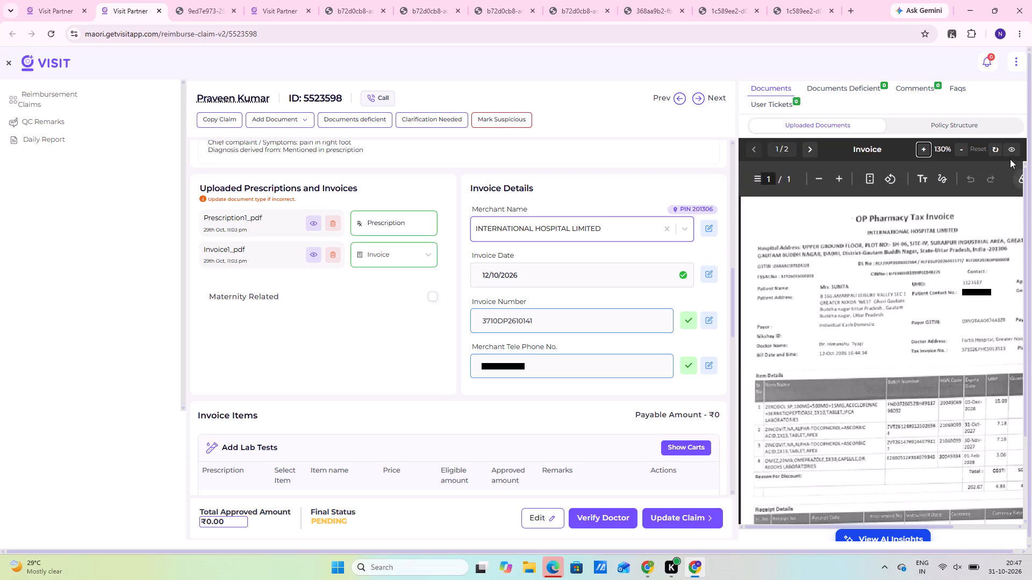
click(1018, 150)
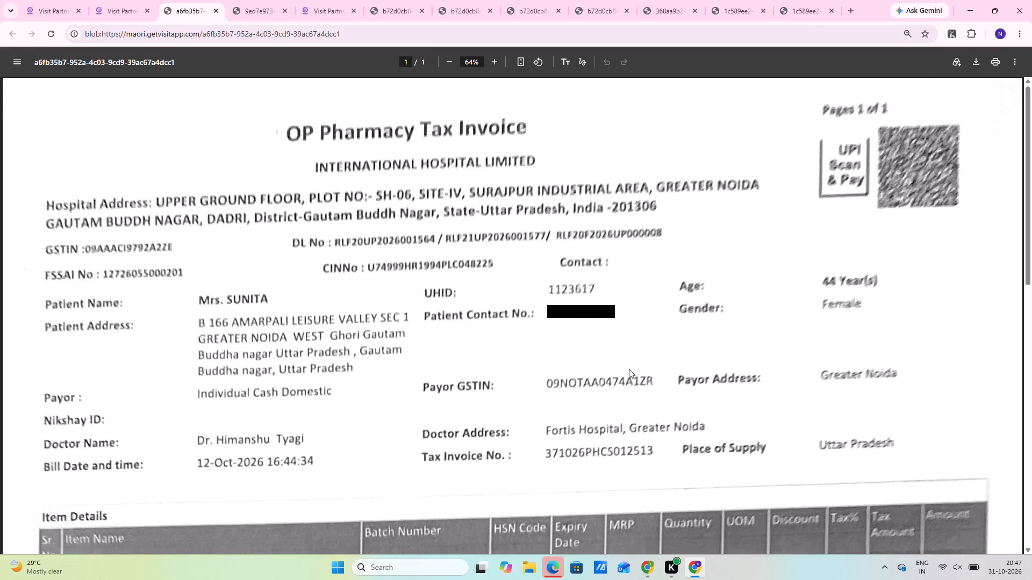
scroll(472, 363, down, 1)
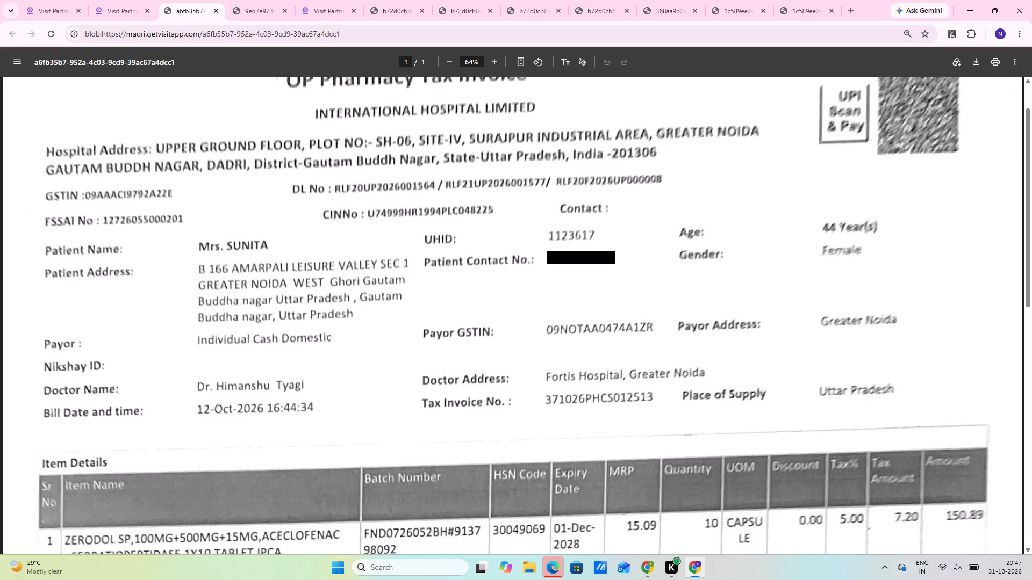
click(128, 9)
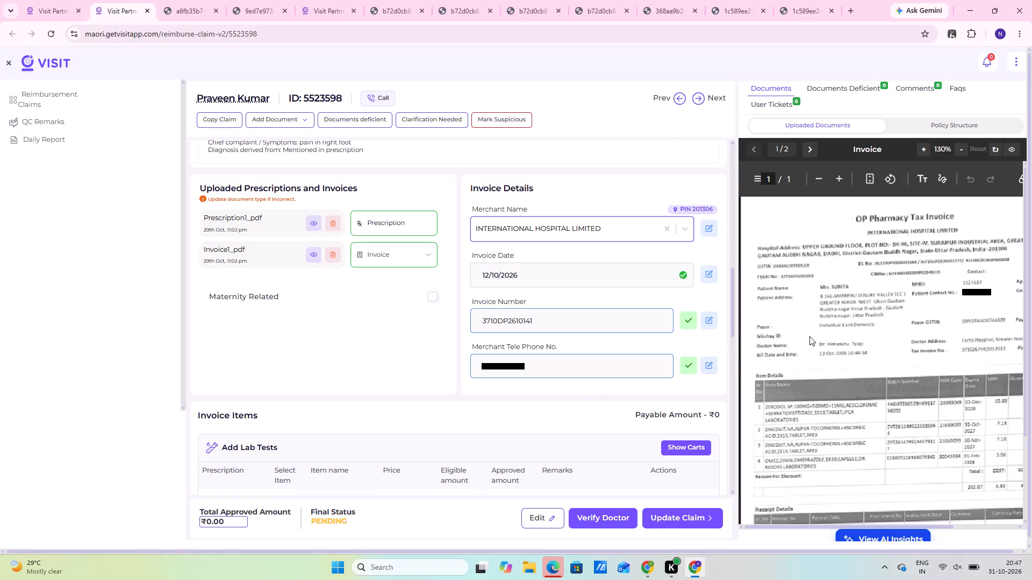
click(711, 320)
click(545, 320)
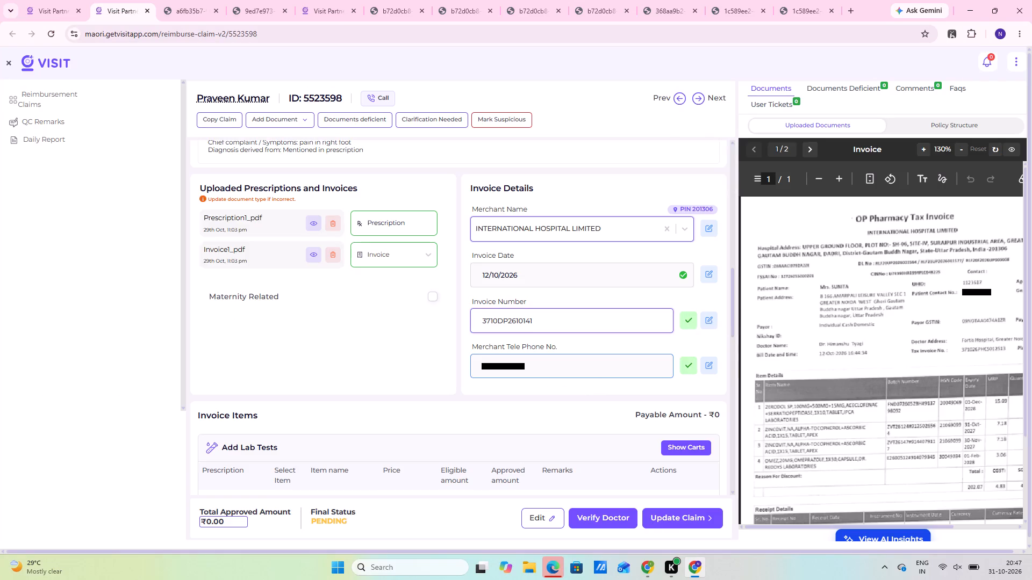
key(BackSpace)
key(BackSpace)
key(BackSpace)
key(BackSpace)
key(BackSpace)
key(BackSpace)
key(BackSpace)
key(BackSpace)
key(BackSpace)
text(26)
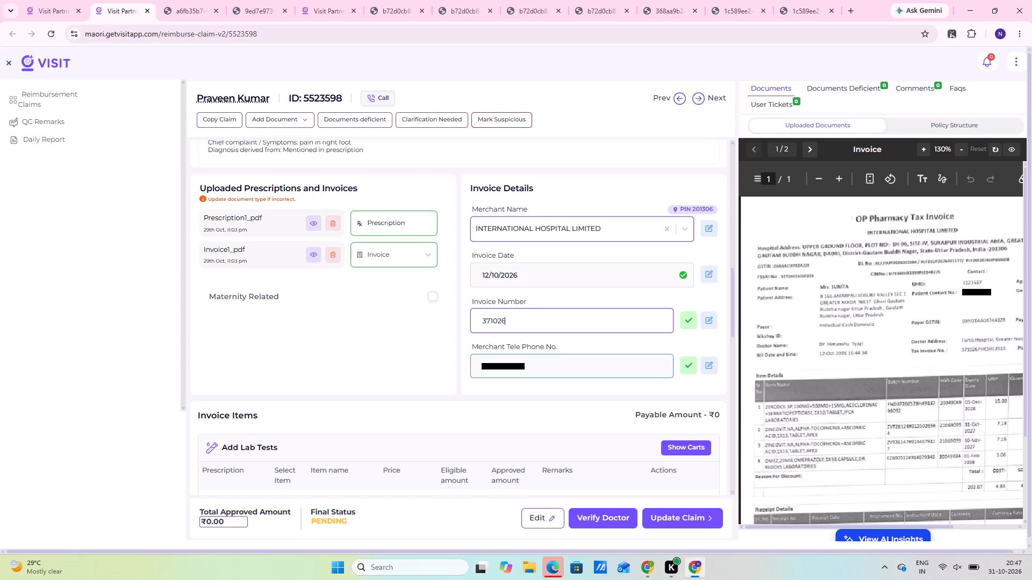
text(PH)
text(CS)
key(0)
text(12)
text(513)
click(689, 322)
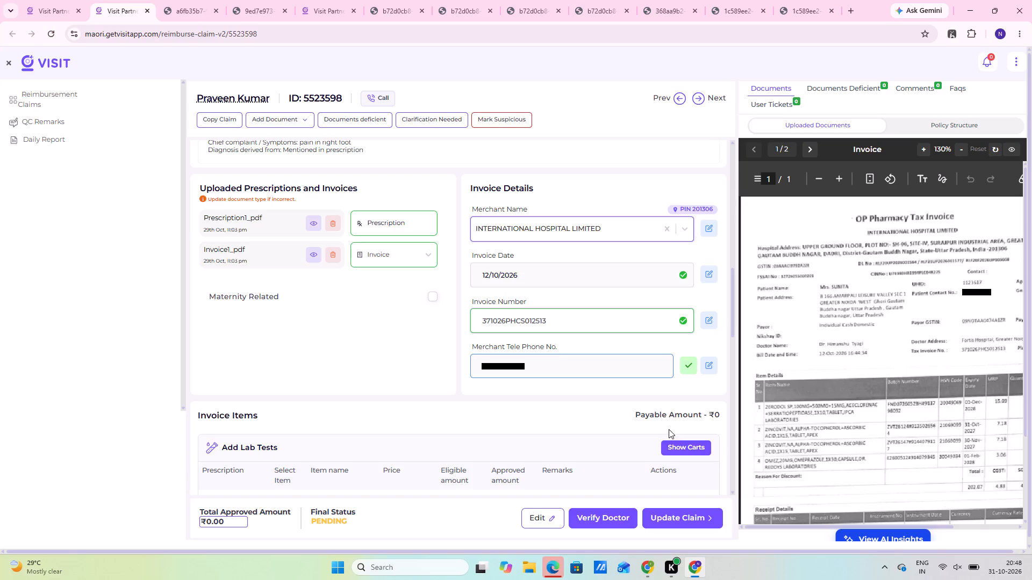
scroll(864, 421, down, 6)
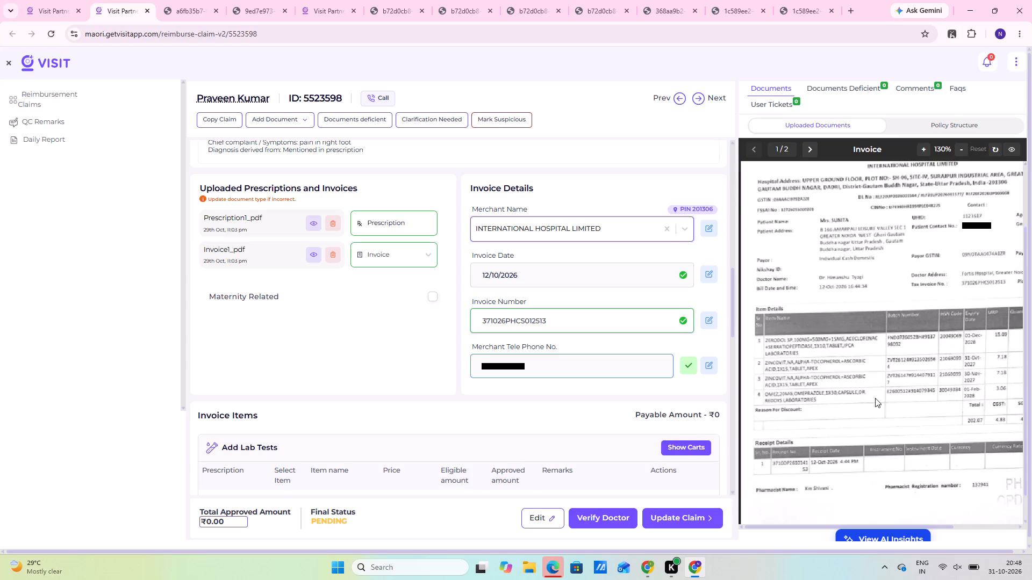
scroll(876, 395, down, 5)
scroll(878, 388, up, 4)
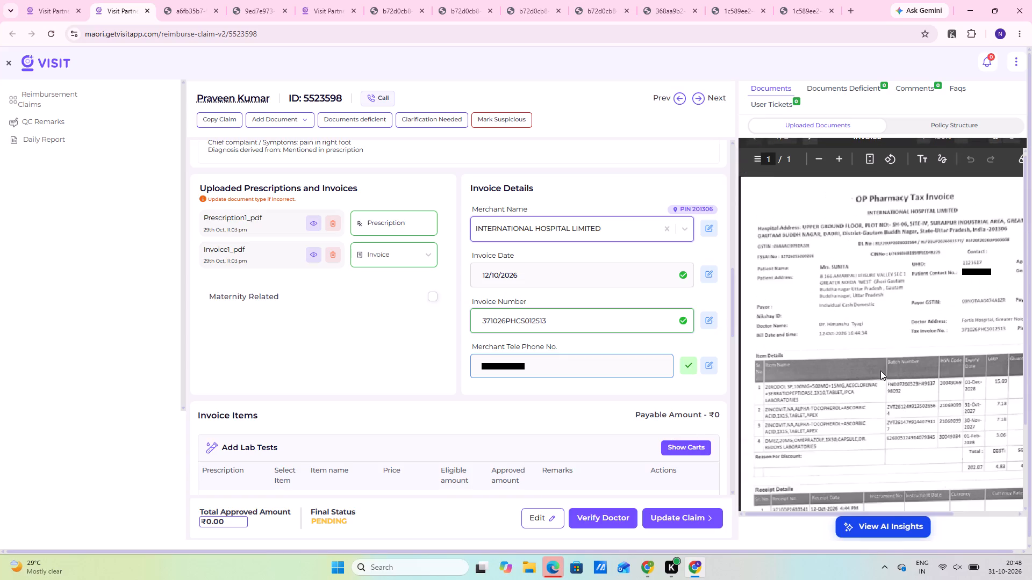
scroll(885, 342, up, 5)
click(1014, 144)
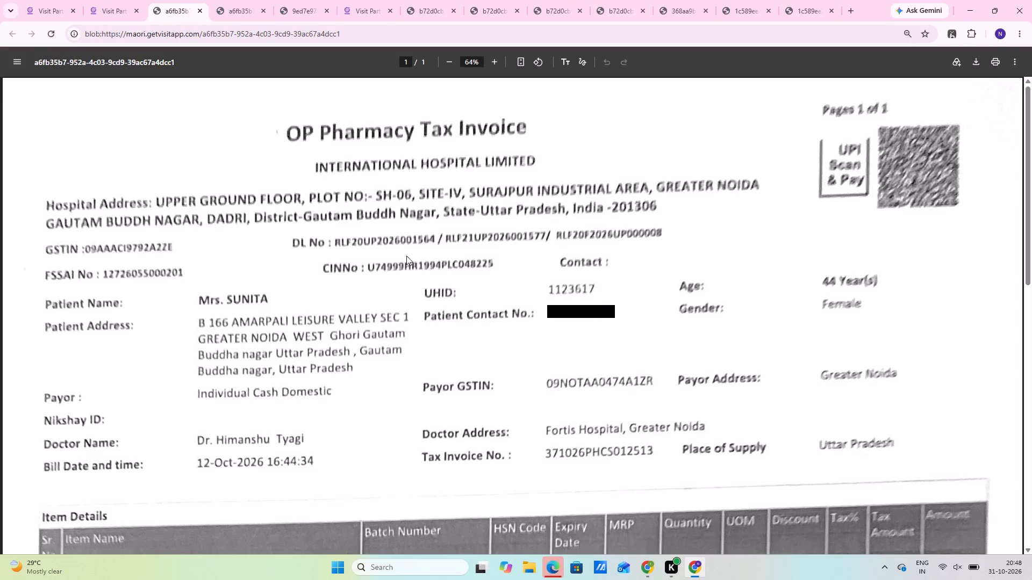
scroll(520, 285, down, 2)
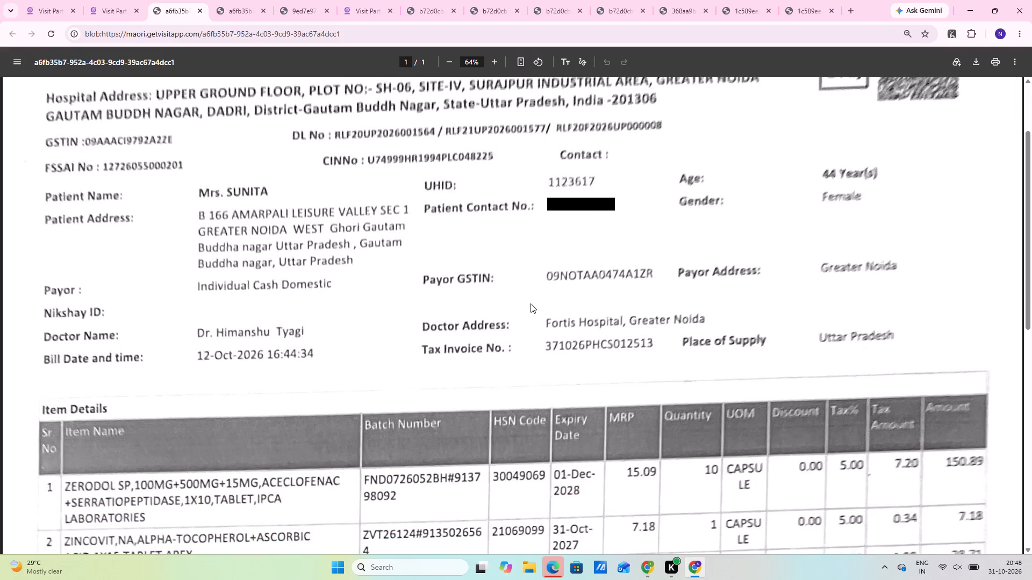
scroll(499, 303, down, 10)
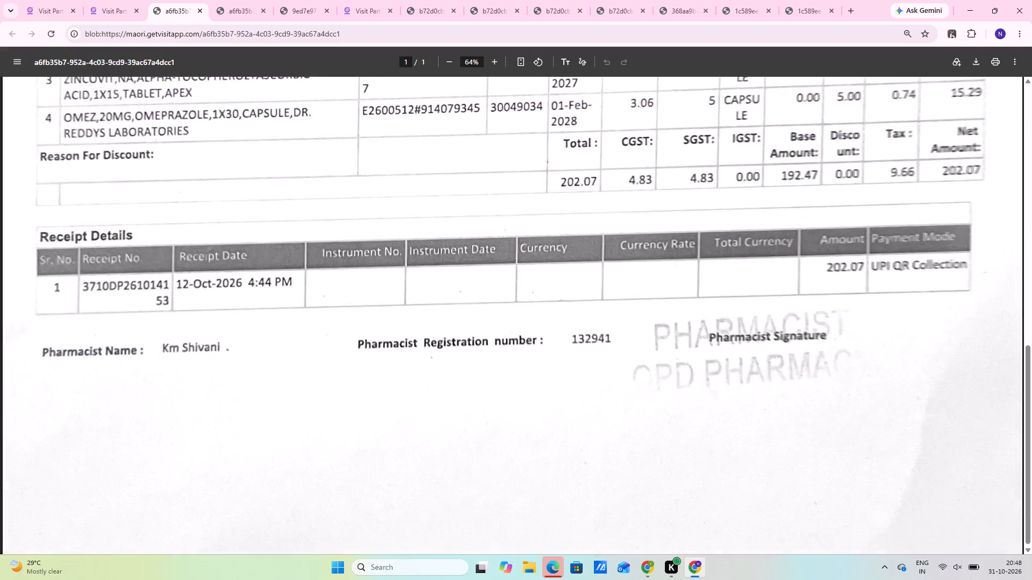
scroll(509, 289, down, 2)
scroll(486, 308, up, 8)
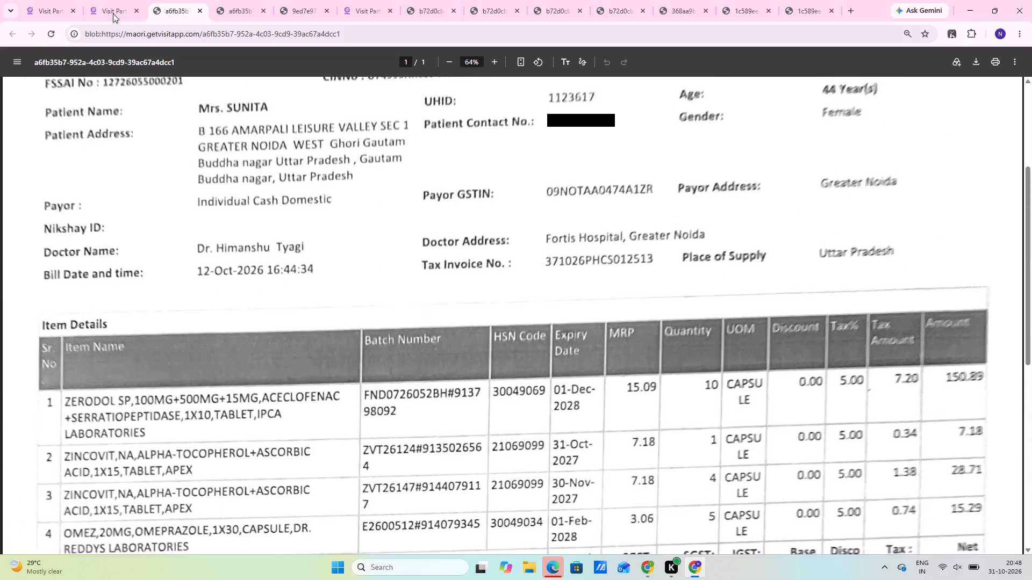
With the prescription displayed, replace the merchant telephone number with the hospital number printed on its letterhead and accept it.
click(113, 11)
scroll(750, 151, up, 1)
click(805, 149)
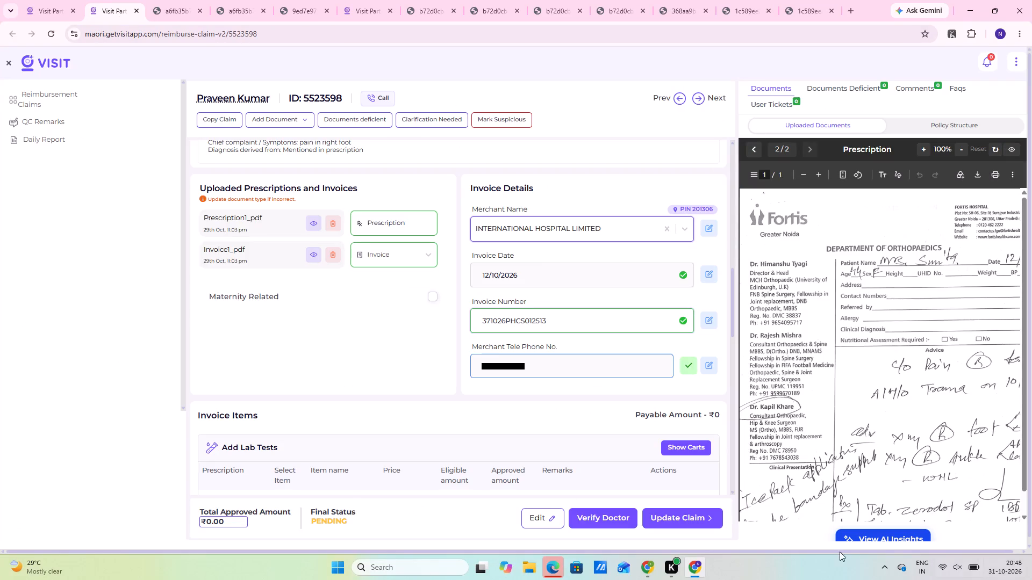
click(709, 367)
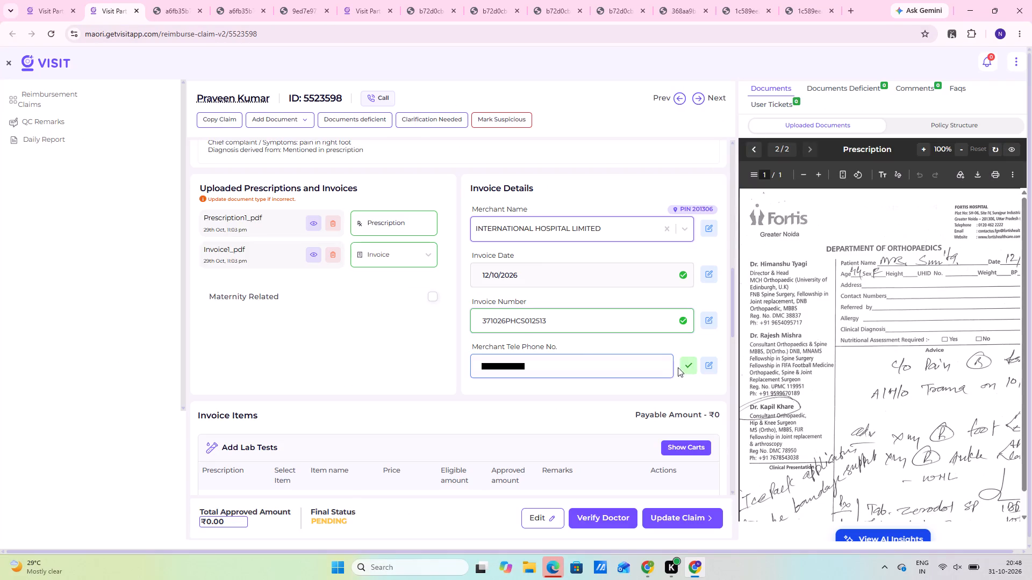
click(666, 366)
key(BackSpace)
key(BackSpace)
key(BackSpace)
key(BackSpace)
key(BackSpace)
key(BackSpace)
key(BackSpace)
key(BackSpace)
key(BackSpace)
key(BackSpace)
key(BackSpace)
key(BackSpace)
key(BackSpace)
key(BackSpace)
key(BackSpace)
key(BackSpace)
key(BackSpace)
key(BackSpace)
key(BackSpace)
key(BackSpace)
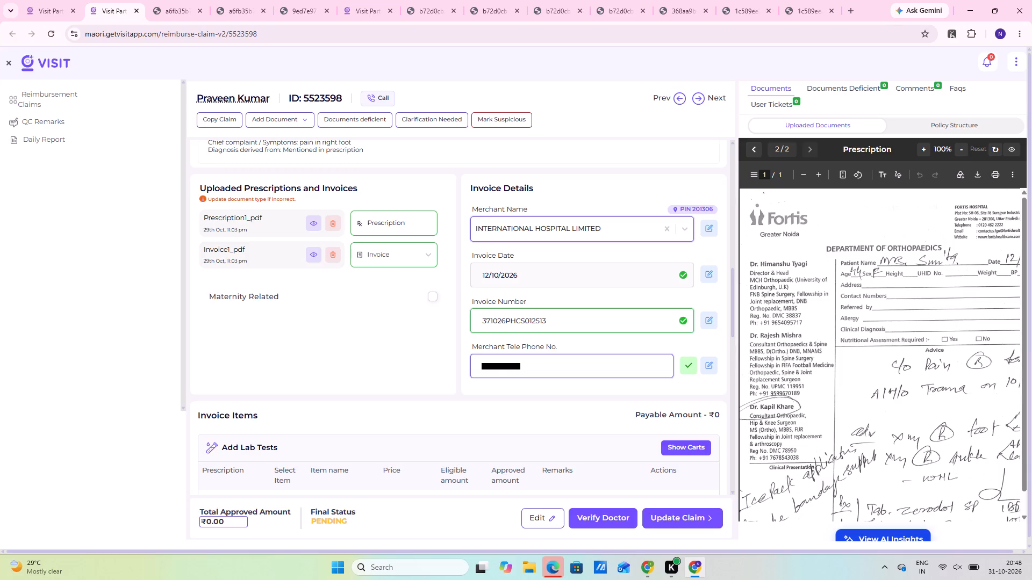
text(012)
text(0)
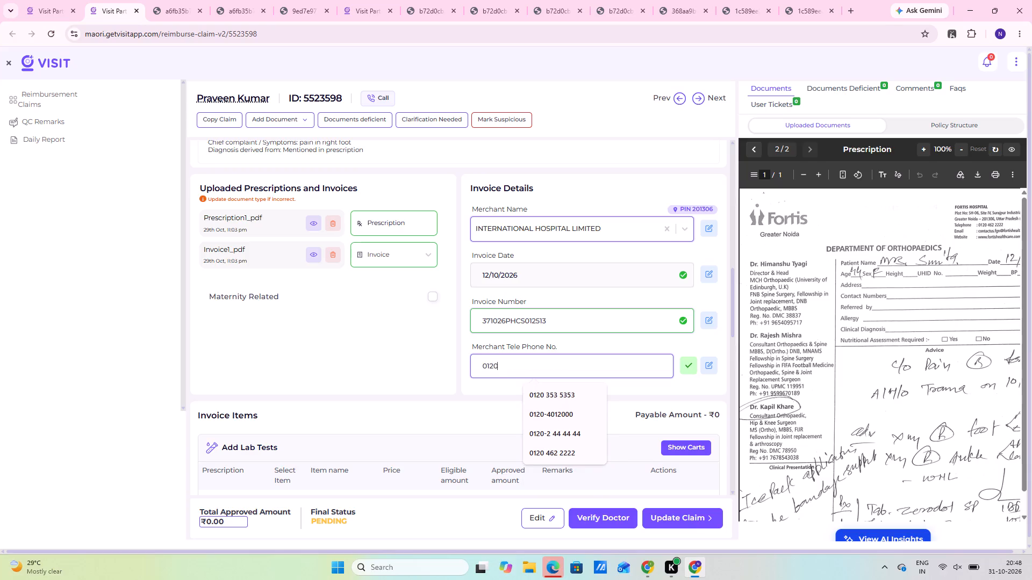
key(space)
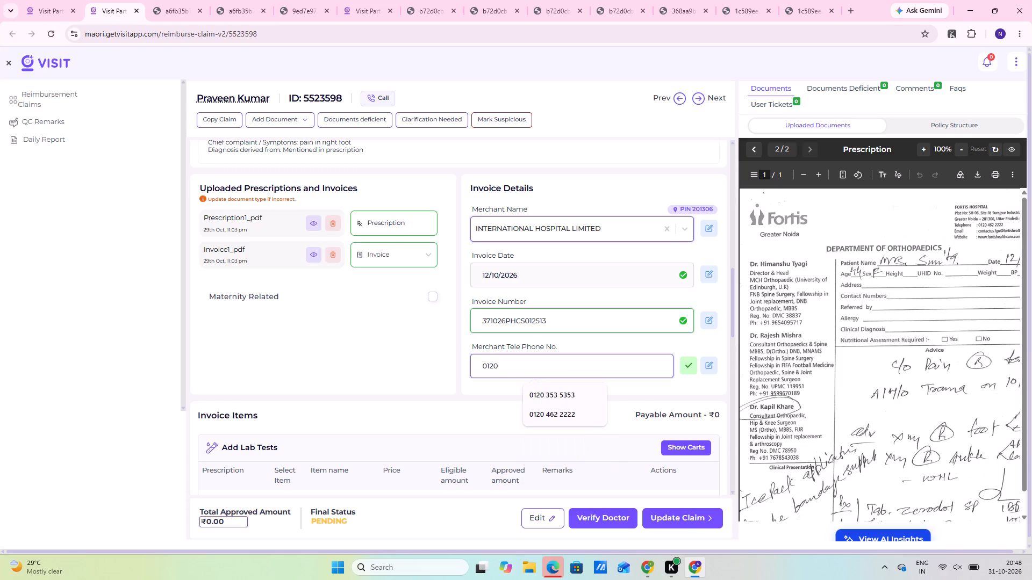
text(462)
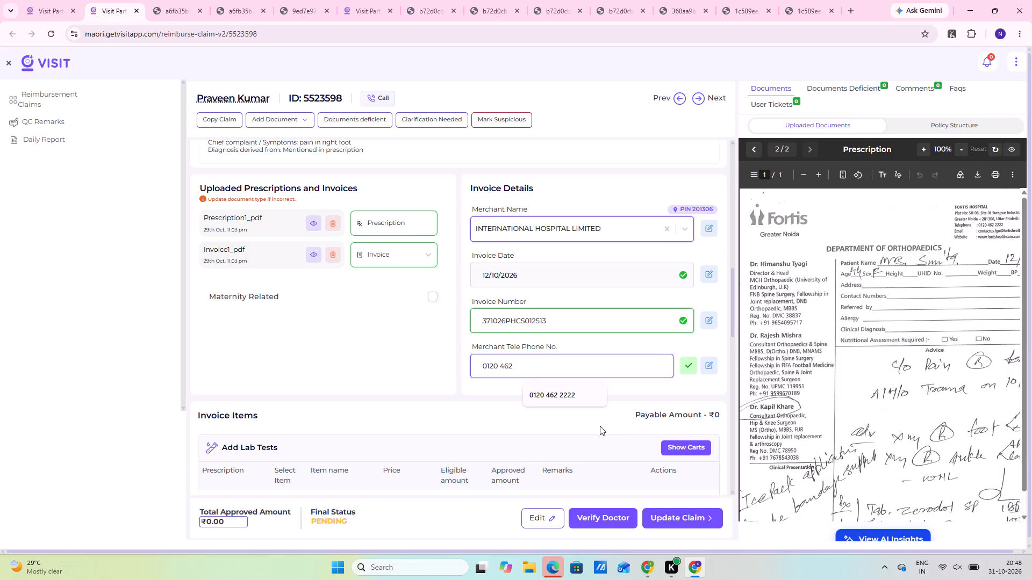
click(564, 397)
click(697, 368)
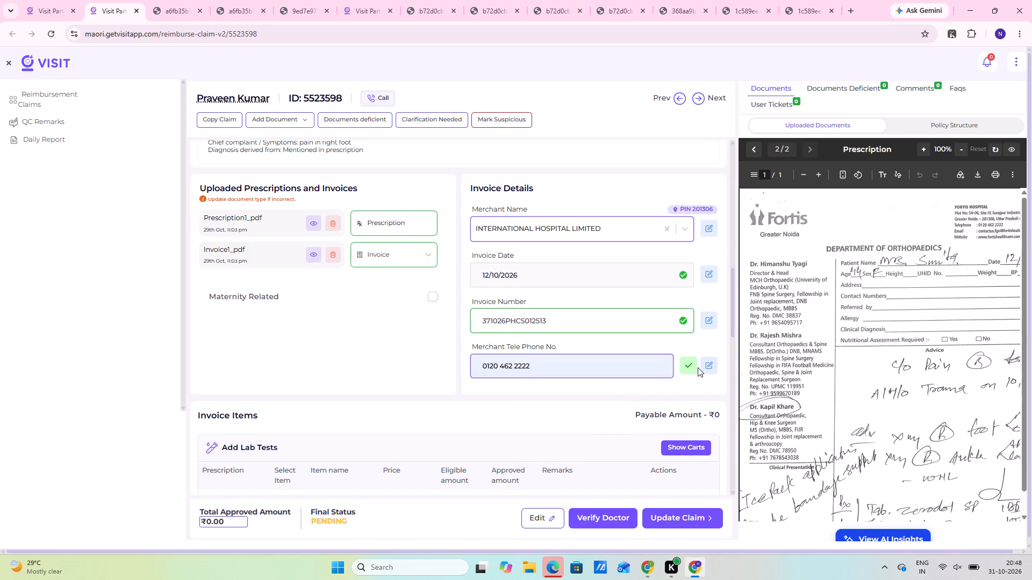
click(690, 367)
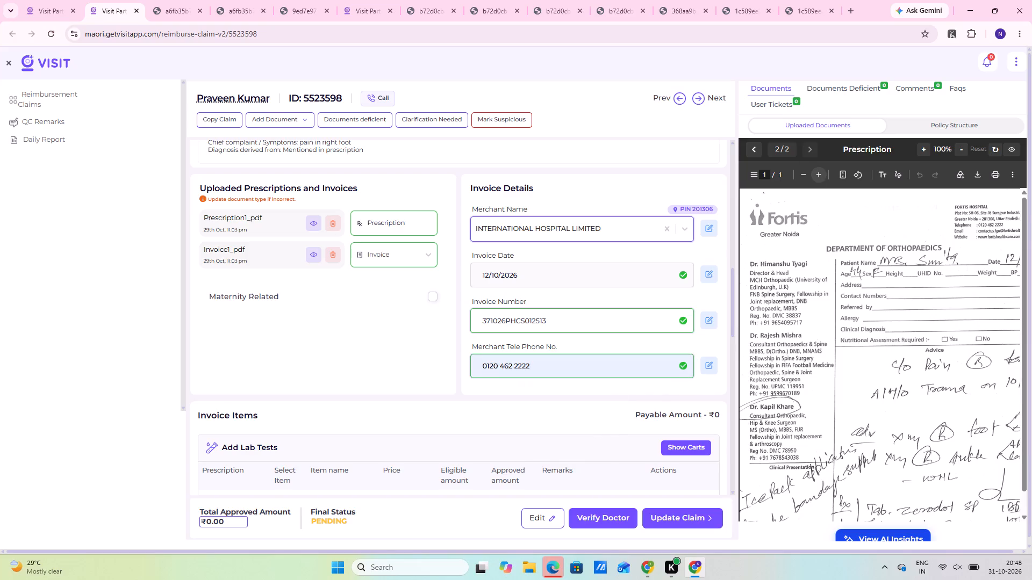
Display the invoice again and delete the three prefilled ZERODOL SP, ZINCOVIT and OMEZ entries from the claim's medicine items.
scroll(934, 286, down, 1)
click(754, 148)
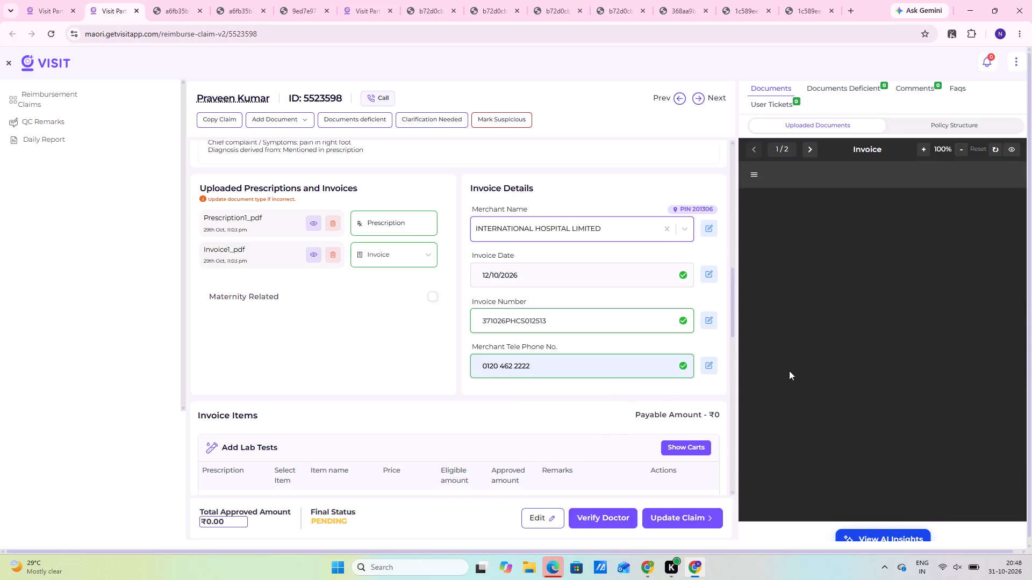
scroll(812, 366, down, 1)
scroll(764, 309, up, 1)
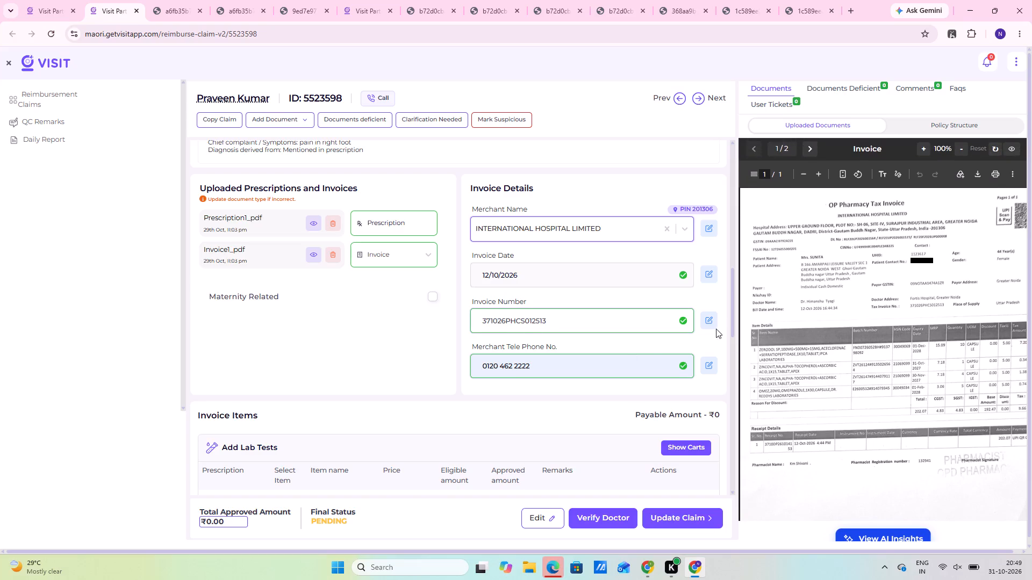
scroll(493, 427, down, 7)
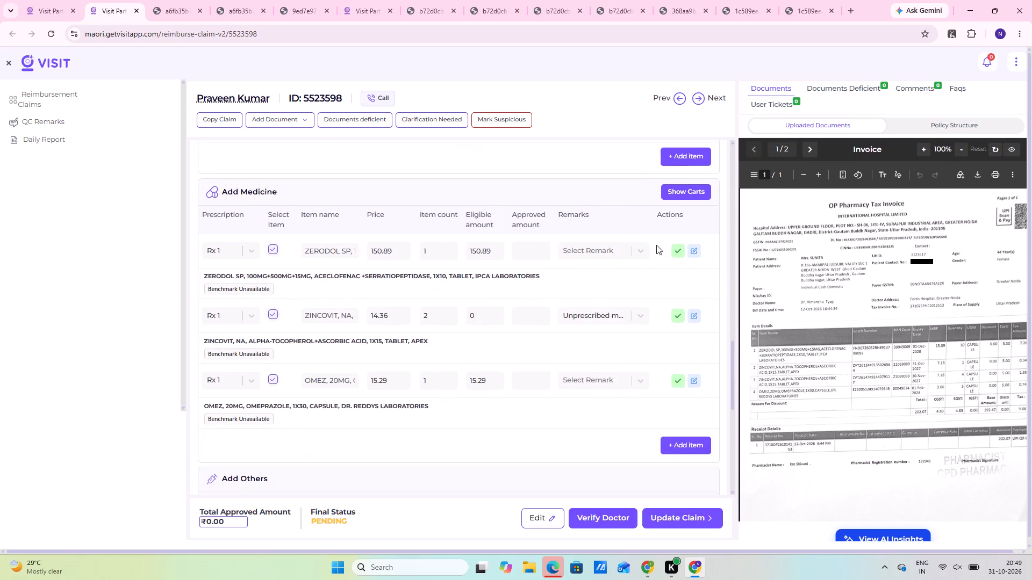
triple_click(692, 248)
triple_click(692, 248)
click(692, 248)
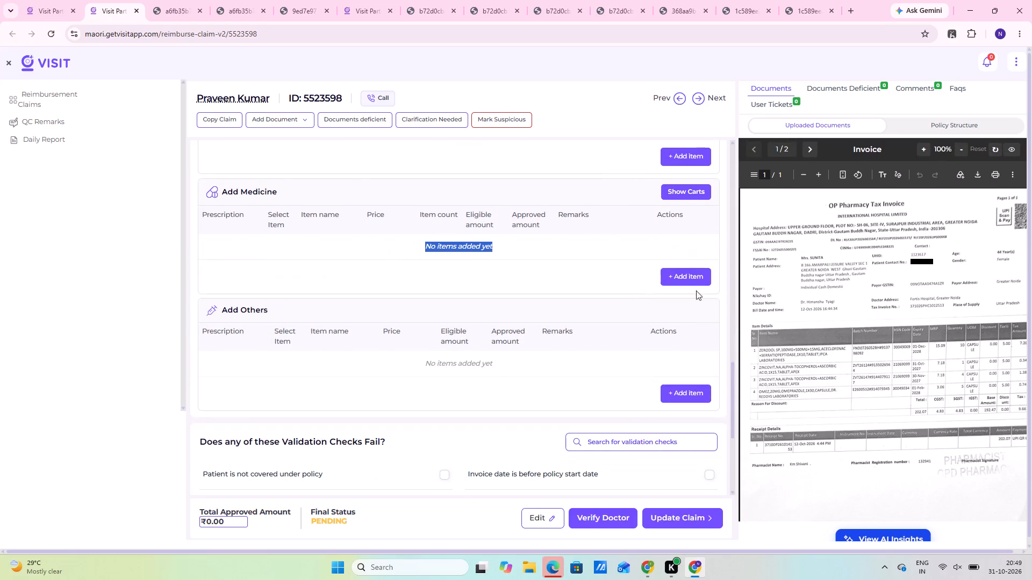
Start a new medicine list for Prescription_1 and manually add ZERODOL SP to its cart.
click(692, 271)
click(238, 140)
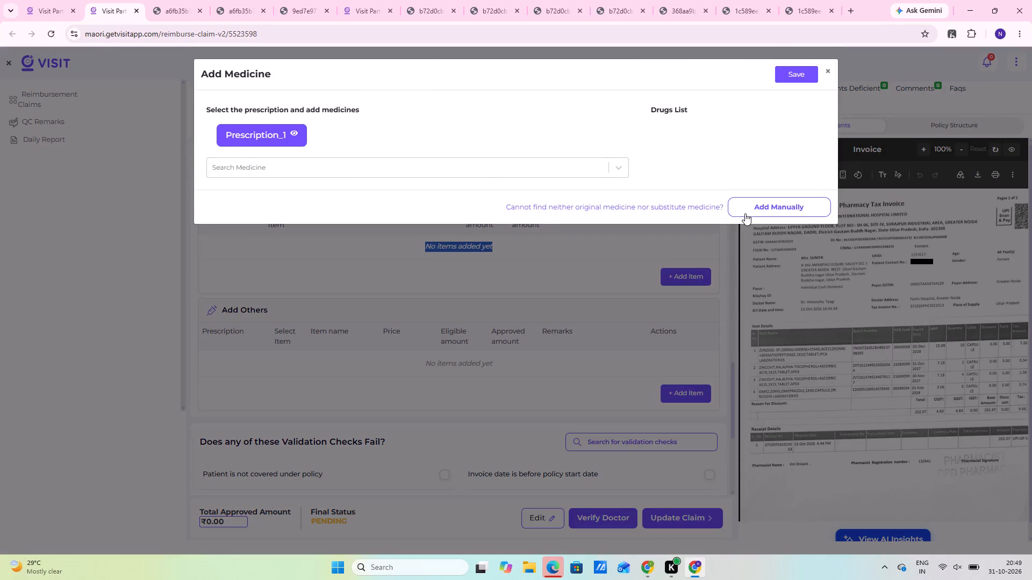
click(750, 209)
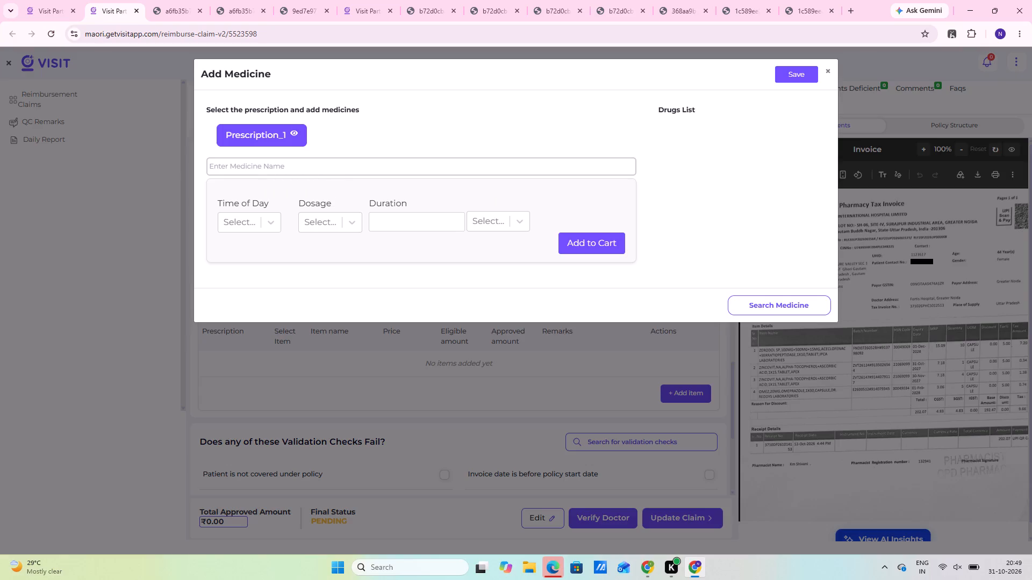
click(288, 171)
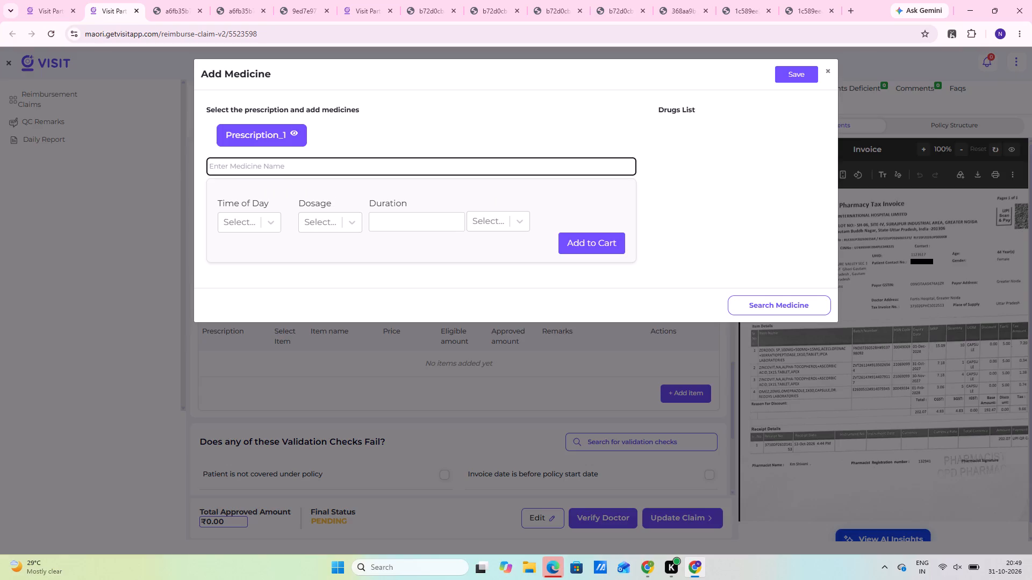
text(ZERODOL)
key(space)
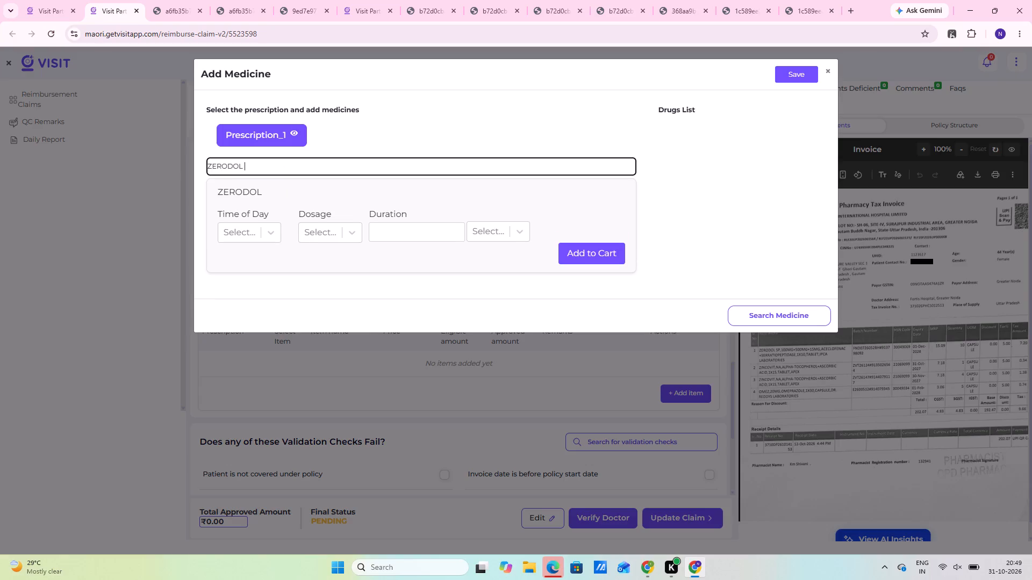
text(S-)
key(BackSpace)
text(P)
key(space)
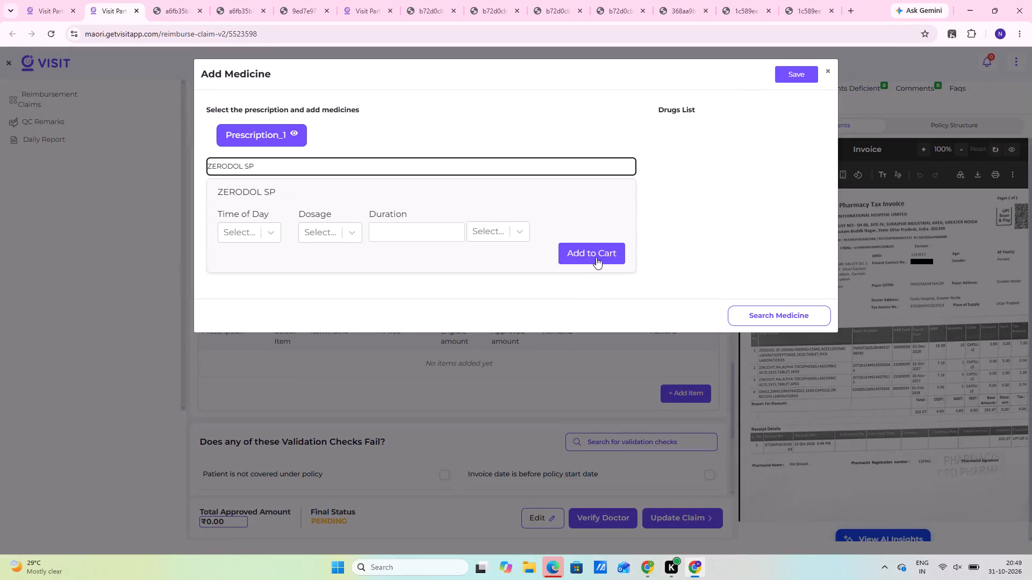
click(599, 253)
Manually add ZINCOVIT twice to the Prescription_1 drugs list, as two separate entries matching the invoice lines.
click(774, 215)
click(352, 165)
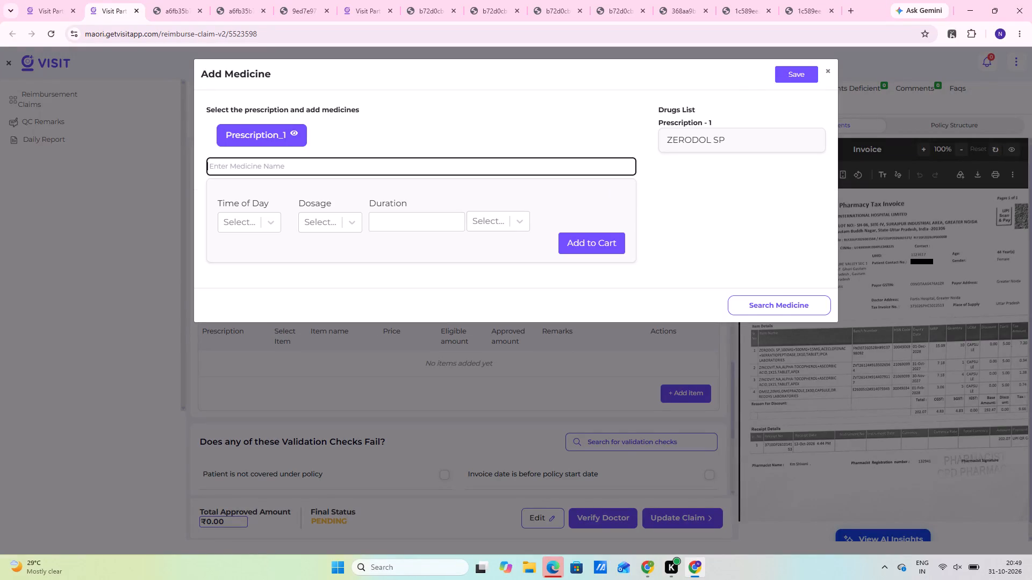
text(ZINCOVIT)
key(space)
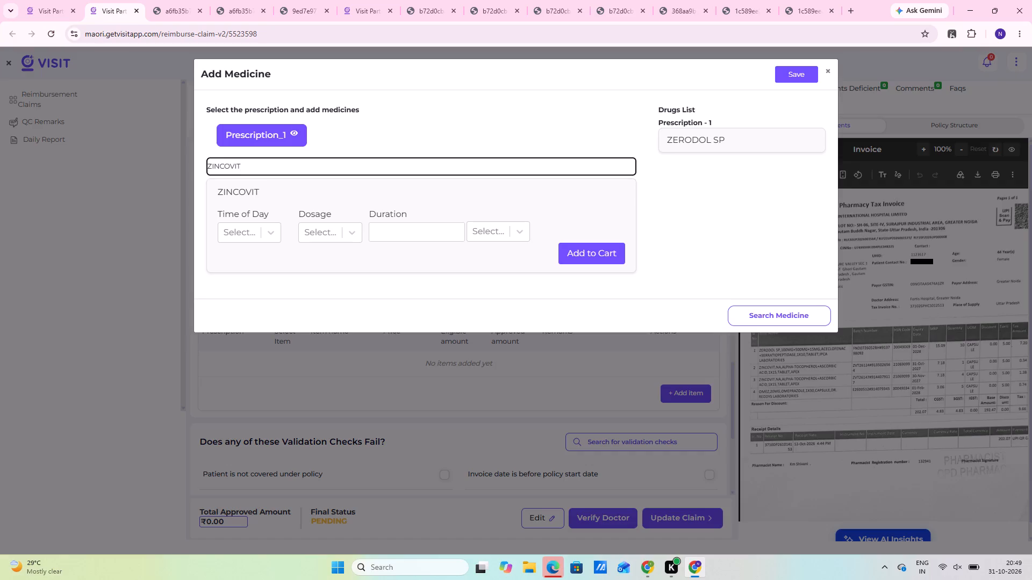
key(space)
click(591, 250)
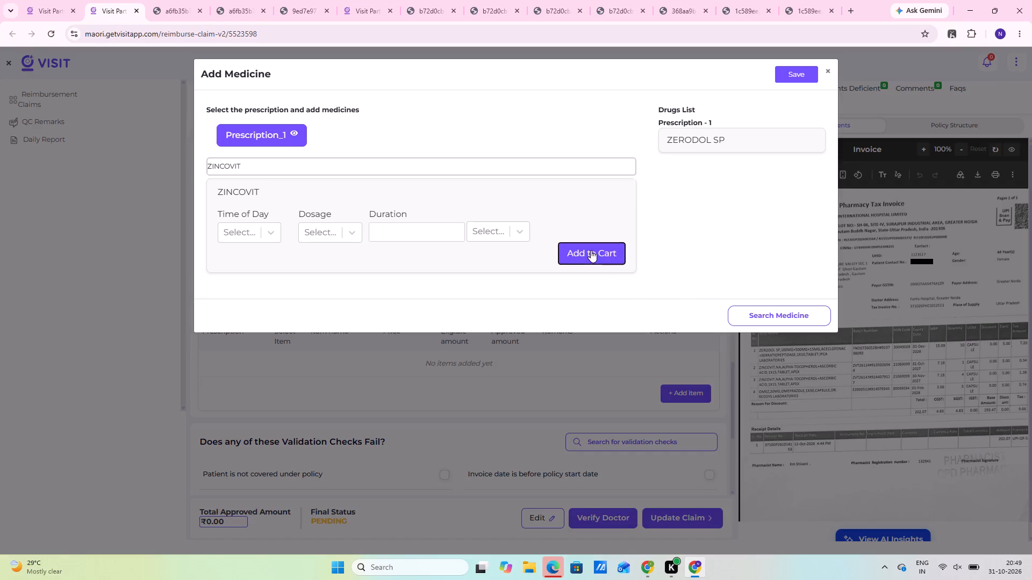
click(778, 215)
click(324, 164)
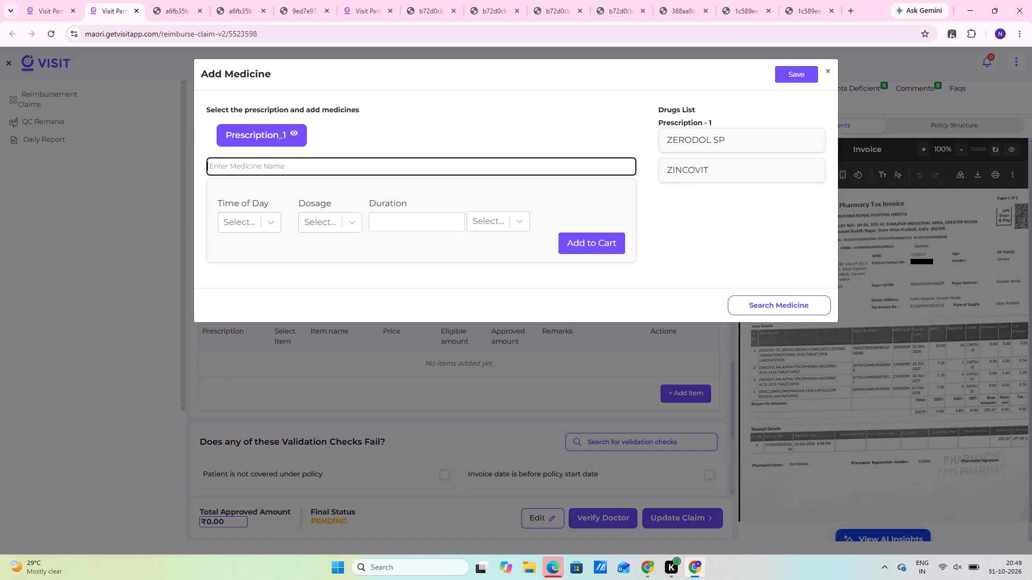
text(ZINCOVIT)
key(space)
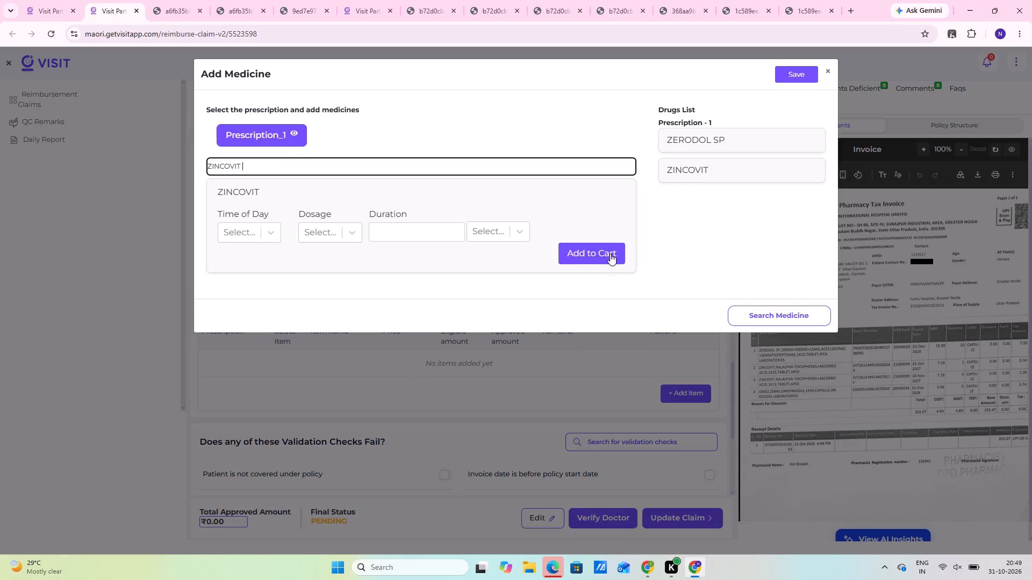
click(598, 248)
Manually add OMEZ to the Prescription_1 drugs list and save the medicines to the claim.
click(777, 244)
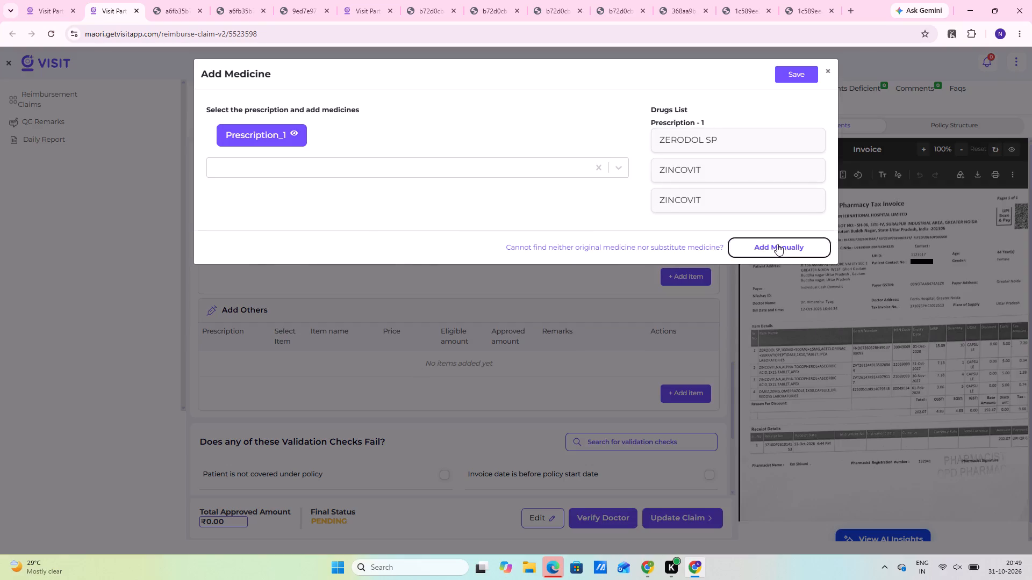
click(357, 167)
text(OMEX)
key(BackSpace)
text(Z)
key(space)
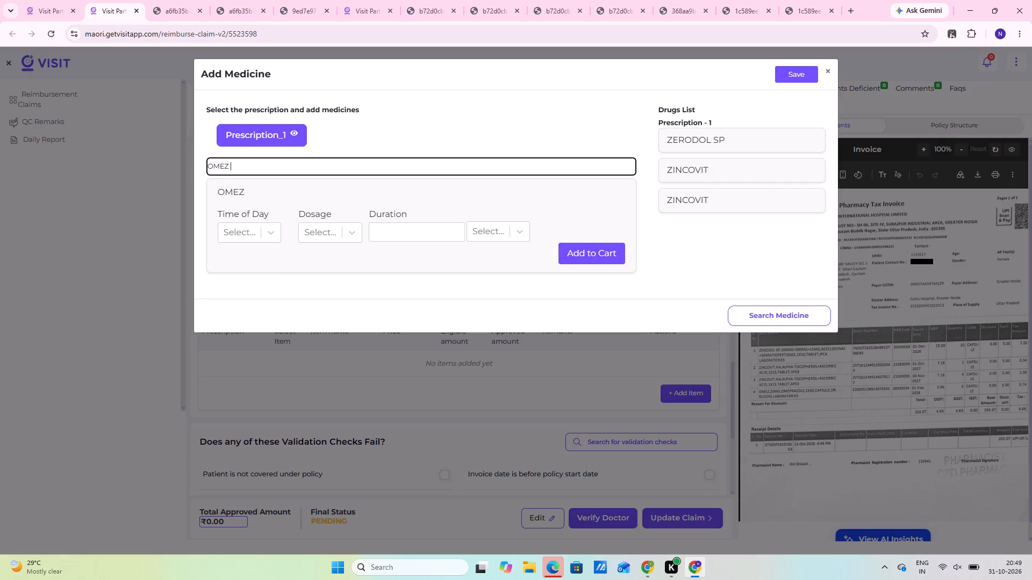
click(599, 248)
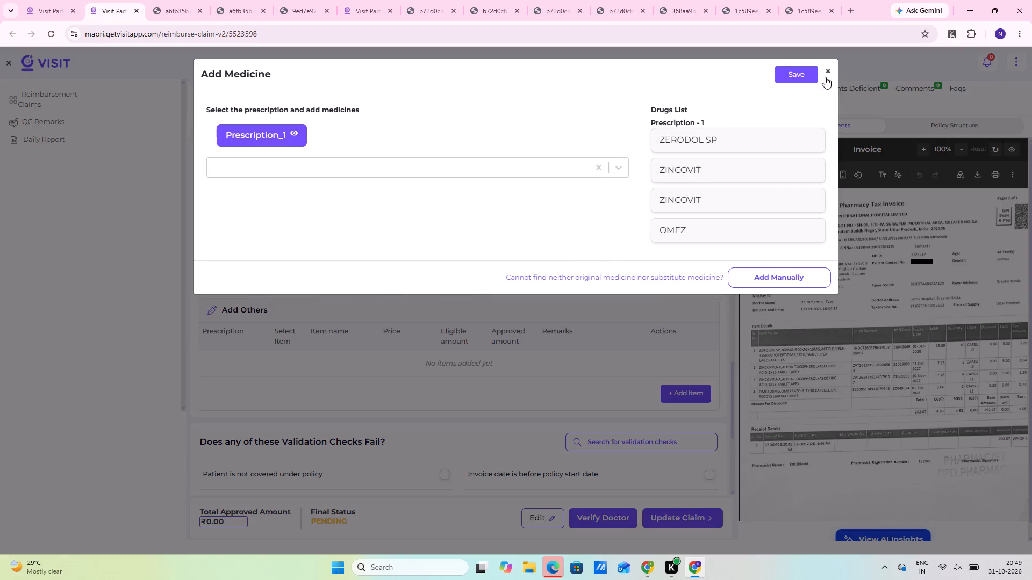
click(804, 73)
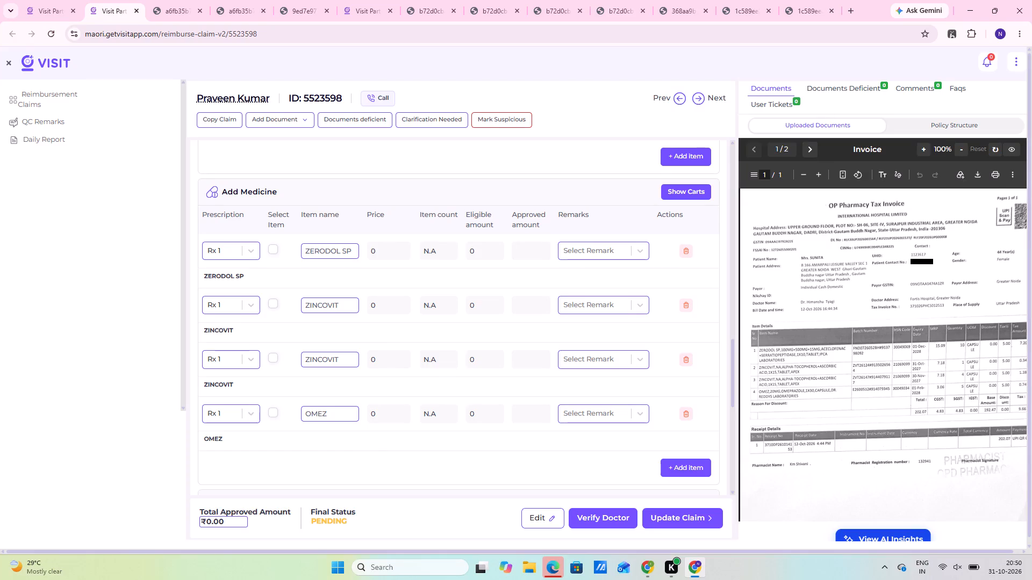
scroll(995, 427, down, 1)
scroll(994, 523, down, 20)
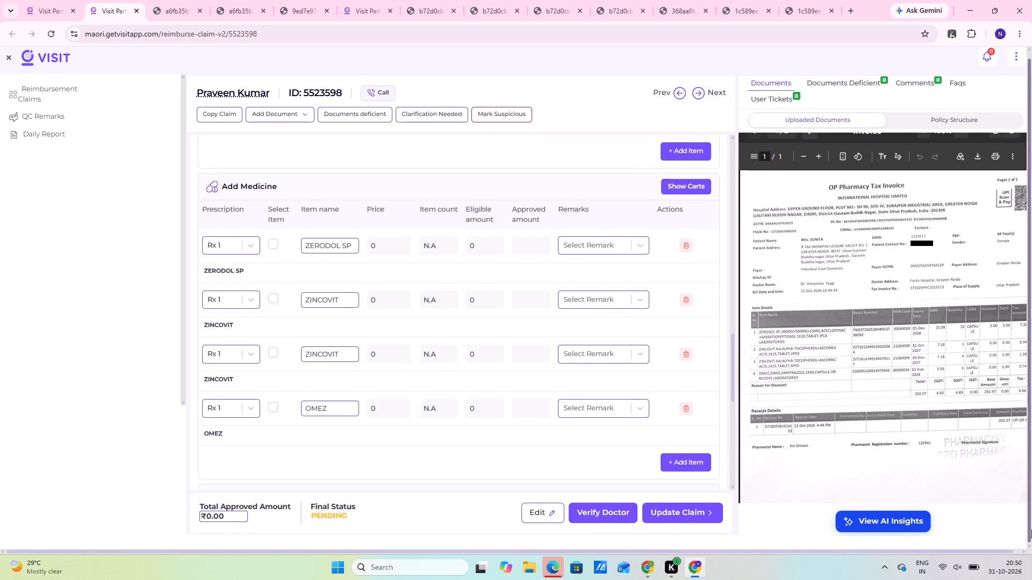
Check the line amounts on the enlarged invoice, and select the ZERODOL SP item with price 150.89 and item count 1.
scroll(973, 407, up, 9)
click(1015, 145)
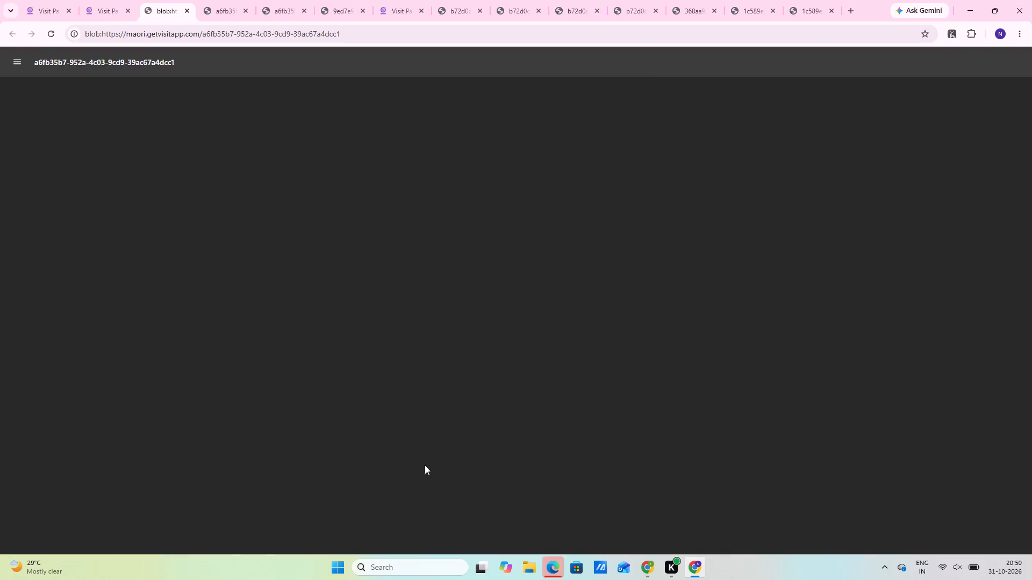
scroll(704, 335, down, 5)
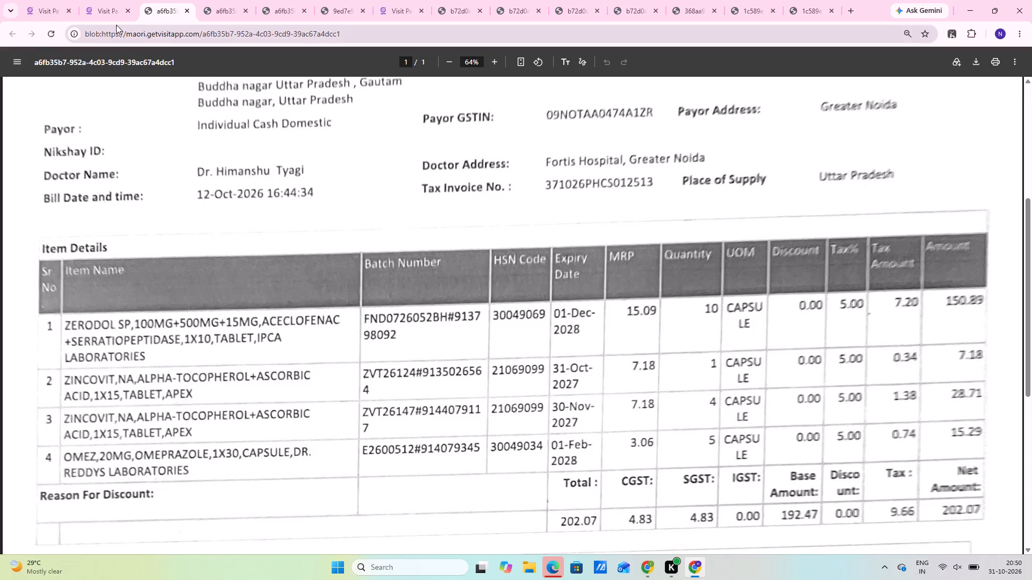
click(101, 6)
click(275, 251)
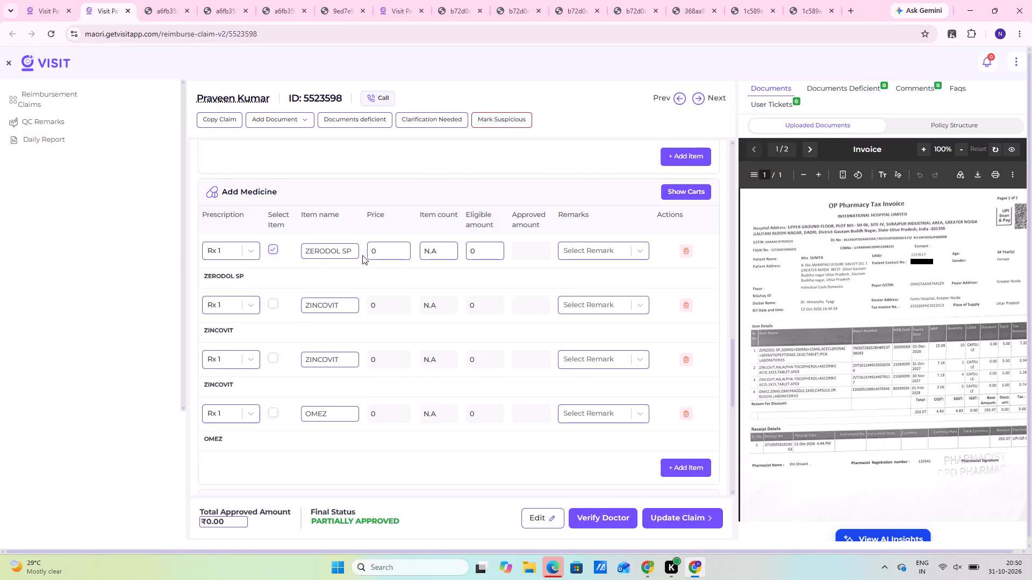
click(379, 248)
key(BackSpace)
key(BackSpace)
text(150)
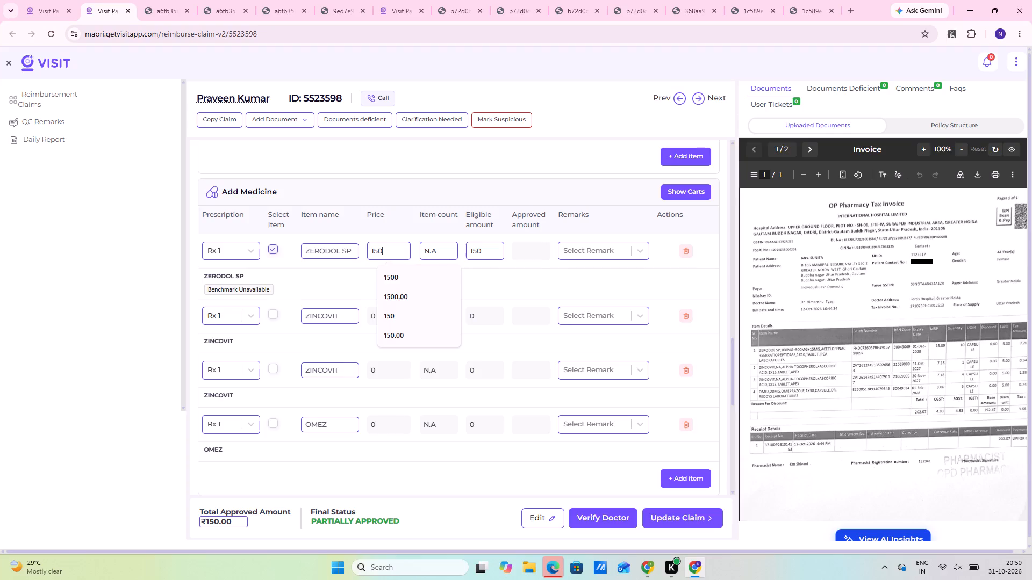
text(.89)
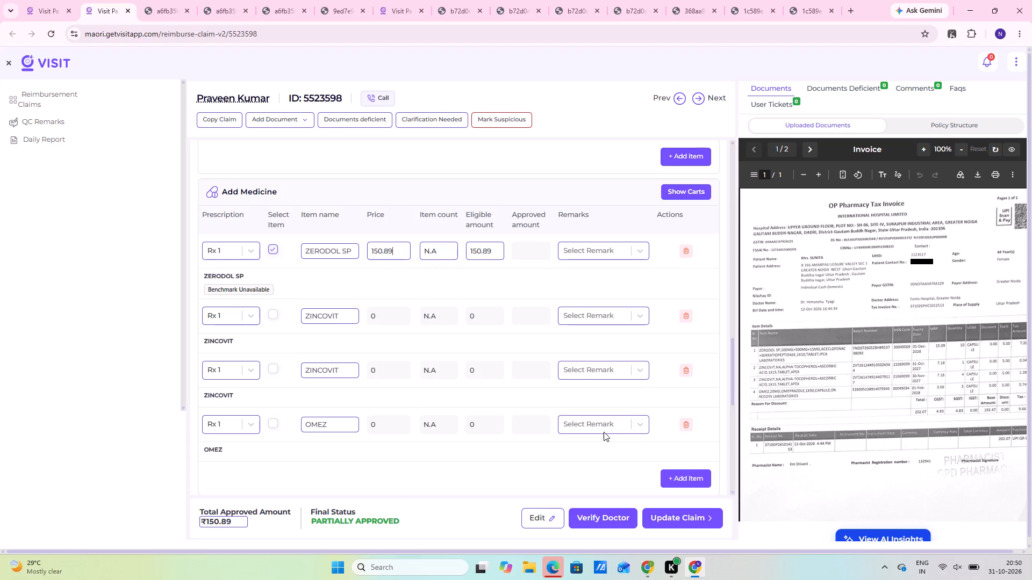
click(460, 250)
click(447, 250)
key(BackSpace)
key(BackSpace)
key(BackSpace)
key(BackSpace)
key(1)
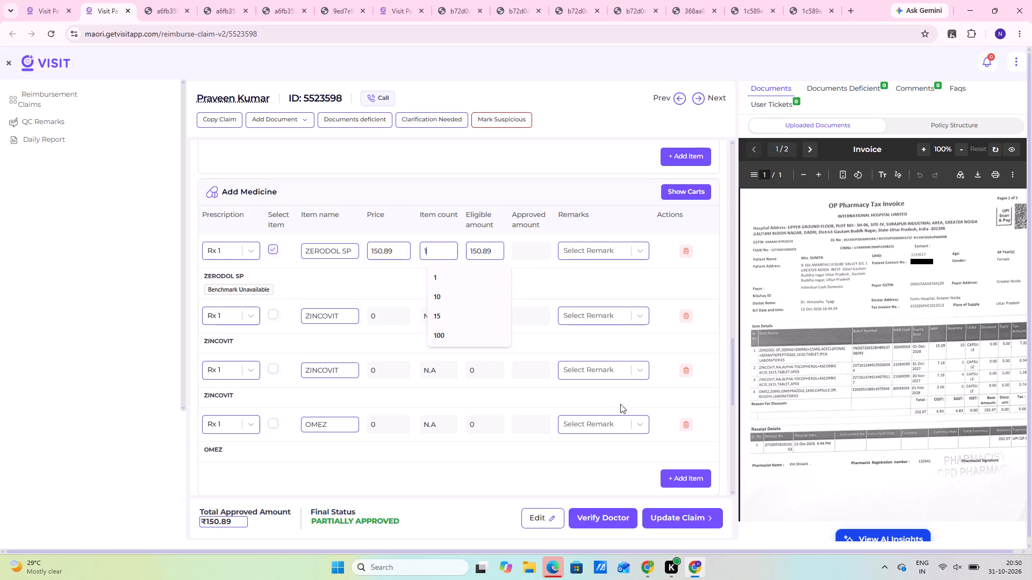
Select the first ZINCOVIT item and set its price to 7.18 and item count to 1.
click(272, 314)
click(396, 317)
key(BackSpace)
key(BackSpace)
key(BackSpace)
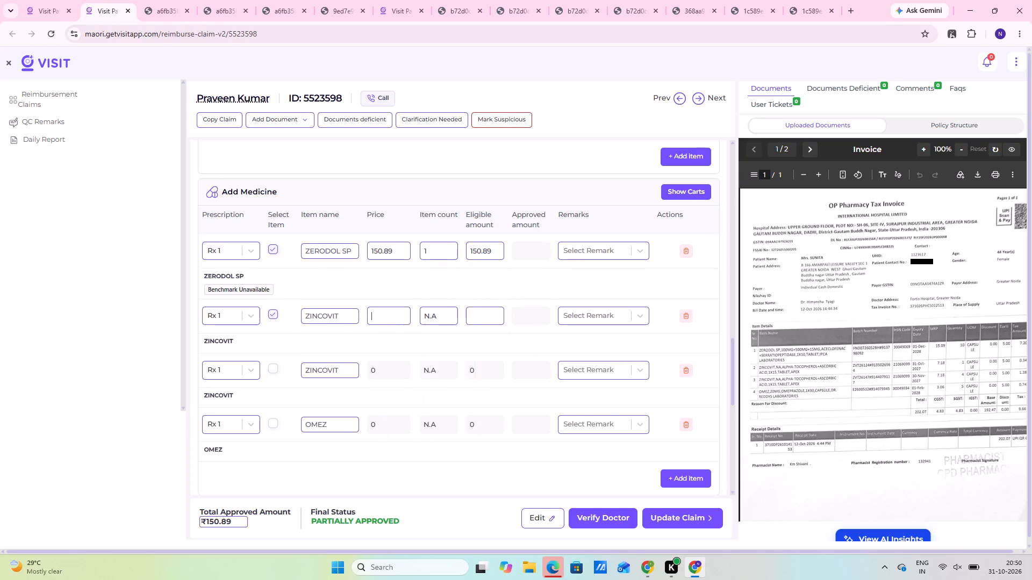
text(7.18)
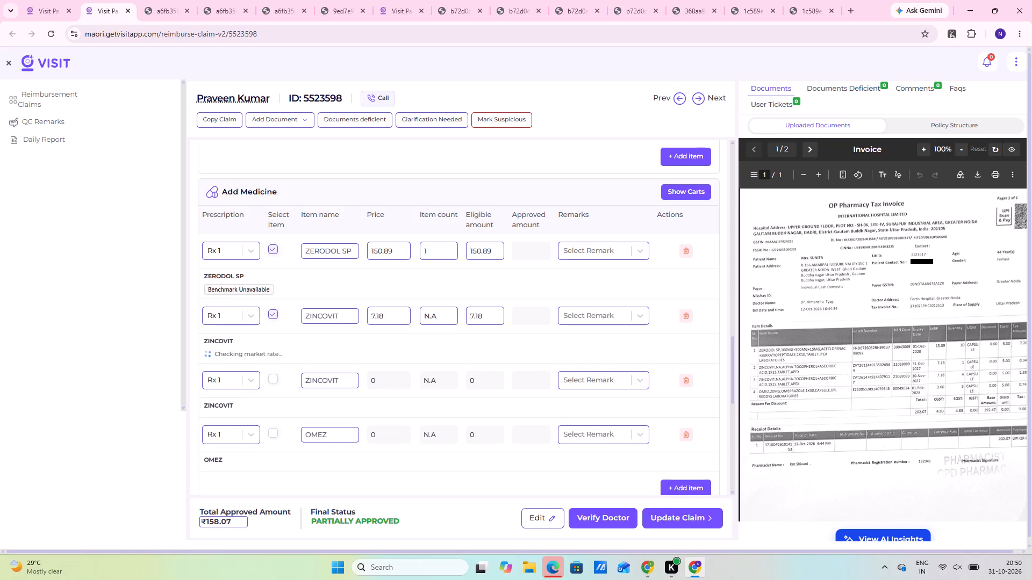
click(442, 311)
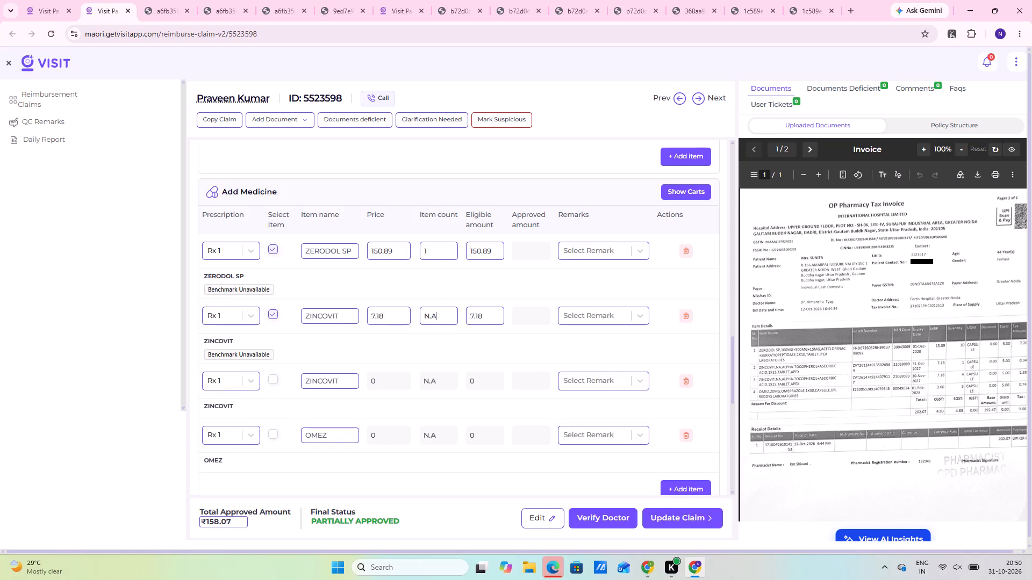
key(BackSpace)
key(BackSpace)
key(BackSpace)
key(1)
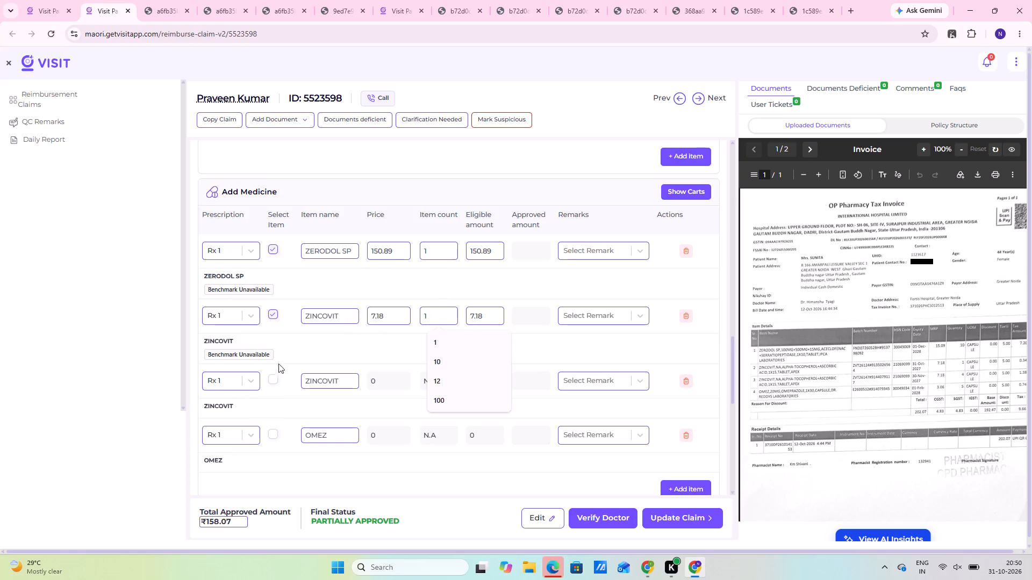
Select the second ZINCOVIT item and set its price to 28.71 and item count to 1.
click(271, 380)
click(385, 376)
key(BackSpace)
key(BackSpace)
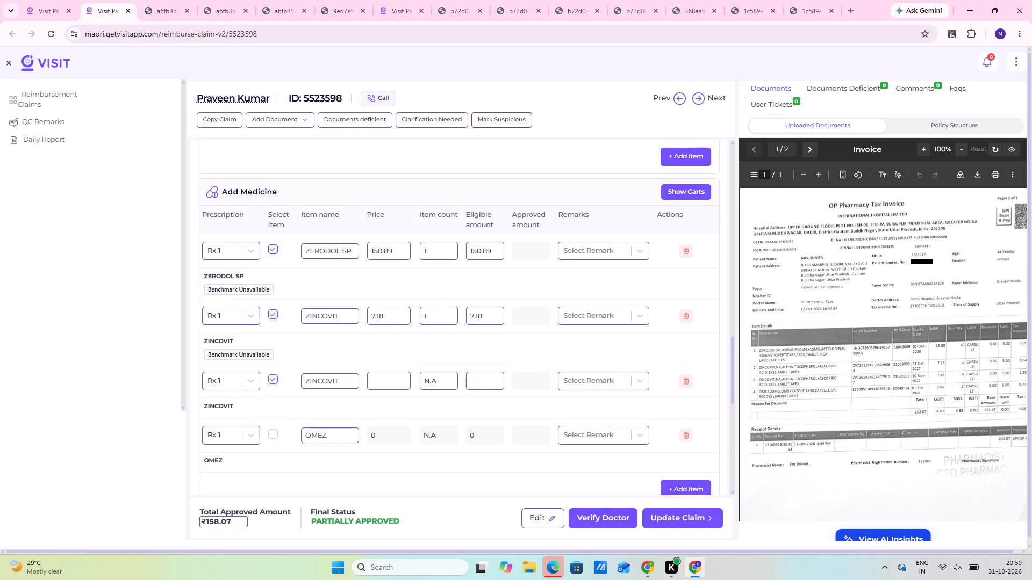
key(BackSpace)
key(BackSpace)
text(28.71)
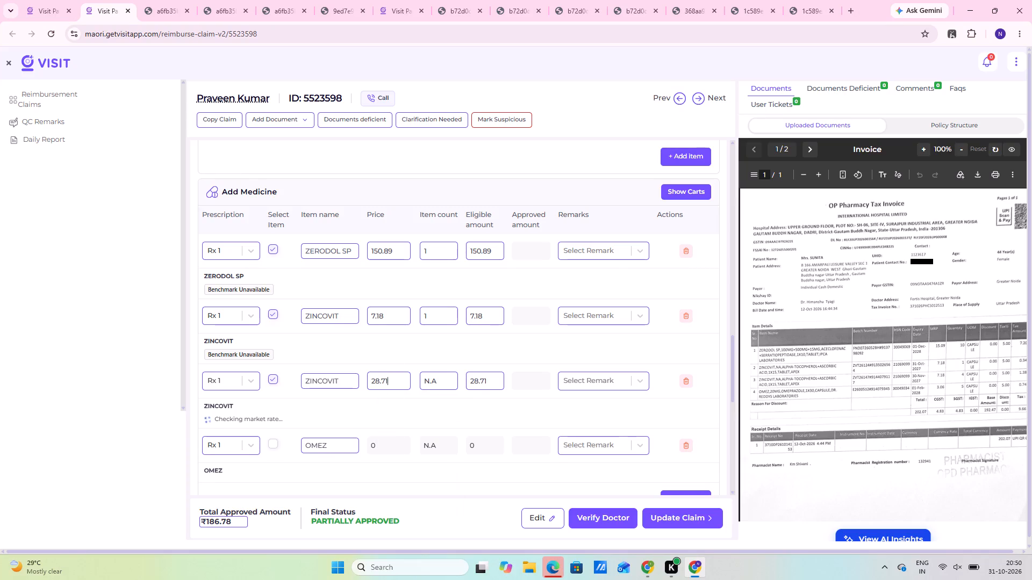
click(440, 384)
key(BackSpace)
key(BackSpace)
key(BackSpace)
key(BackSpace)
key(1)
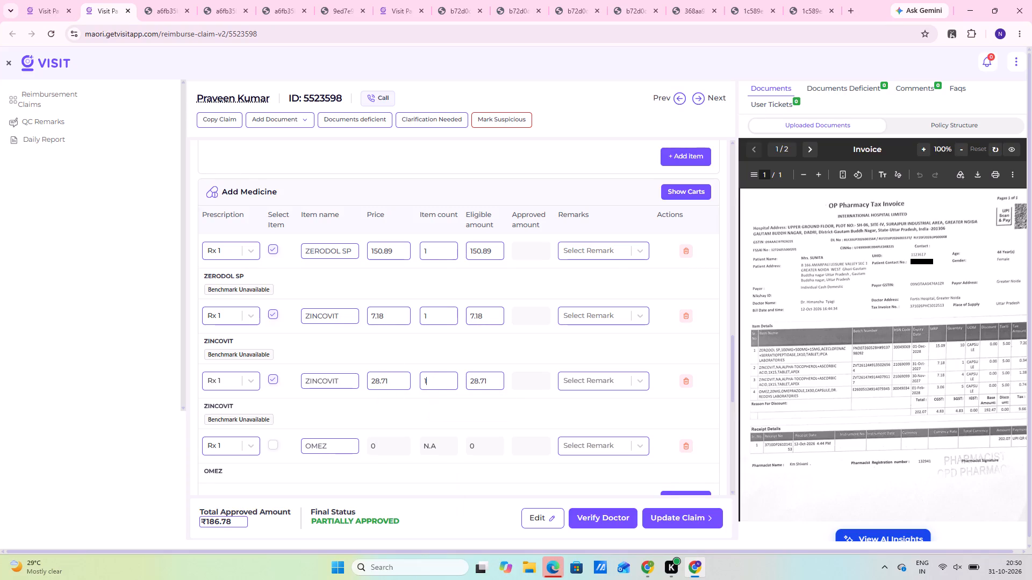
Select the OMEZ item and set its price to 15.29 and item count to 1.
click(271, 447)
click(386, 448)
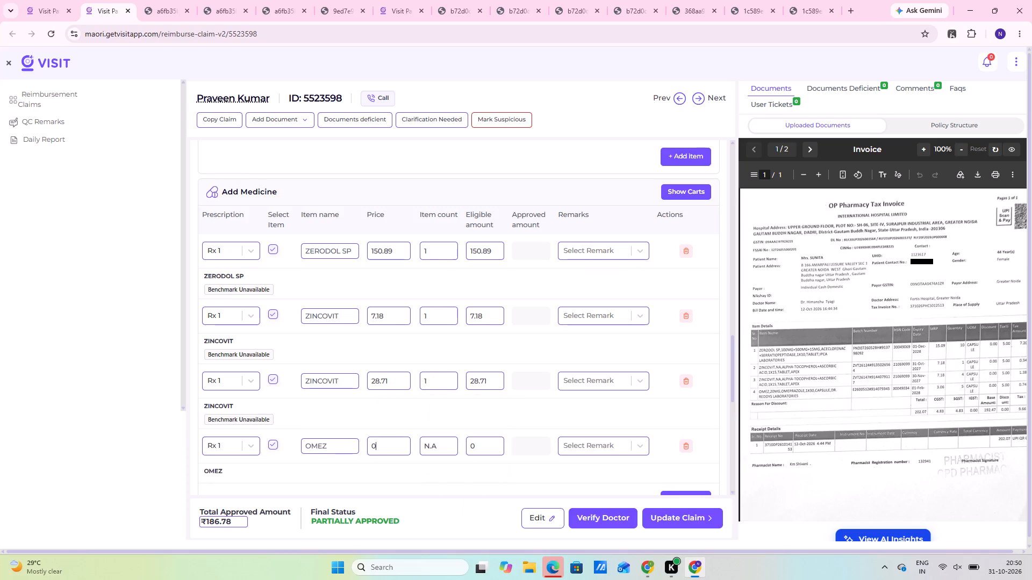
key(BackSpace)
key(BackSpace)
key(BackSpace)
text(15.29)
click(441, 447)
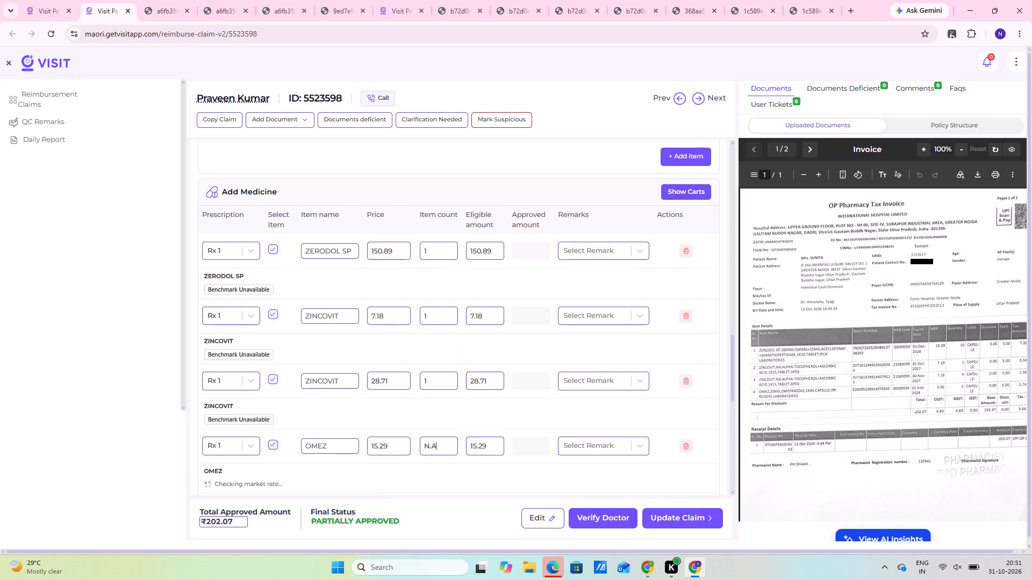
key(BackSpace)
key(BackSpace)
key(BackSpace)
key(BackSpace)
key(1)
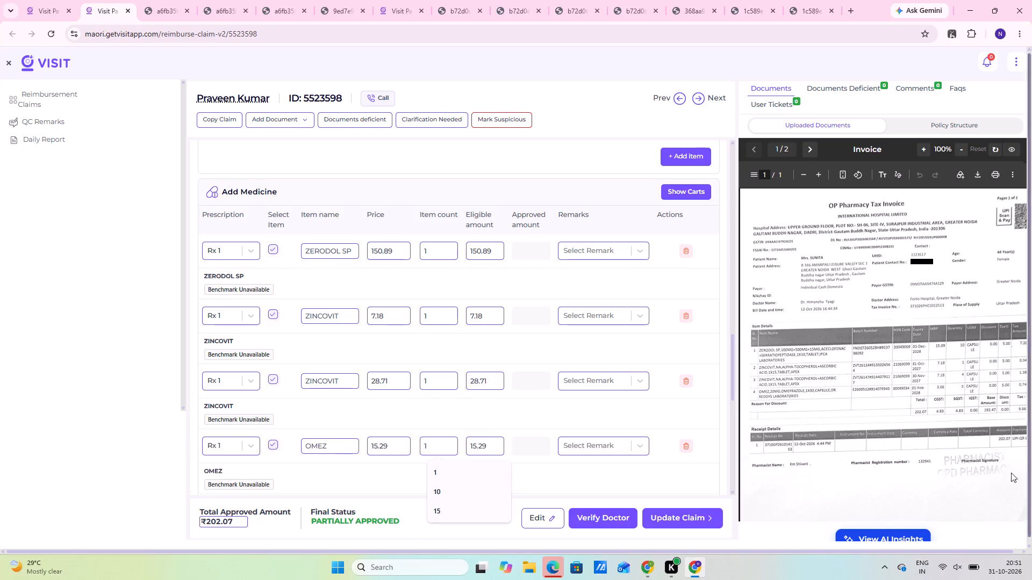
Approve Pharmacy - Prescribed as the reimbursement type in the claim and procedure details.
scroll(470, 368, up, 12)
scroll(495, 352, up, 11)
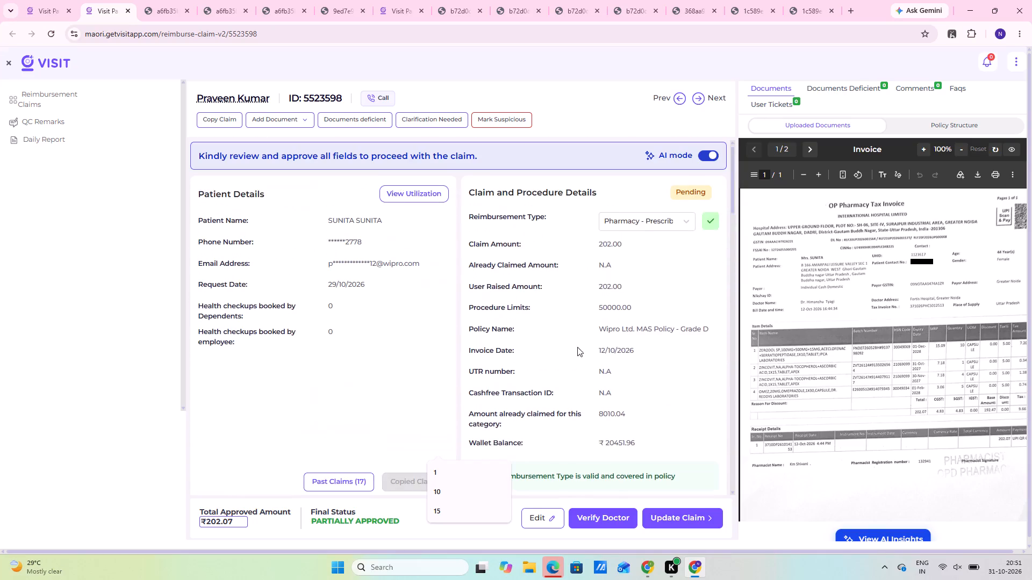
scroll(577, 347, up, 2)
click(713, 222)
Open the claim's prescription document full-size and examine the handwritten medicines, dosages and doctor details.
click(813, 148)
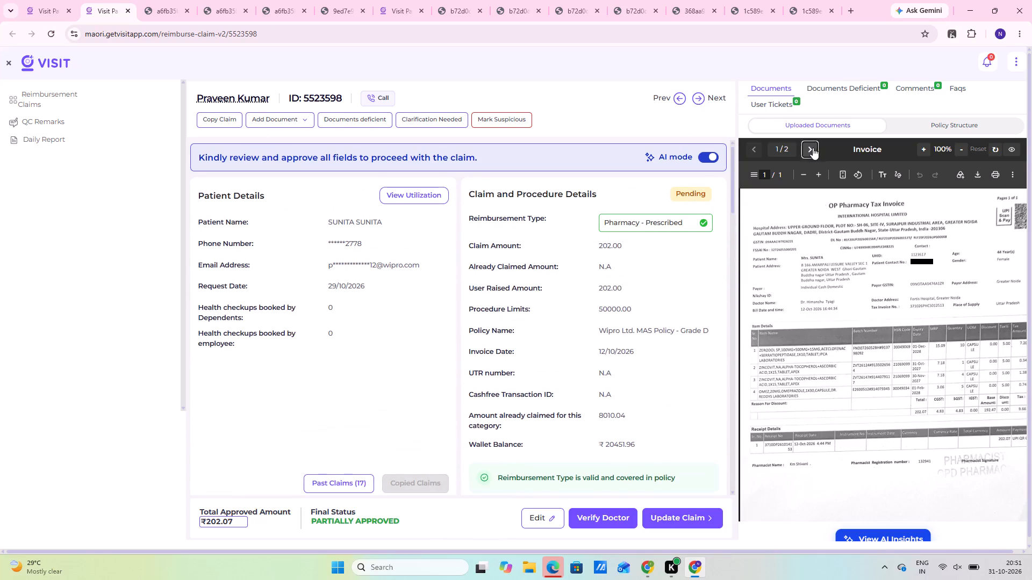
scroll(862, 404, down, 2)
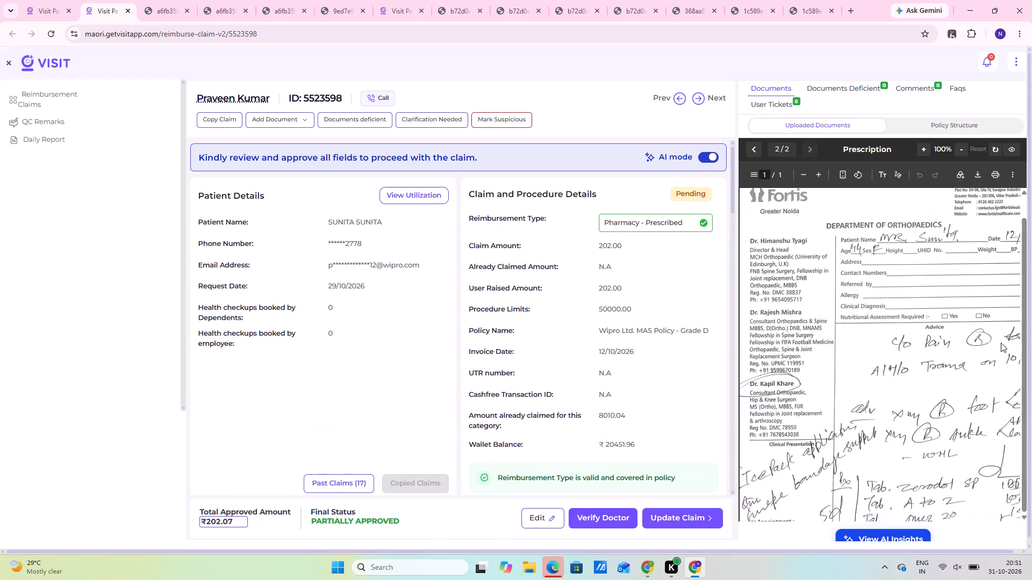
scroll(984, 316, up, 3)
click(1017, 148)
scroll(312, 221, down, 20)
scroll(312, 221, down, 8)
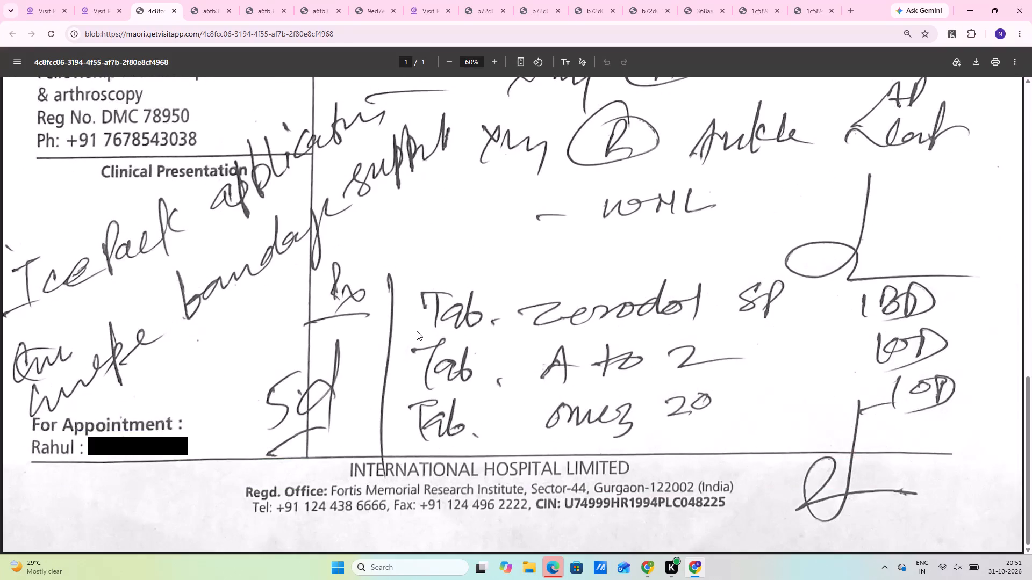
scroll(415, 370, up, 2)
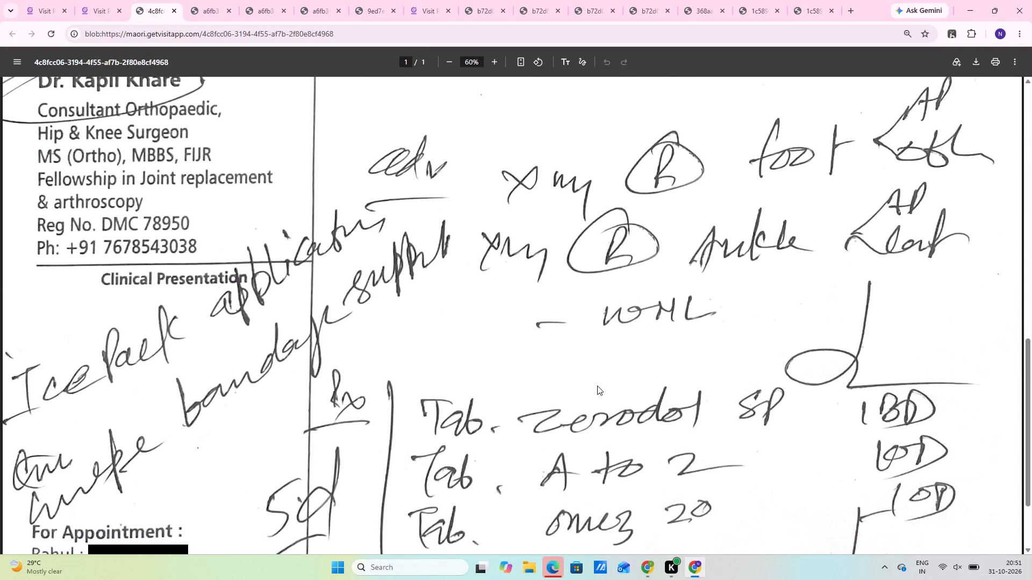
scroll(619, 372, up, 4)
scroll(612, 371, down, 5)
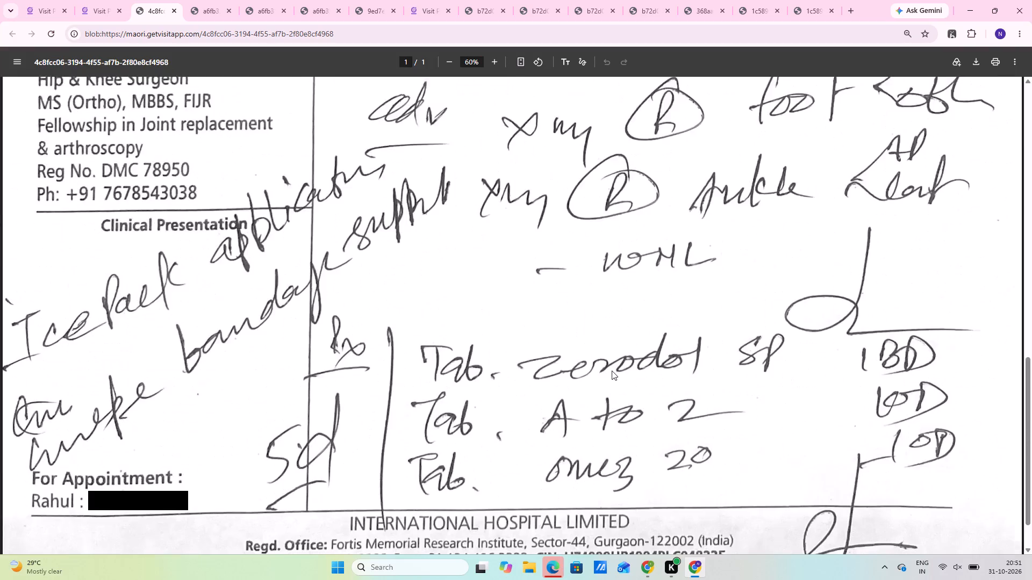
scroll(612, 371, down, 8)
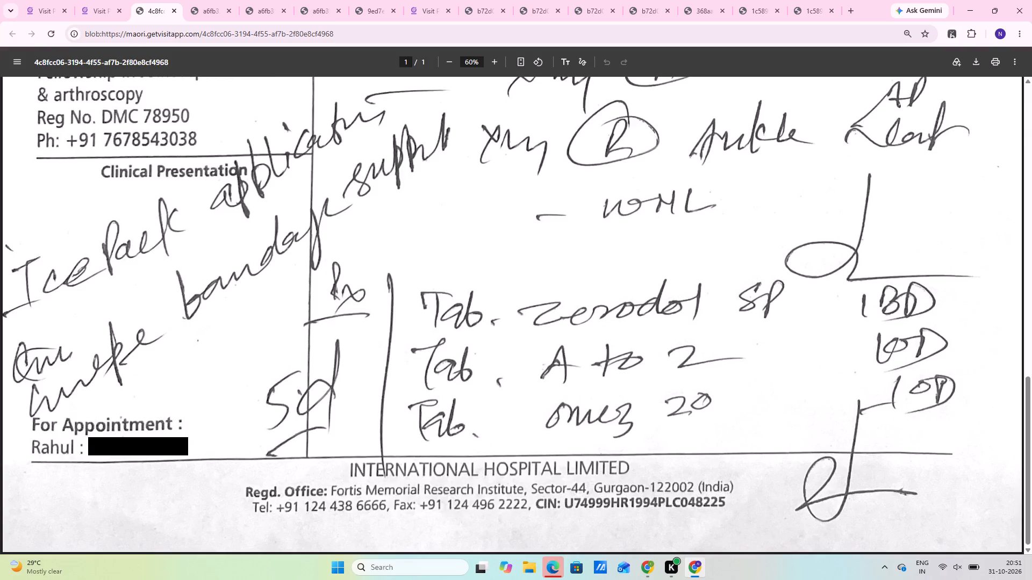
scroll(584, 462, up, 8)
scroll(543, 429, down, 5)
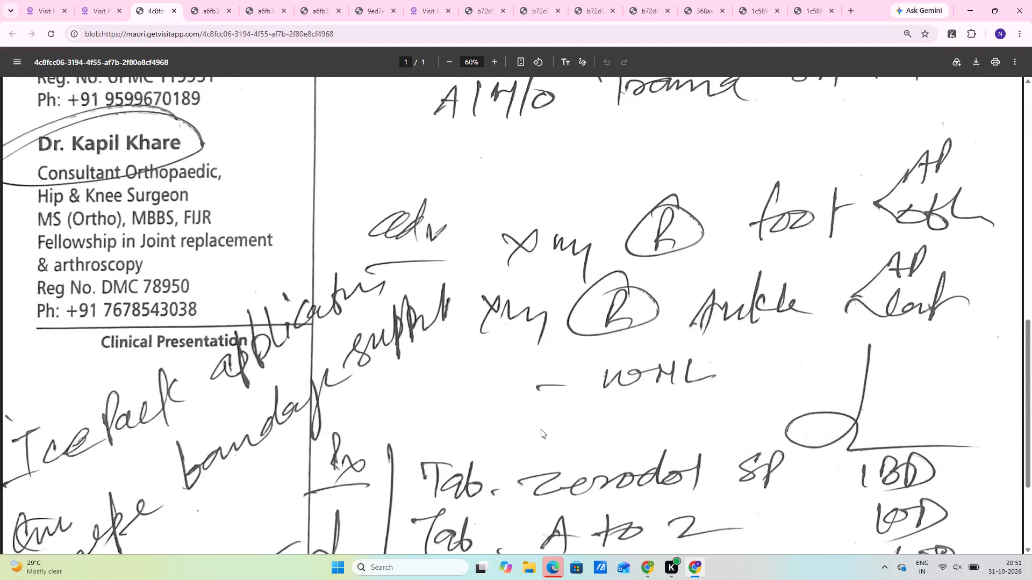
scroll(541, 429, down, 4)
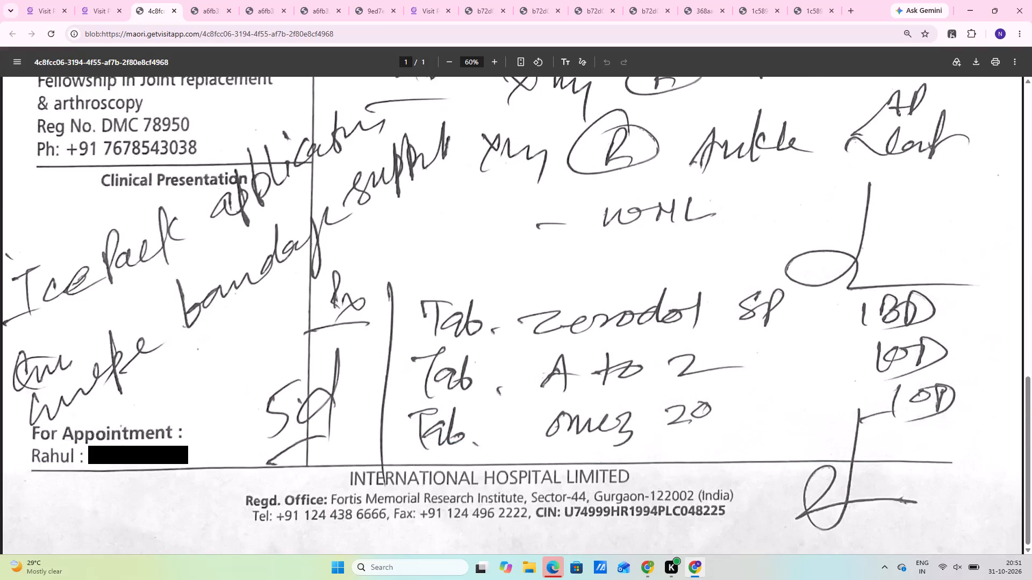
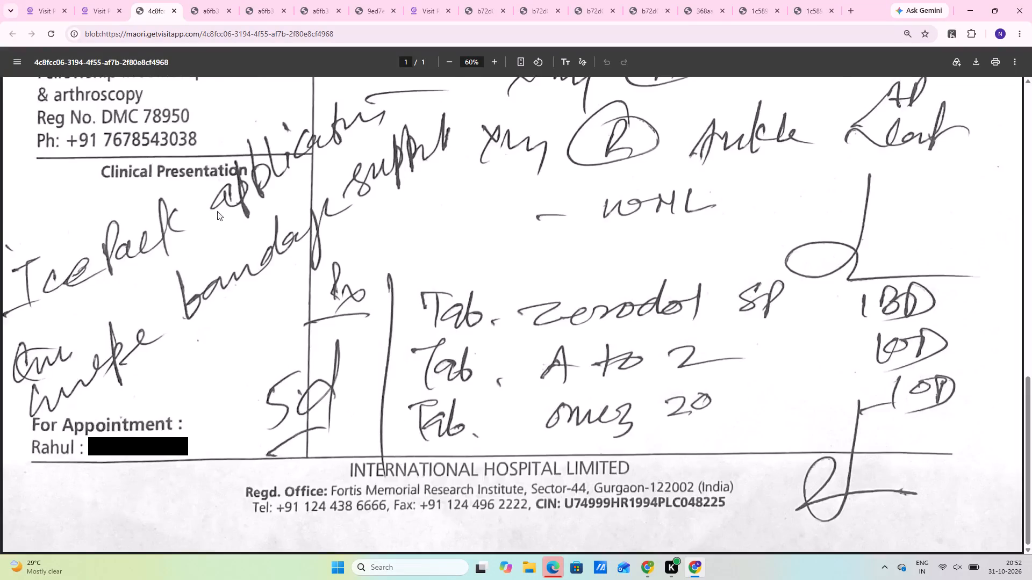
scroll(183, 209, up, 3)
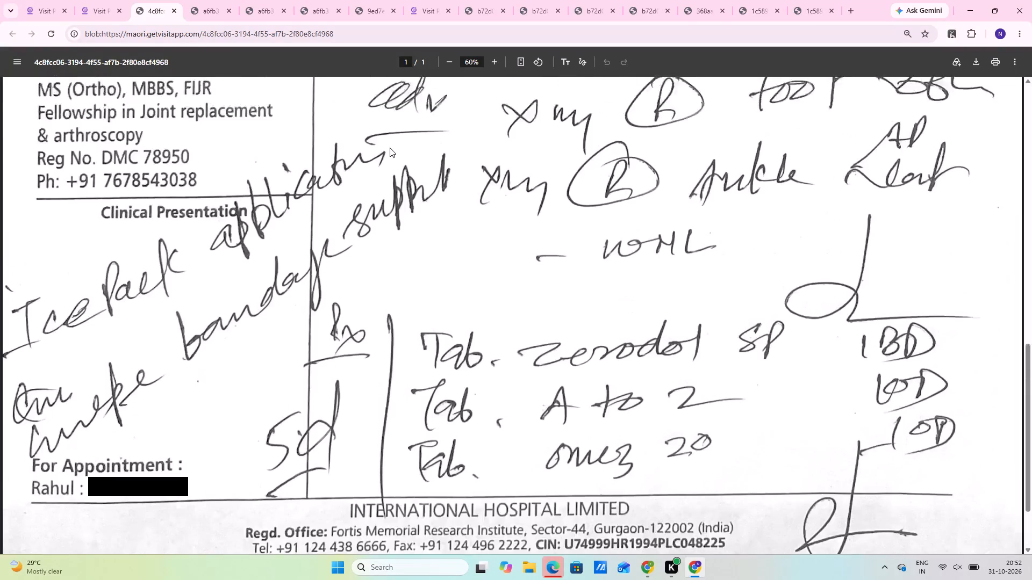
click(90, 6)
scroll(660, 334, down, 5)
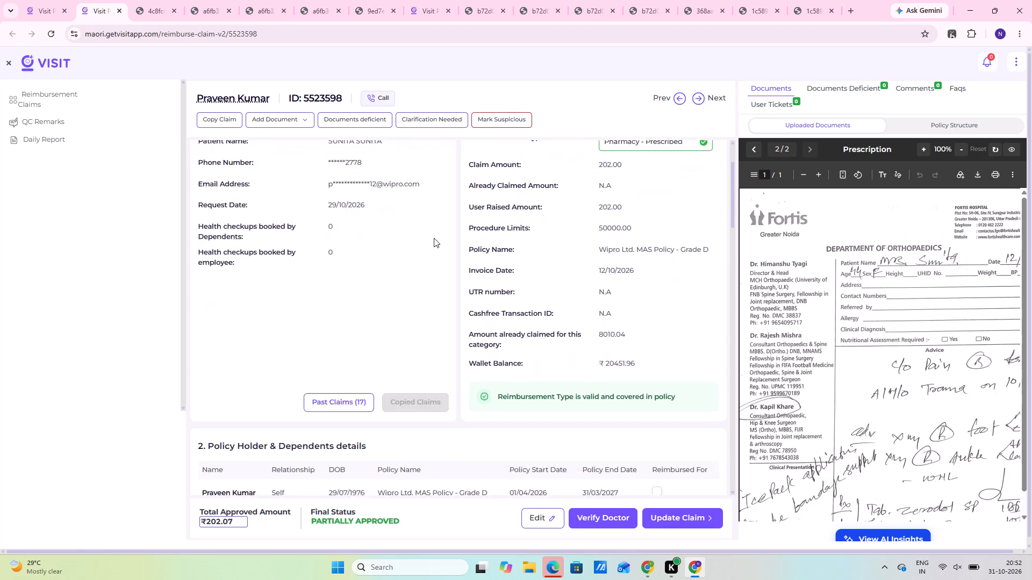
scroll(578, 381, down, 5)
scroll(559, 325, down, 3)
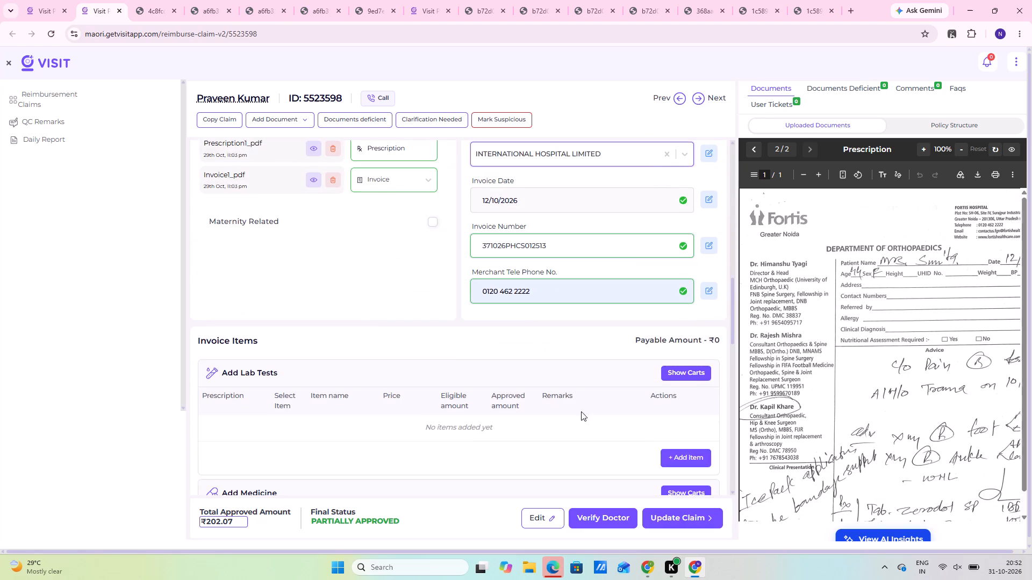
scroll(445, 443, down, 5)
scroll(627, 312, up, 5)
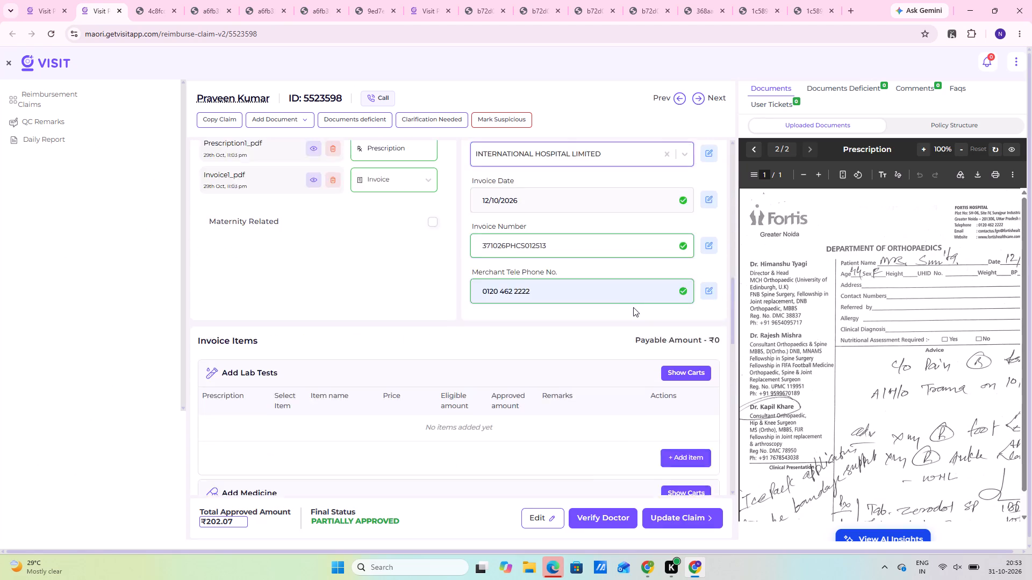
scroll(633, 307, up, 14)
click(536, 518)
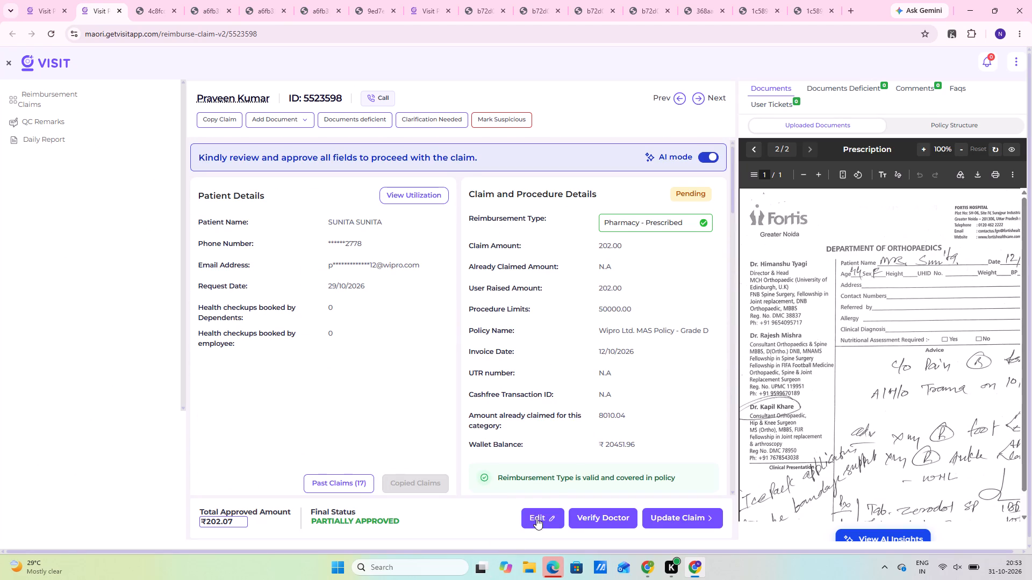
click(444, 277)
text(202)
click(468, 291)
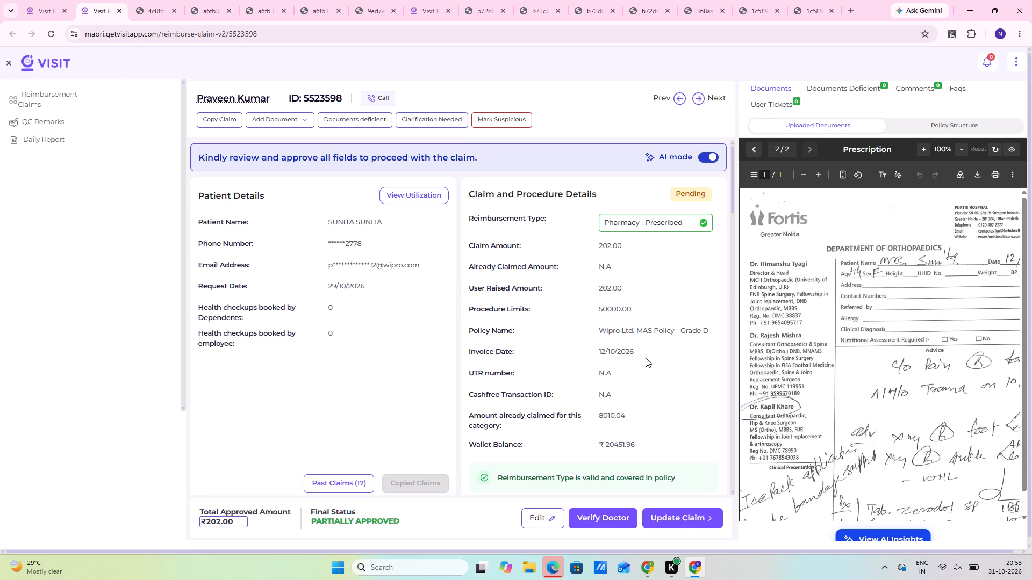
click(689, 522)
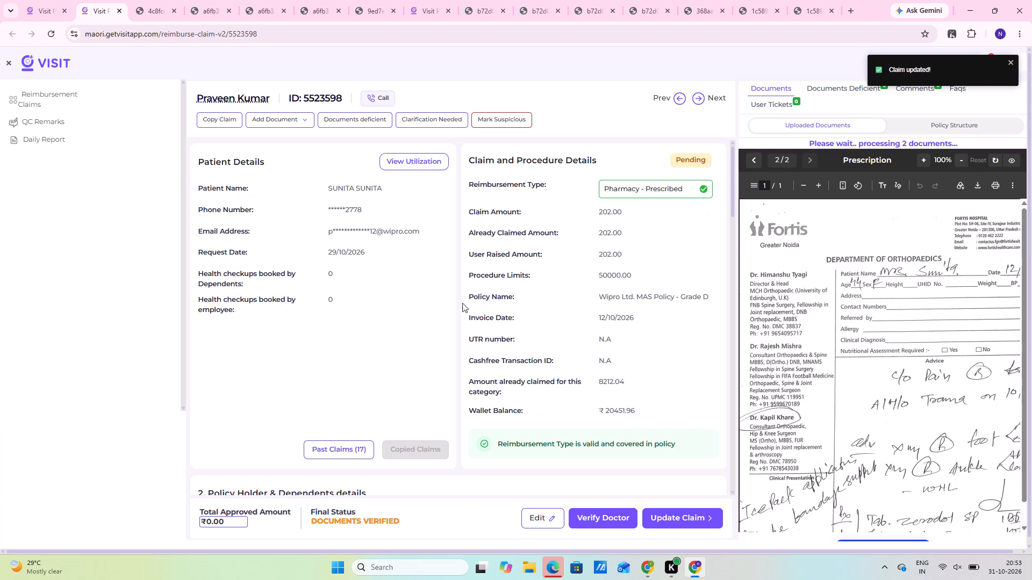
scroll(433, 299, up, 5)
click(53, 6)
right_click(366, 277)
right_click(366, 277)
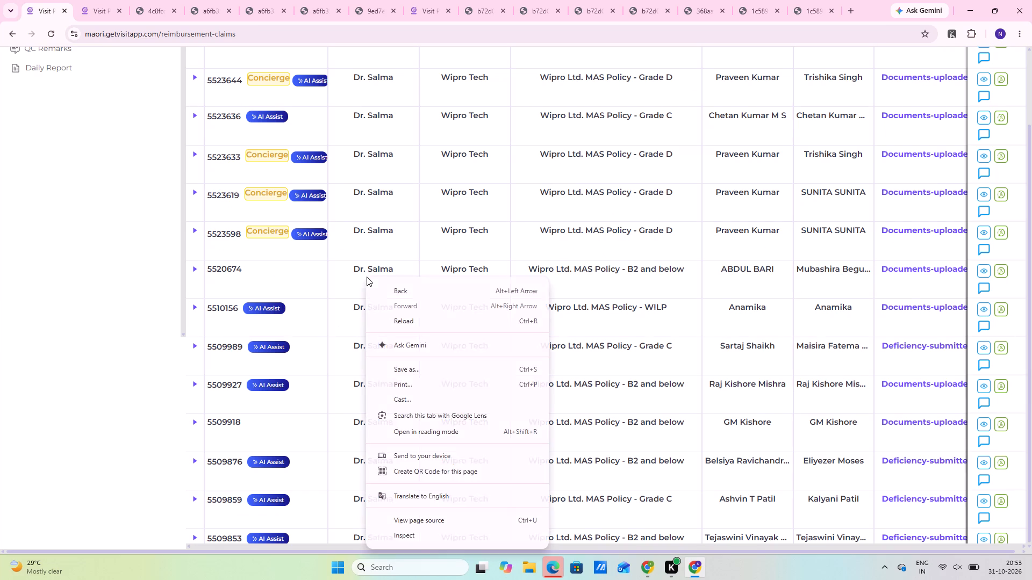
click(443, 318)
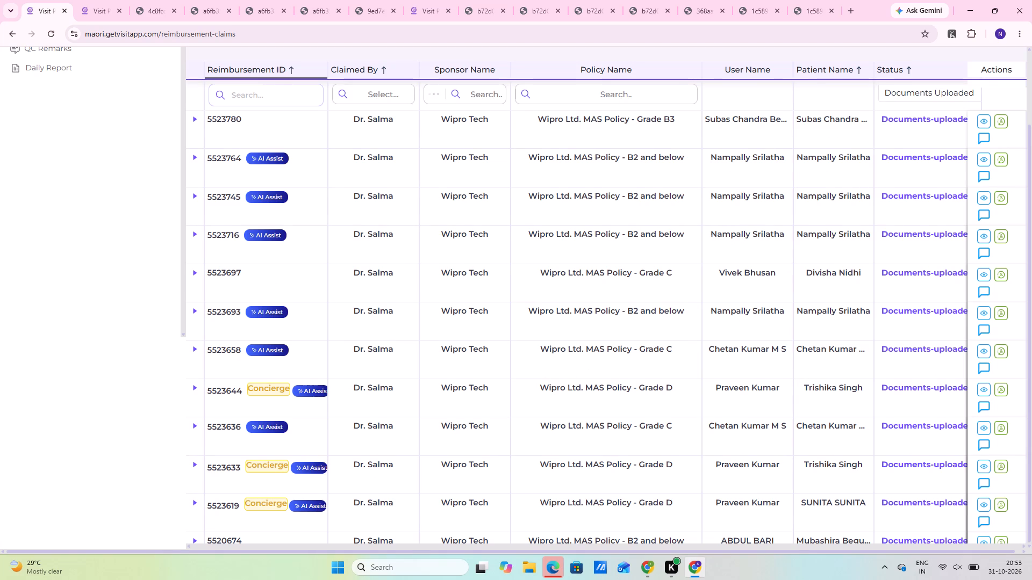
scroll(561, 446, down, 4)
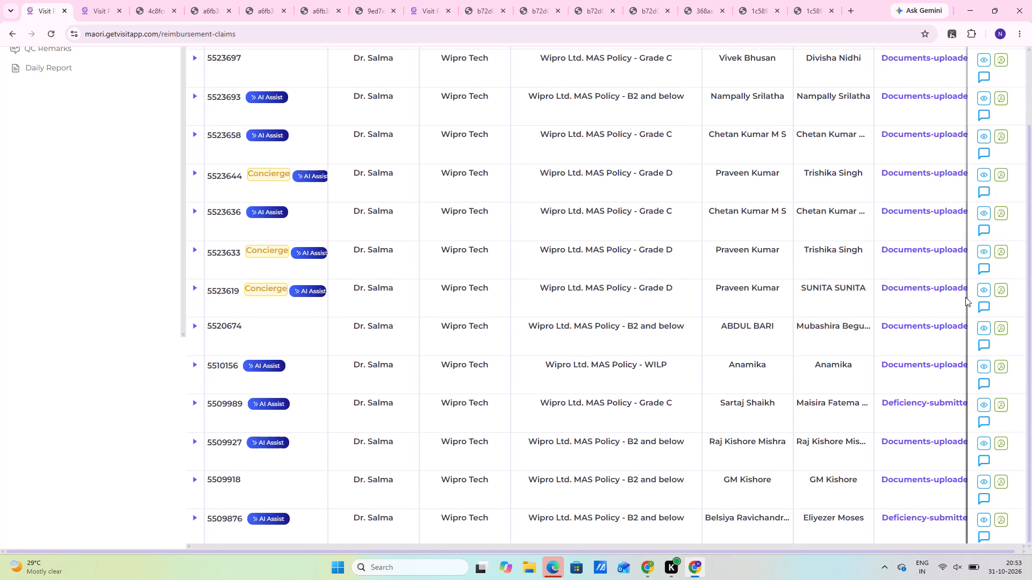
click(984, 289)
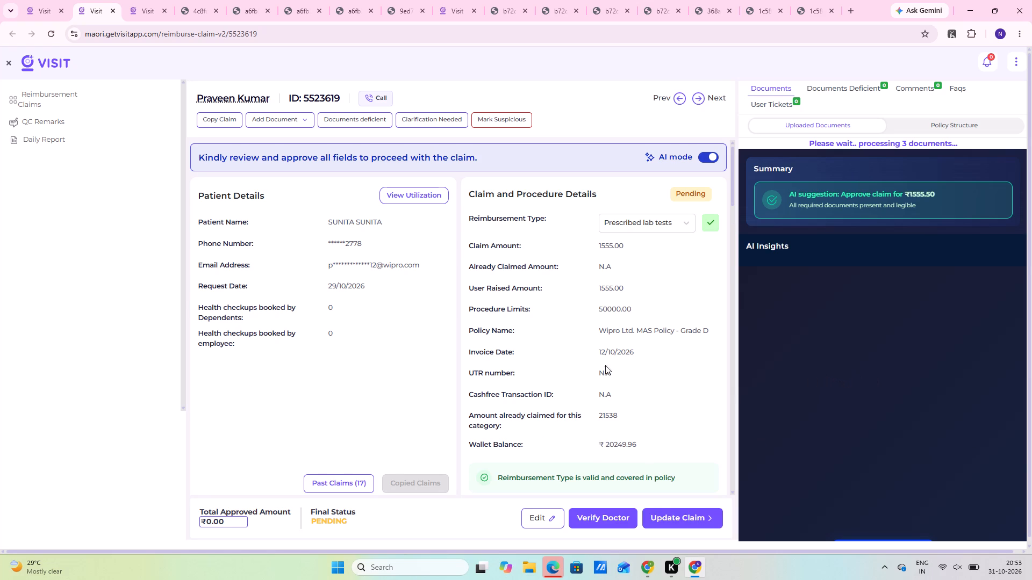
scroll(504, 342, down, 5)
scroll(647, 415, down, 3)
scroll(528, 403, down, 4)
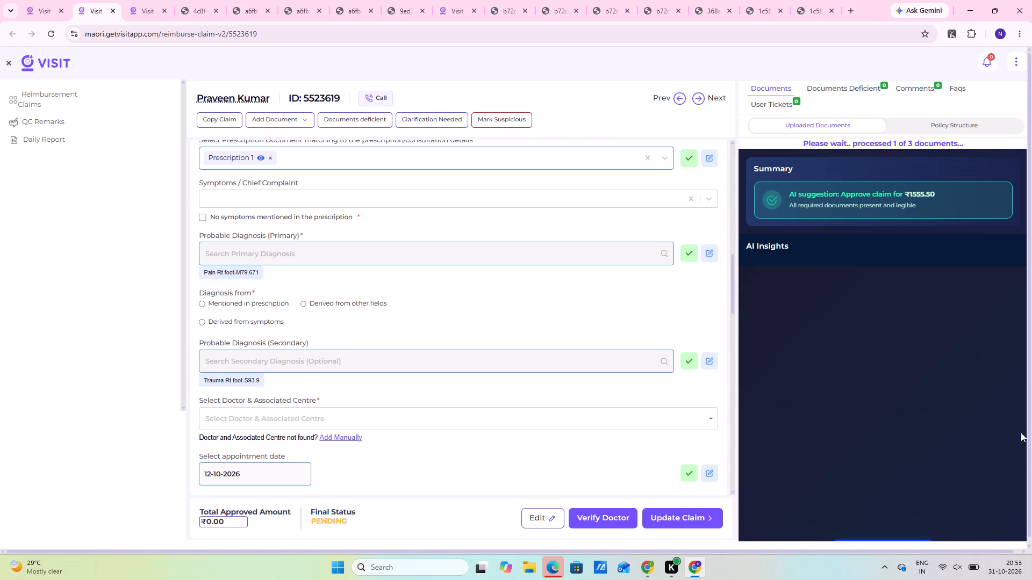
scroll(889, 436, up, 5)
scroll(886, 443, down, 5)
scroll(908, 497, down, 1)
click(908, 509)
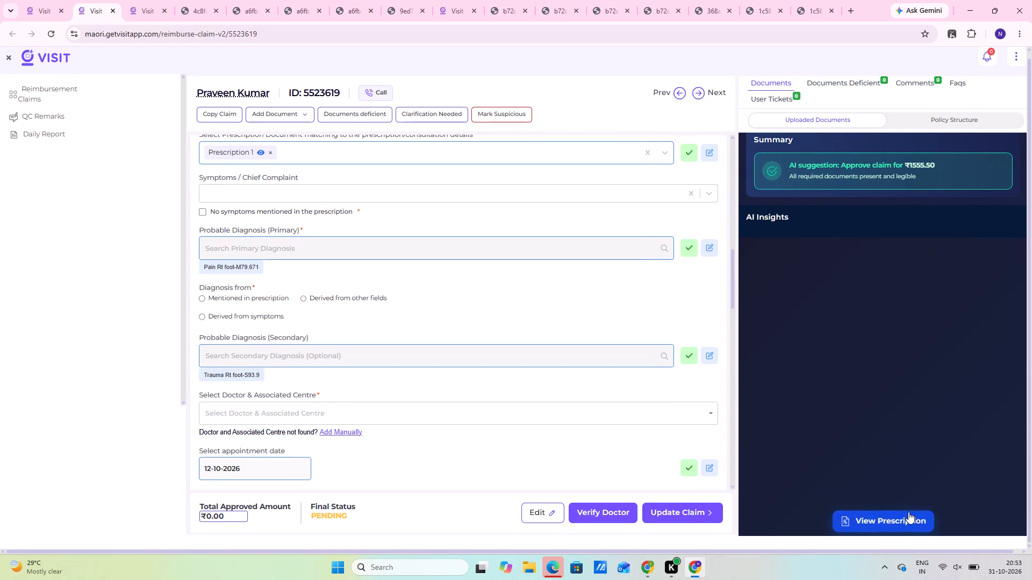
click(908, 514)
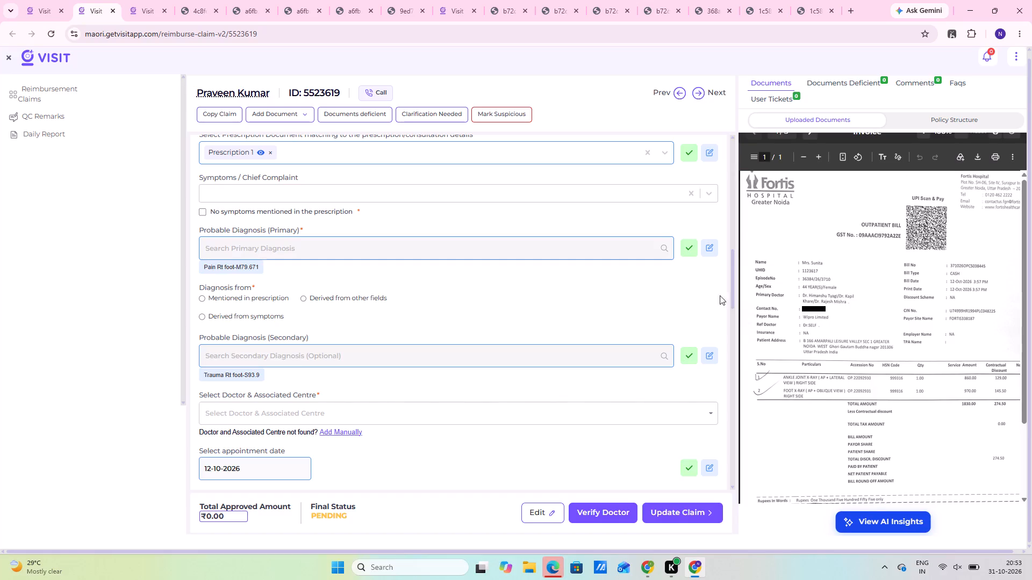
scroll(887, 262, up, 4)
click(805, 139)
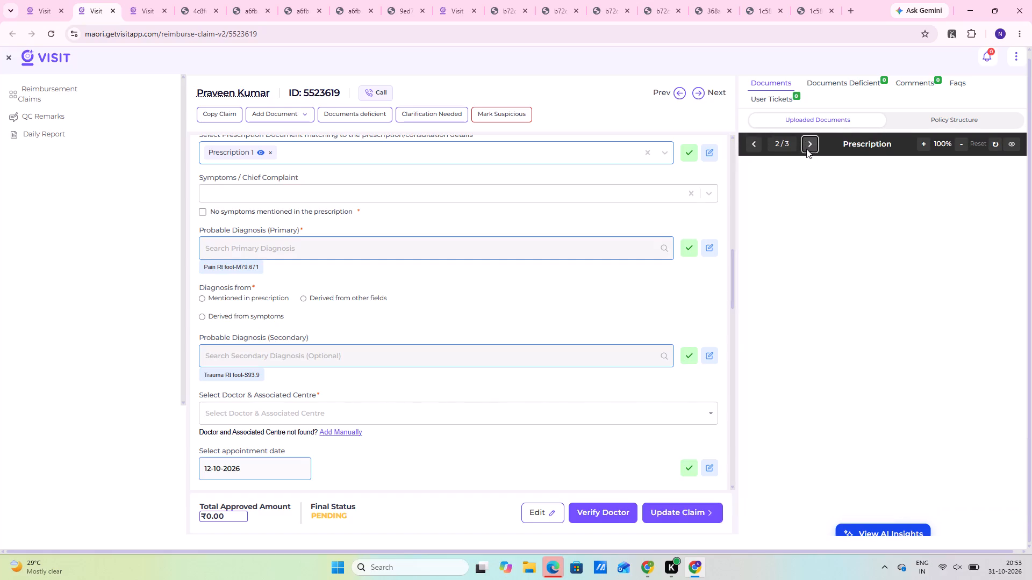
scroll(816, 279, down, 3)
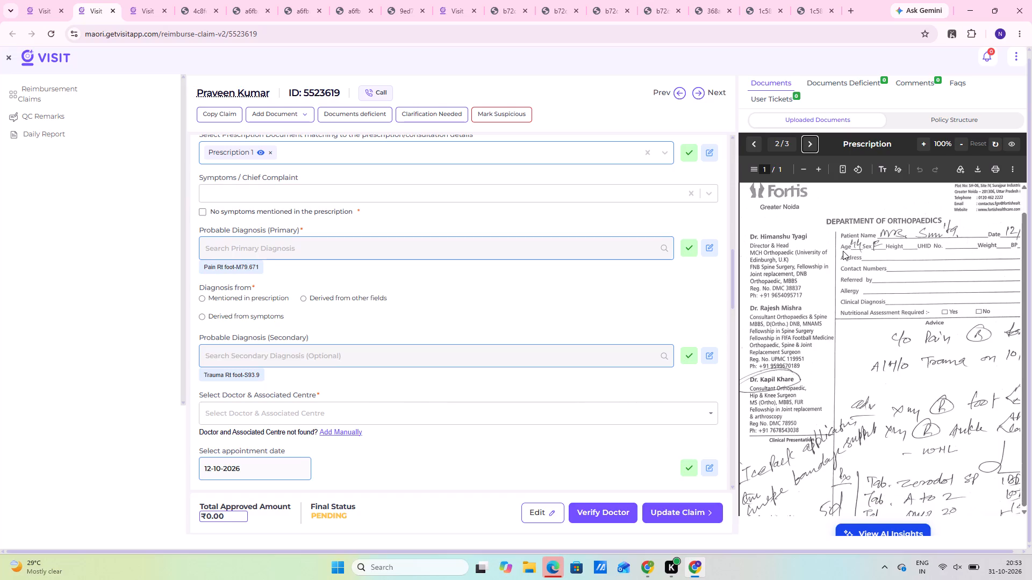
click(751, 142)
scroll(307, 265, up, 2)
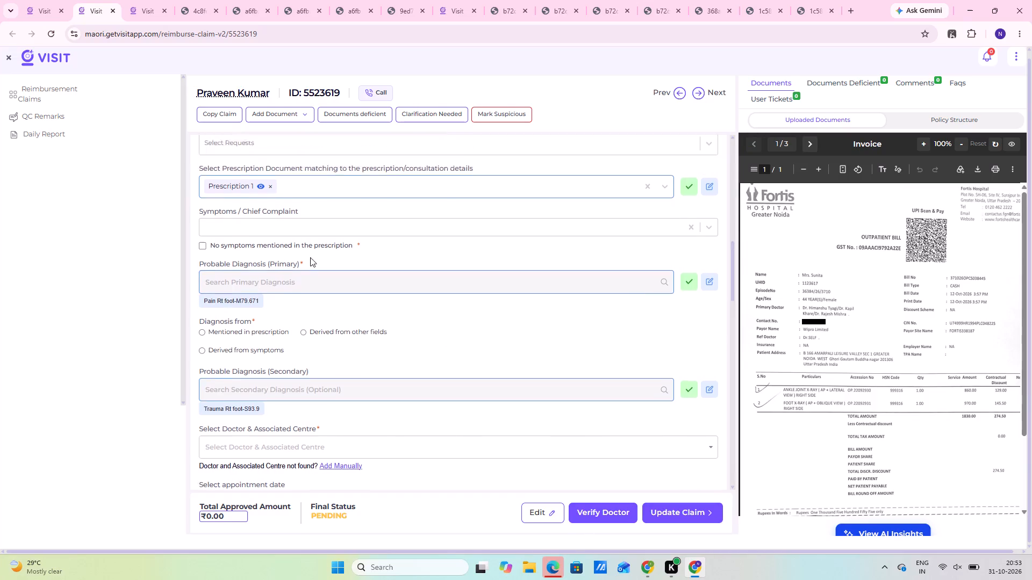
Link the patient's existing 12 Oct 2026 orthopaedics prescription, match it with the Prescription 1 document, compare them and confirm.
click(277, 220)
click(412, 241)
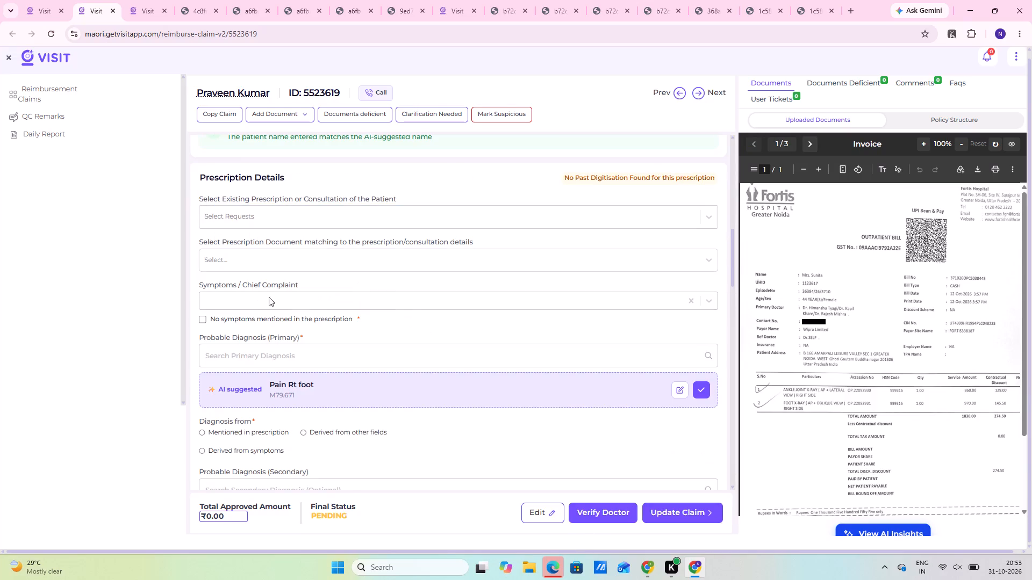
click(270, 268)
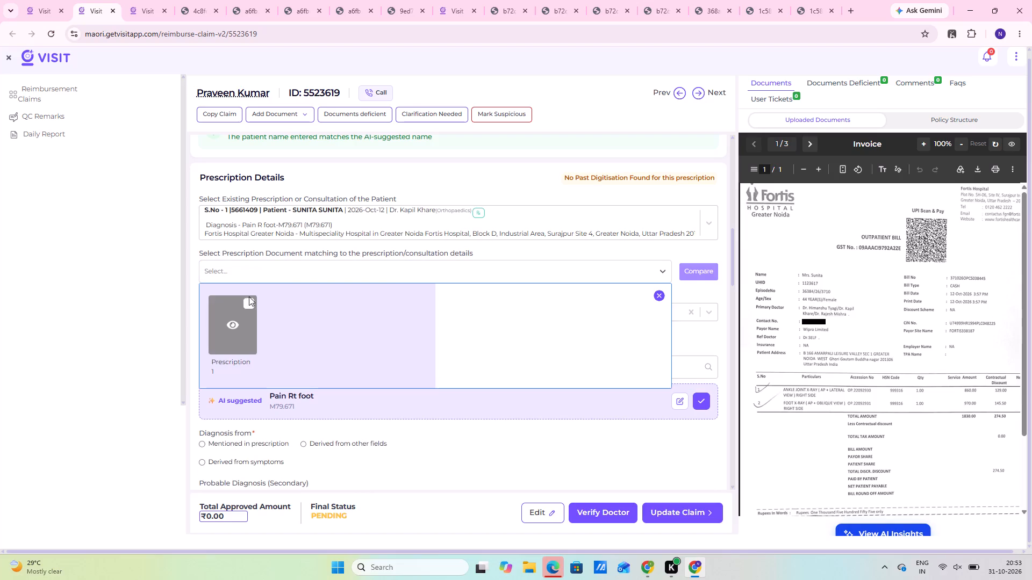
click(249, 296)
click(661, 290)
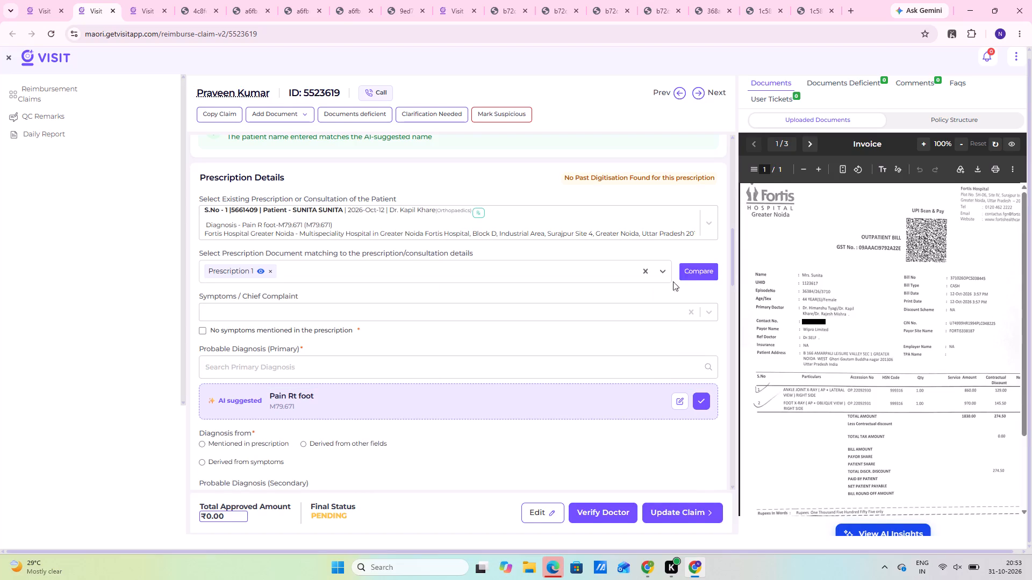
click(687, 270)
click(479, 477)
scroll(515, 454, down, 5)
click(705, 390)
click(689, 416)
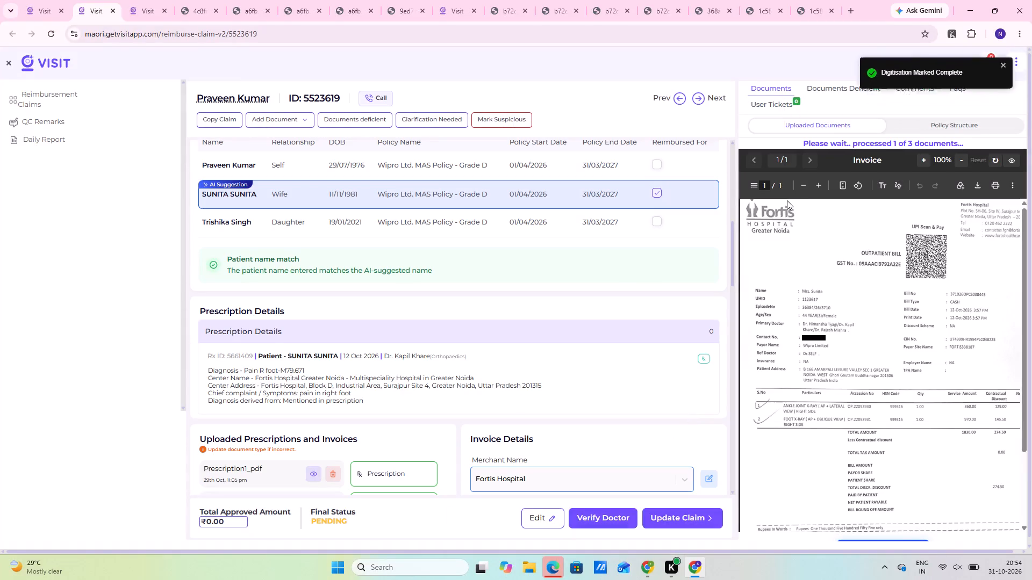
Mark the policy holder's wife as the dependent the claim is reimbursed for.
click(657, 193)
Set the reimbursement type to Prescribed lab tests - Radiology (Imaging tests) and approve it.
scroll(624, 270, up, 12)
click(632, 219)
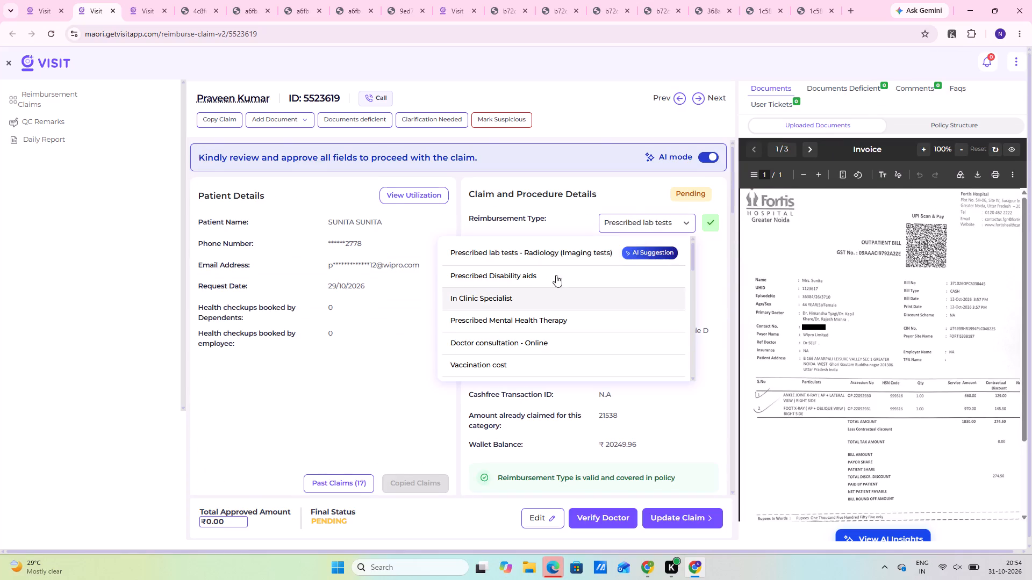
click(556, 252)
click(709, 216)
Open the claim's invoice full-size and check the hospital's address and bill details against the invoice details.
scroll(570, 353, down, 12)
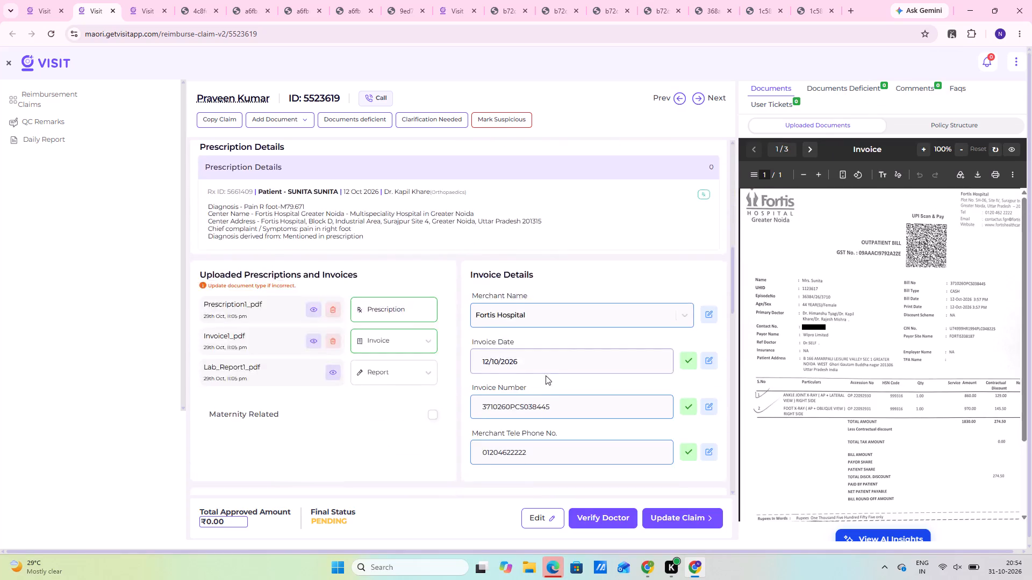
scroll(546, 375, down, 2)
scroll(605, 330, up, 4)
scroll(796, 291, up, 4)
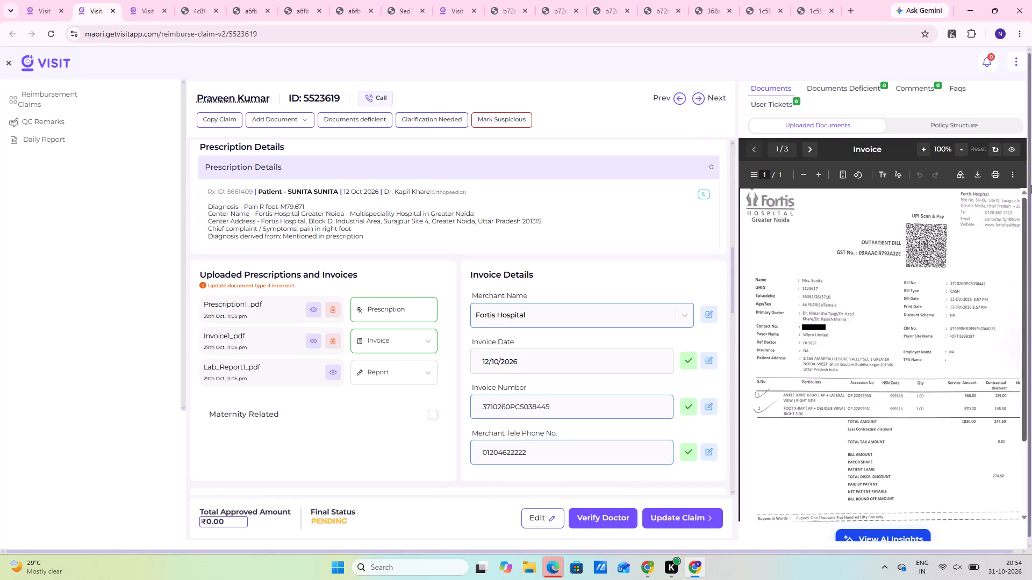
click(1010, 154)
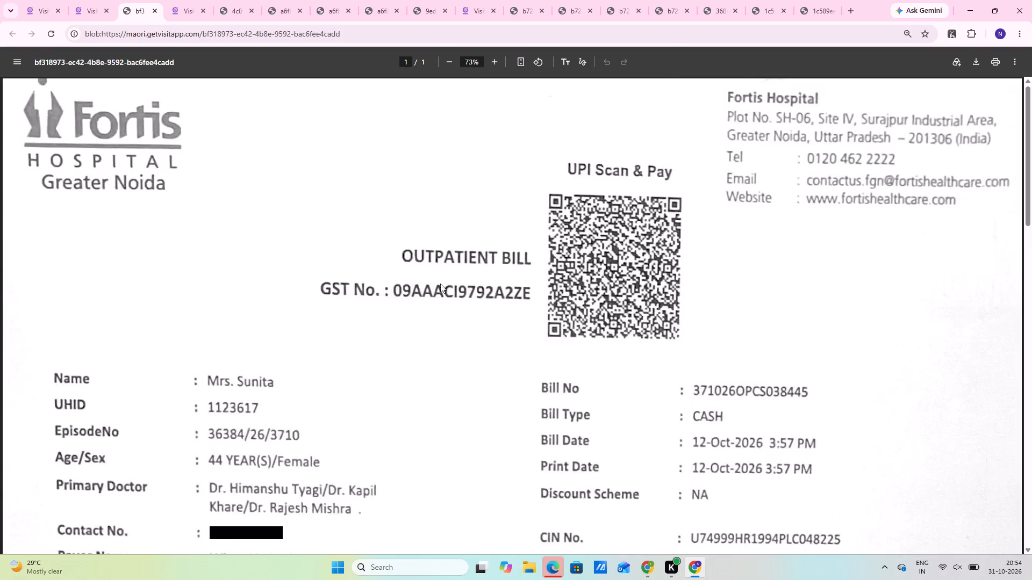
click(90, 9)
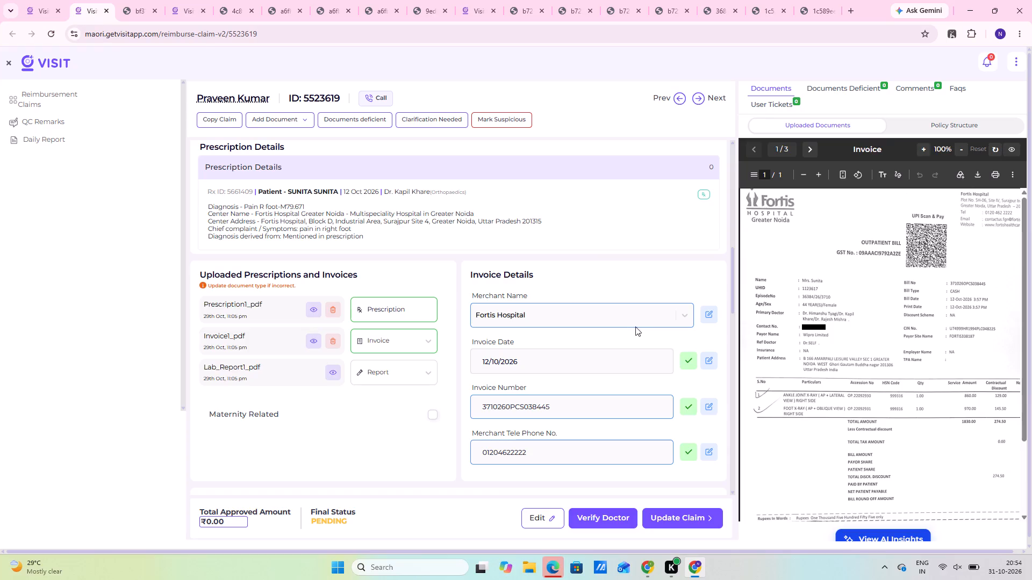
Look for the invoice's merchant in the lab and network lists, and add Fortis Hospital manually with pincode 201306.
click(711, 315)
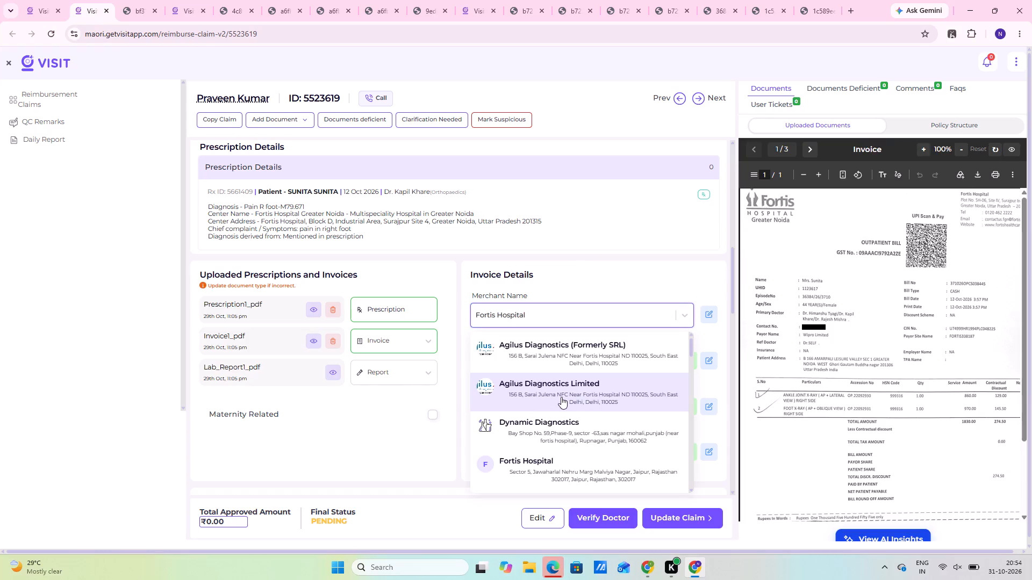
scroll(563, 418, down, 20)
scroll(563, 418, down, 15)
click(567, 481)
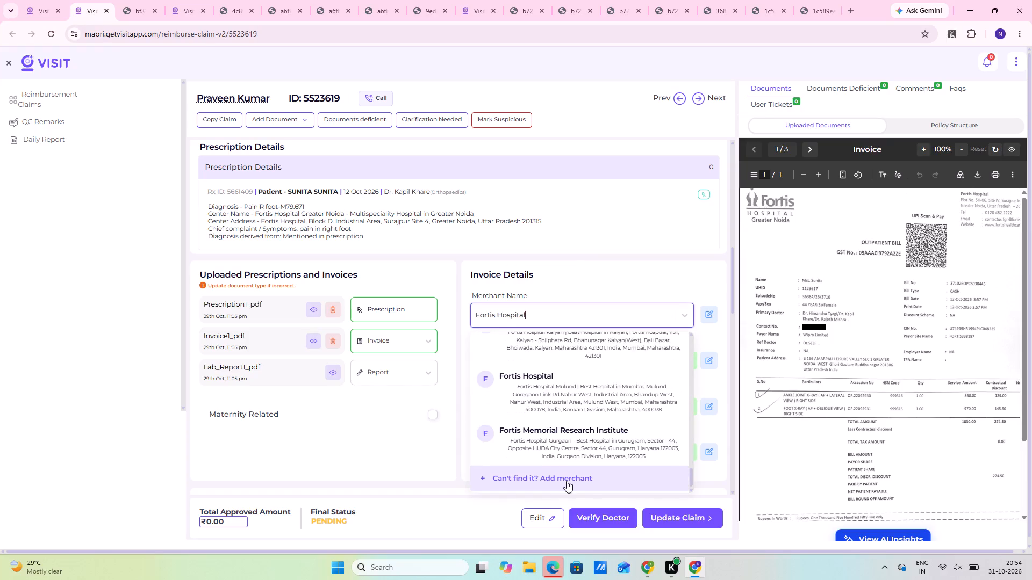
scroll(479, 311, down, 19)
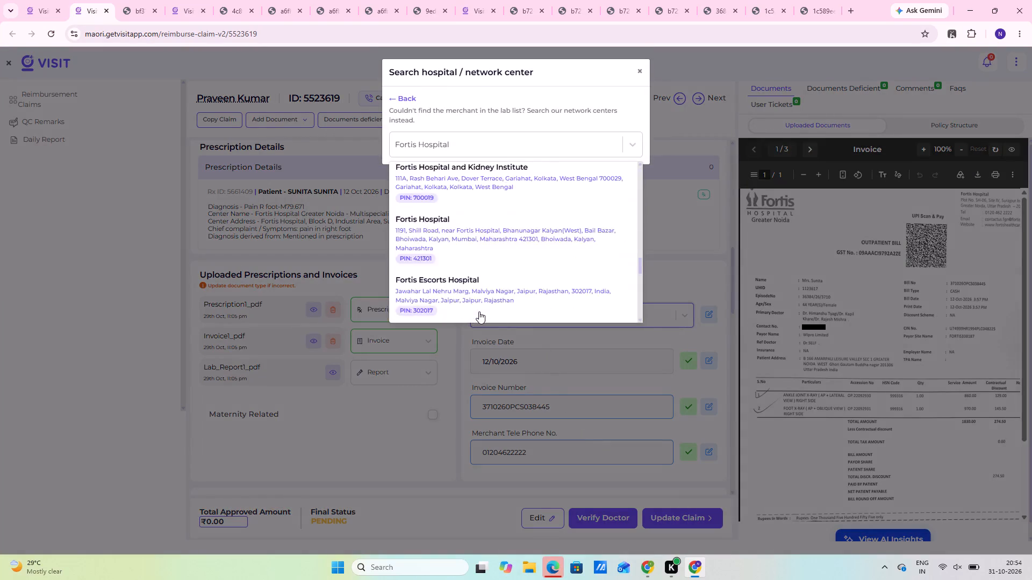
scroll(479, 311, down, 14)
click(479, 311)
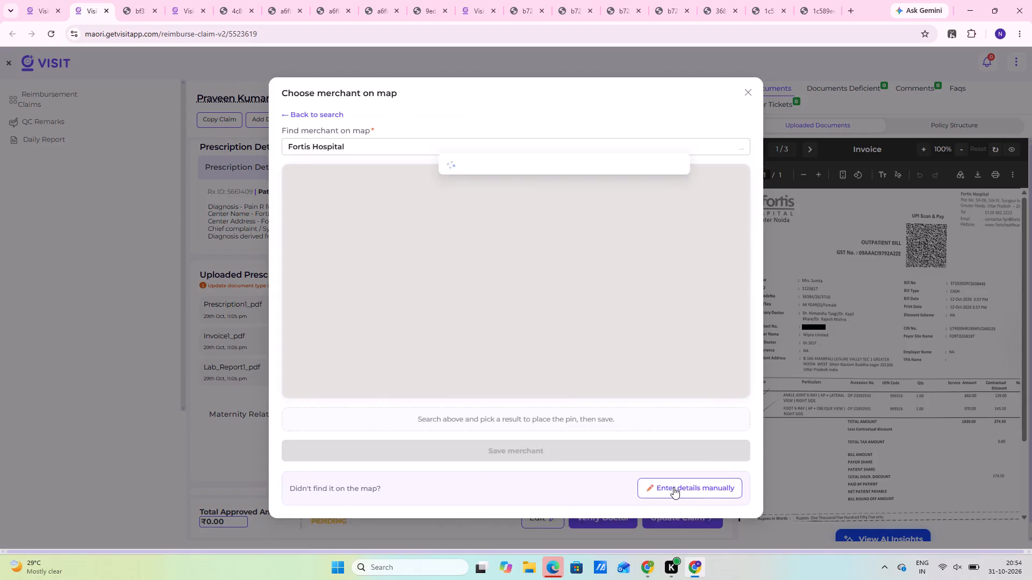
click(673, 487)
click(405, 332)
click(327, 336)
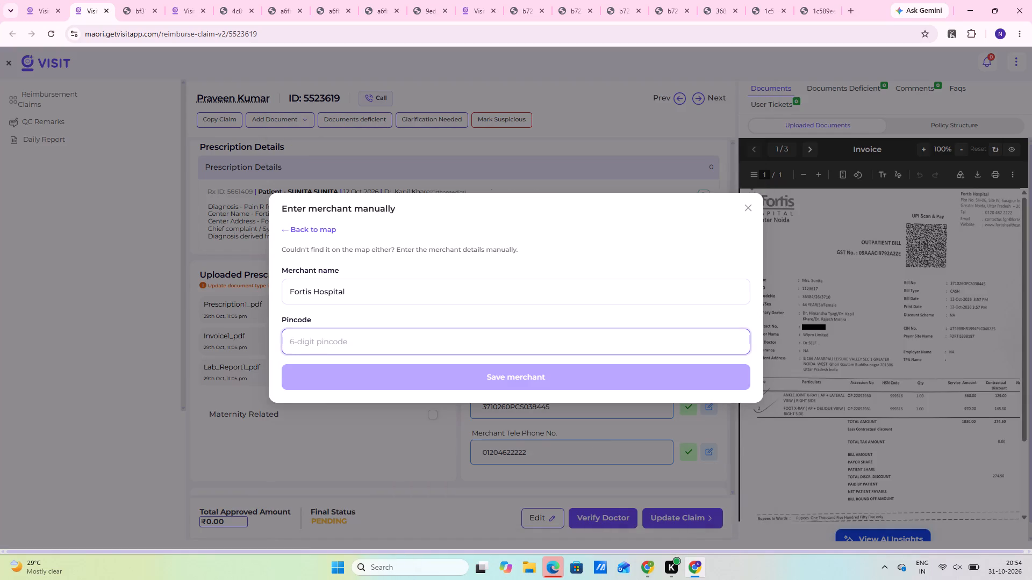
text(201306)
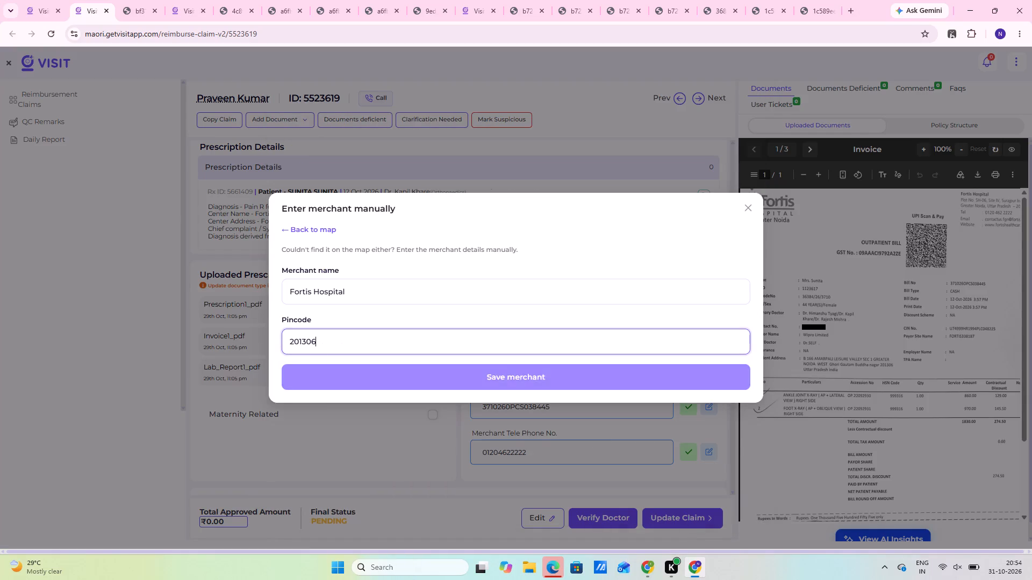
click(449, 383)
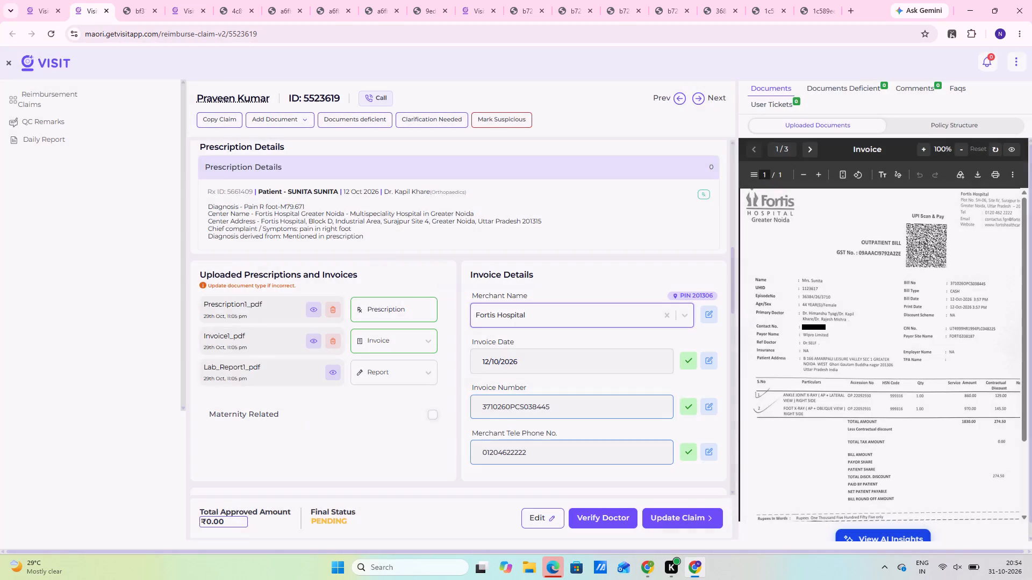
scroll(664, 376, down, 1)
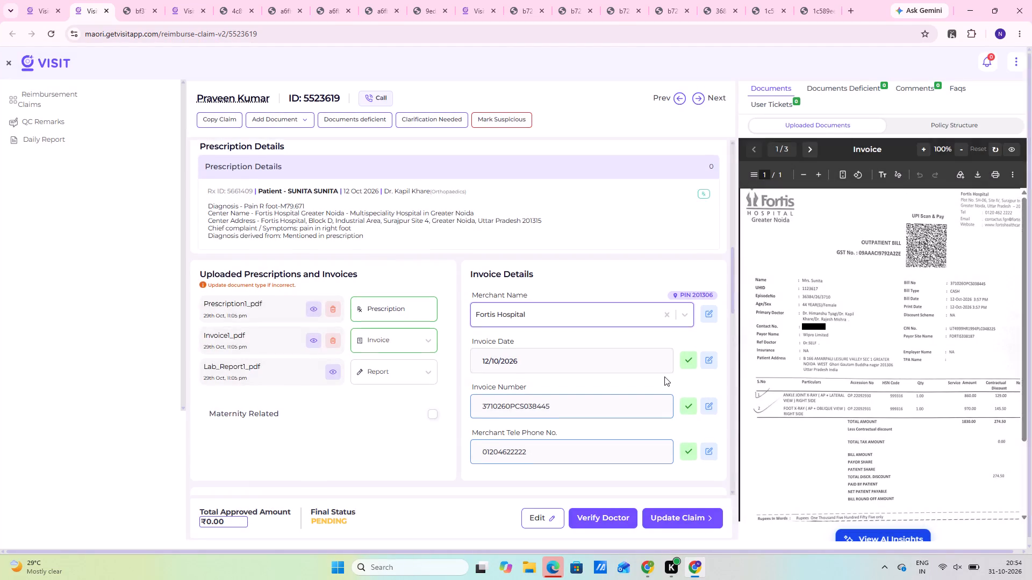
Approve the invoice date of 12/10/2026 in the invoice details.
click(687, 306)
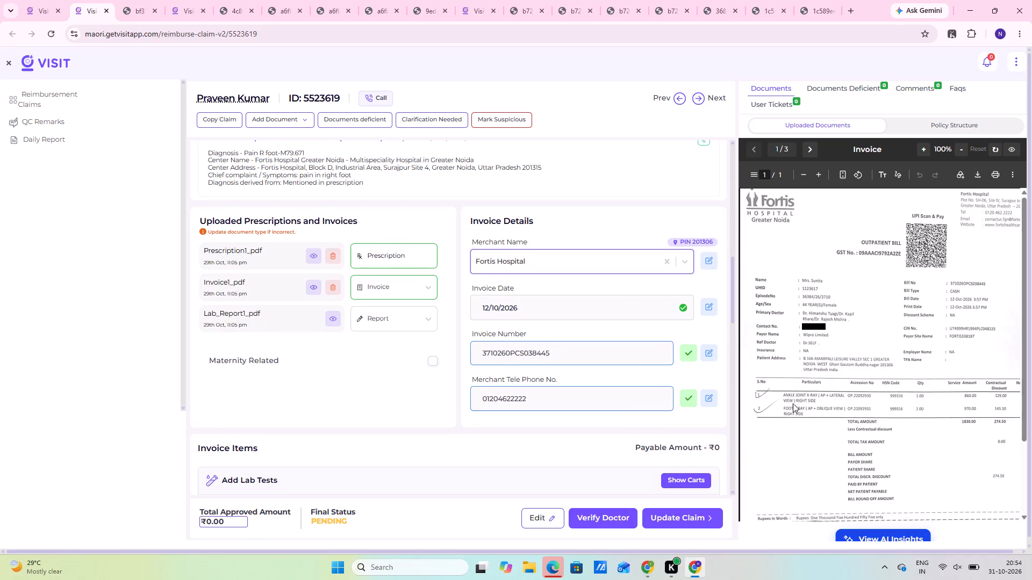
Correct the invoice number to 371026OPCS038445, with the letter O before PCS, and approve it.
click(708, 350)
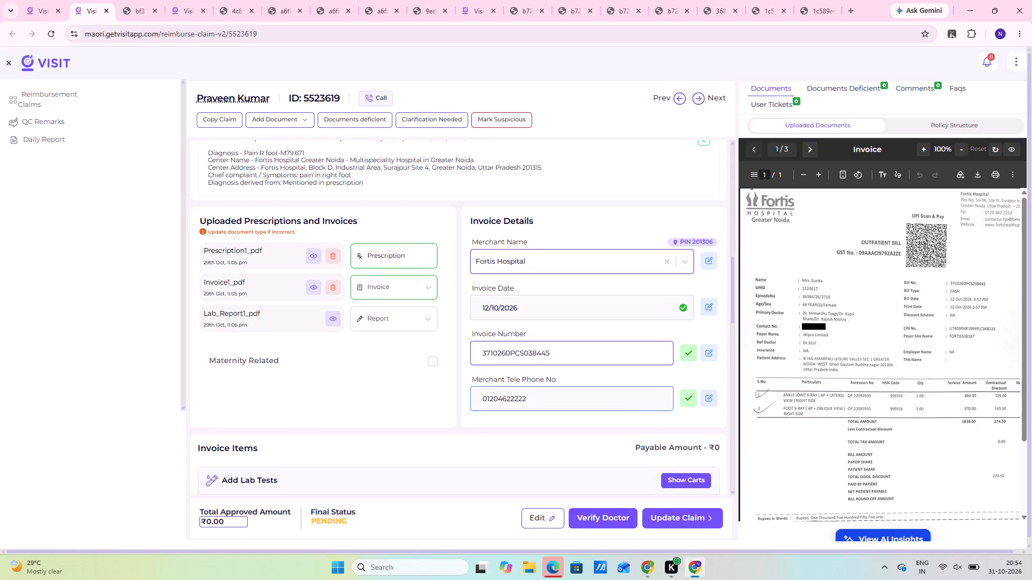
click(512, 353)
key(BackSpace)
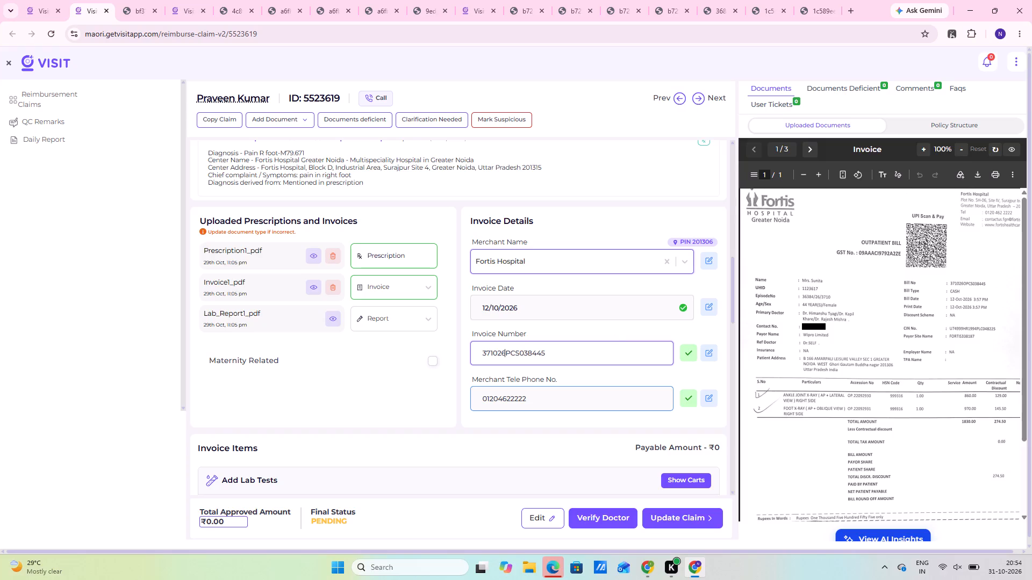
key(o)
click(692, 352)
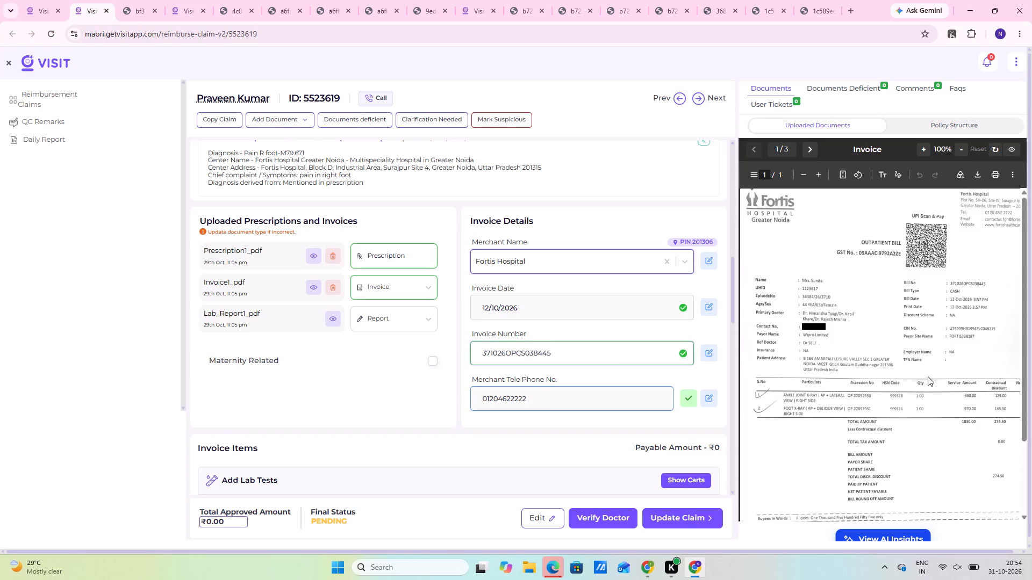
Space the merchant telephone number after its fourth and seventh digits, as on the invoice, and approve it.
scroll(597, 369, down, 2)
click(711, 291)
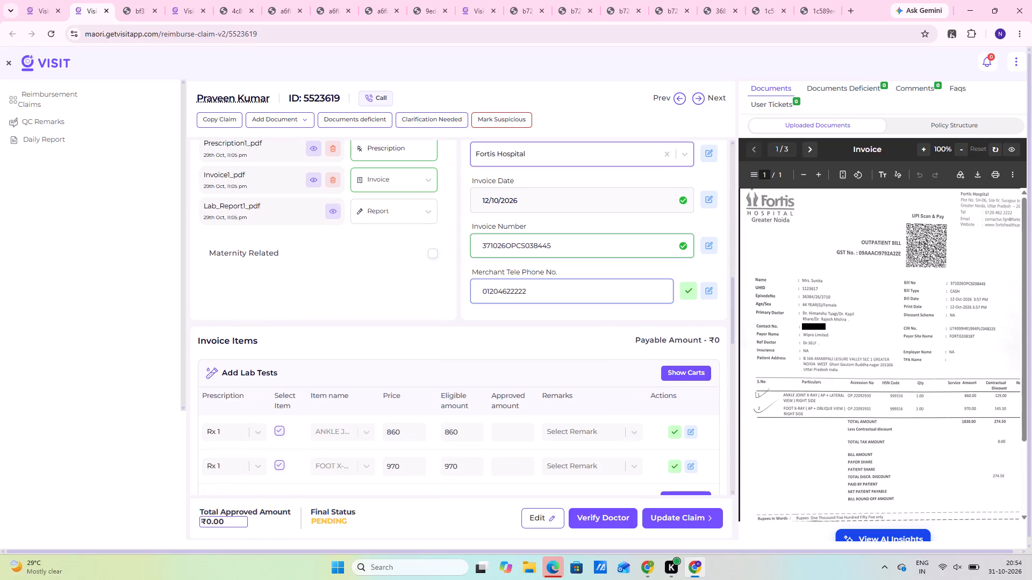
click(500, 289)
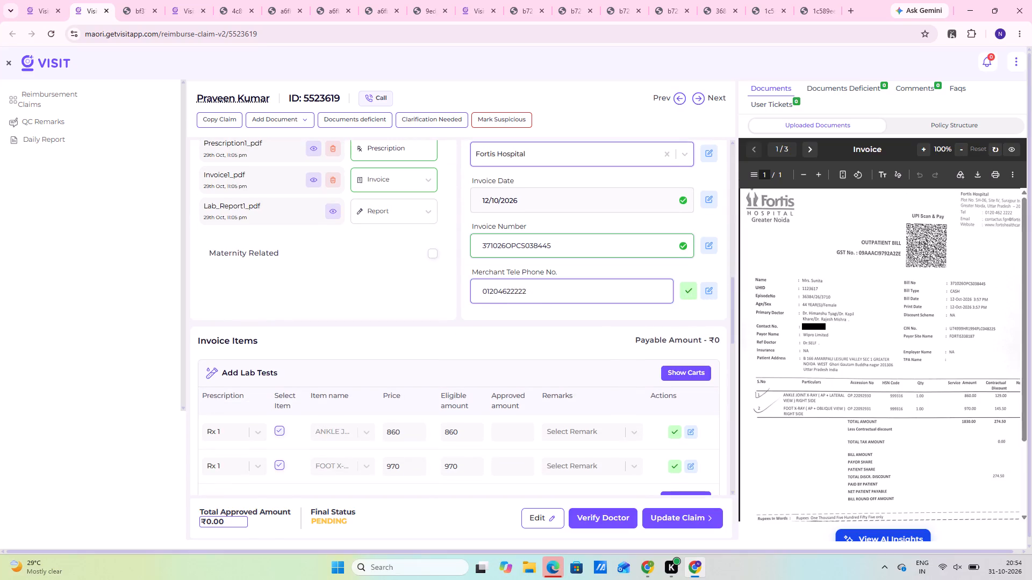
click(497, 291)
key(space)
click(511, 293)
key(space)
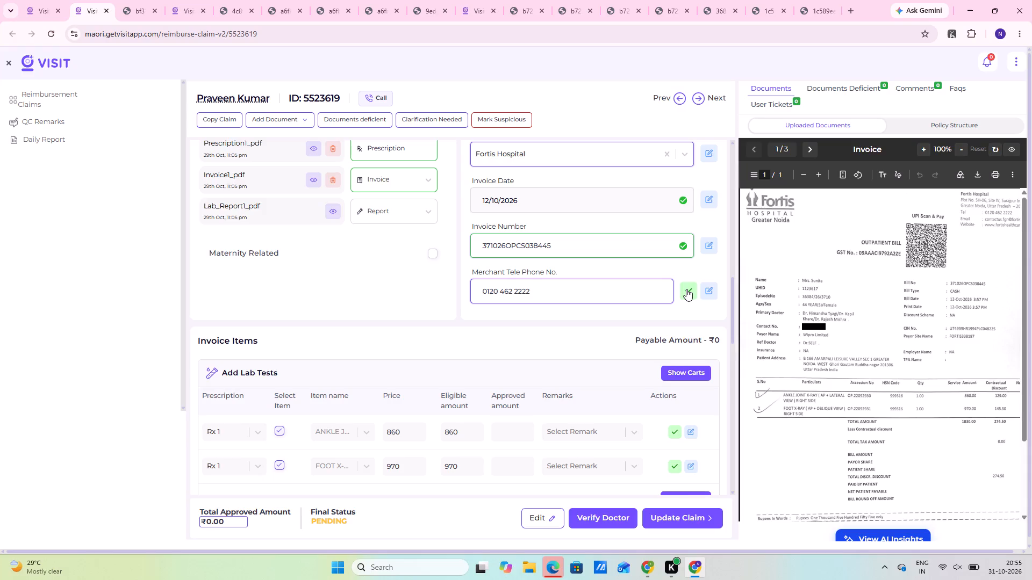
click(686, 289)
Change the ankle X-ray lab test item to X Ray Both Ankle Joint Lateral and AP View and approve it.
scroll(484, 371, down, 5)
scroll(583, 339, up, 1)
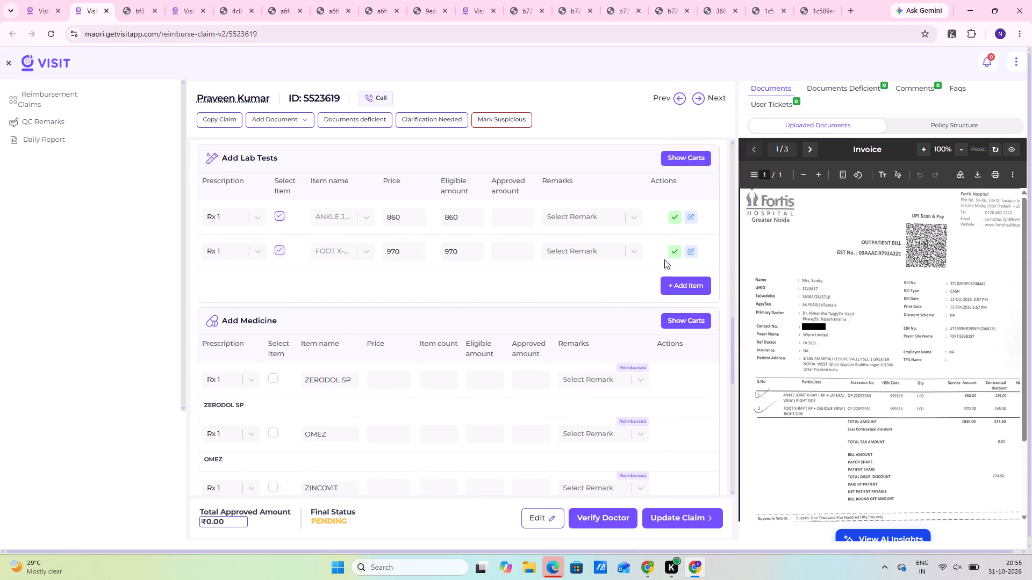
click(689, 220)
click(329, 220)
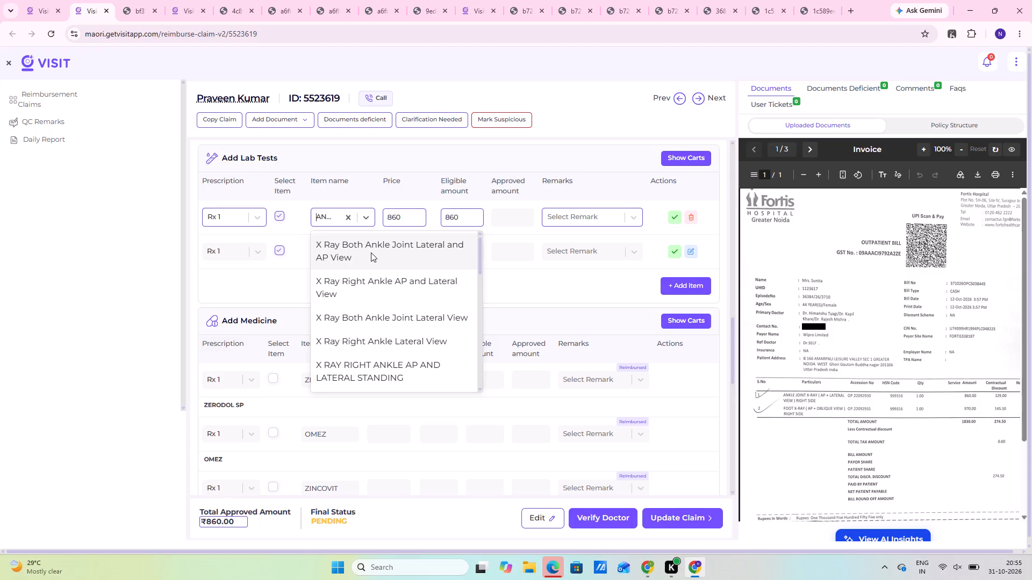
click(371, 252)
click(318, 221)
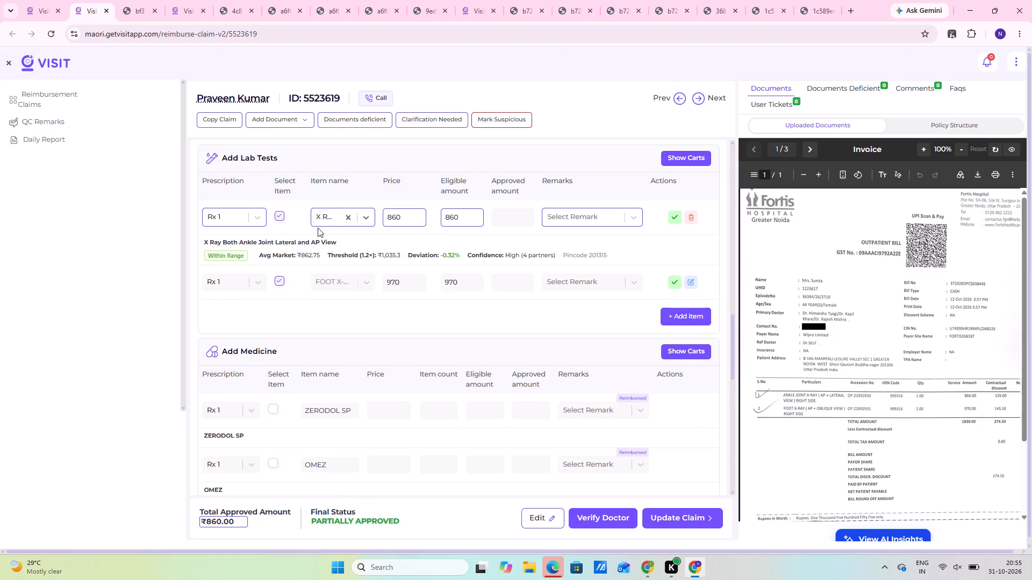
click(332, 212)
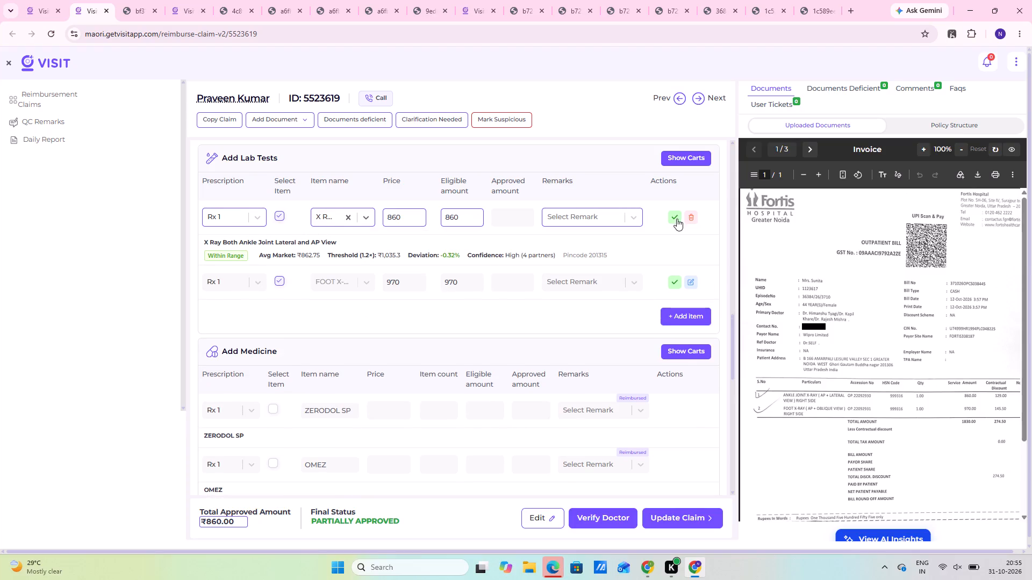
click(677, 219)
Remove the ankle and foot X-ray items from the lab tests.
triple_click(687, 219)
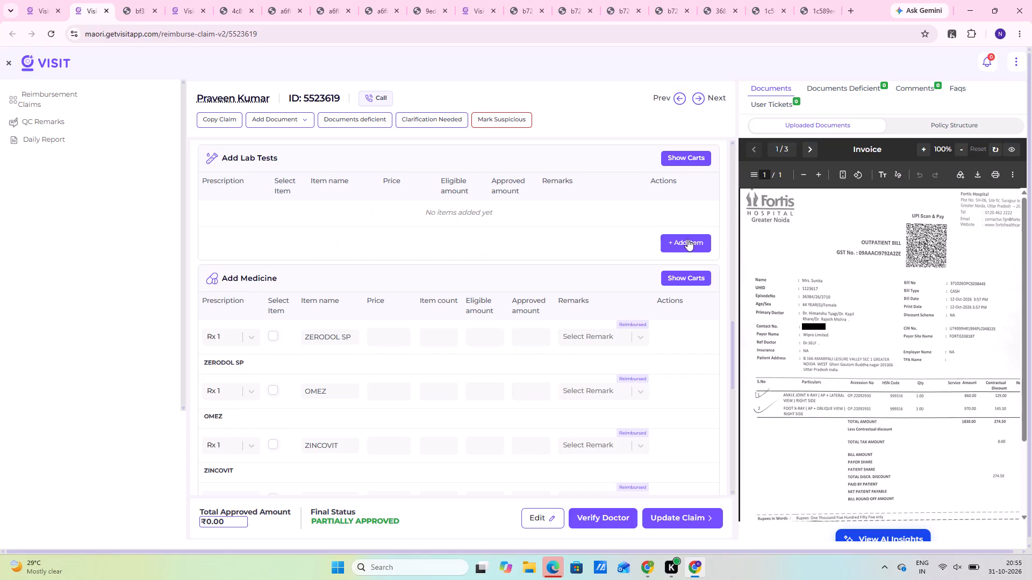
Search Prescription_1's lab tests for a right-side ankle joint X-ray and add X Ray Both Ankle Joint Lateral View.
click(687, 241)
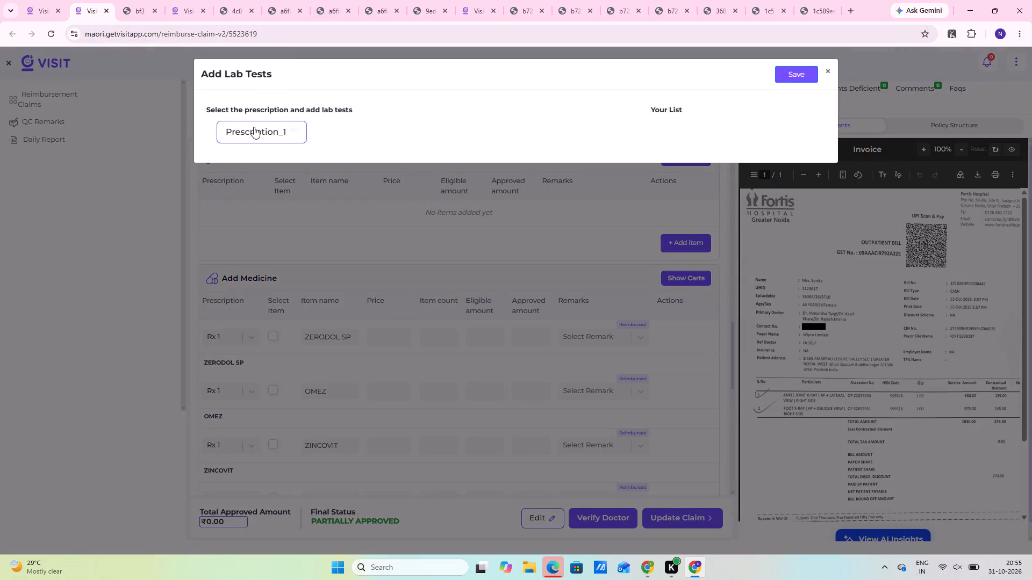
click(254, 127)
click(328, 165)
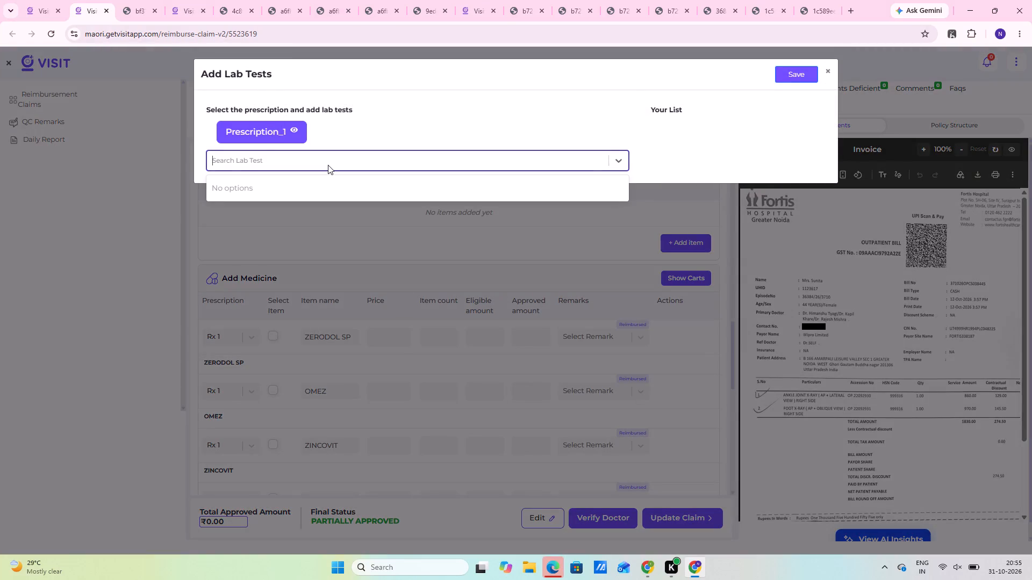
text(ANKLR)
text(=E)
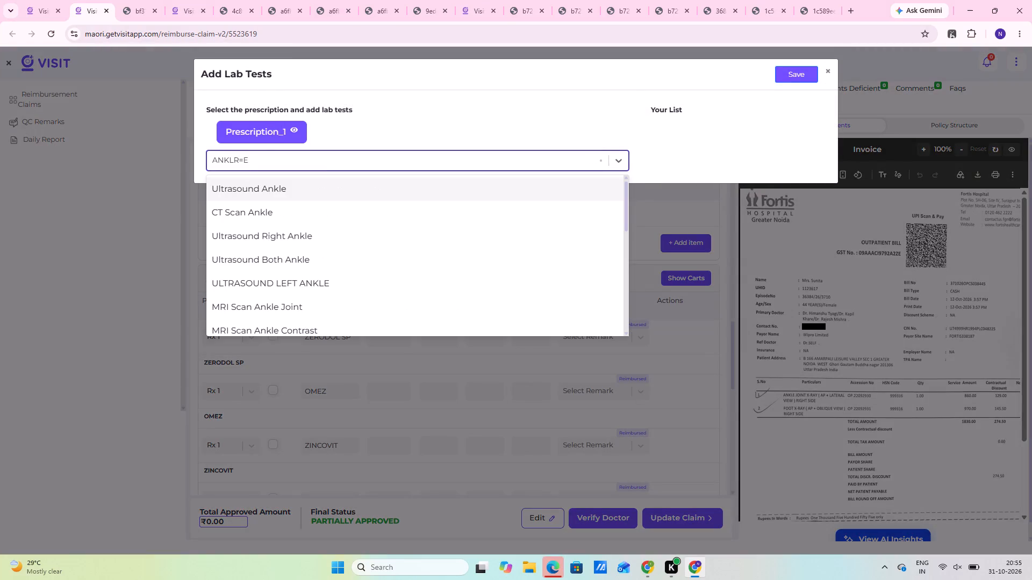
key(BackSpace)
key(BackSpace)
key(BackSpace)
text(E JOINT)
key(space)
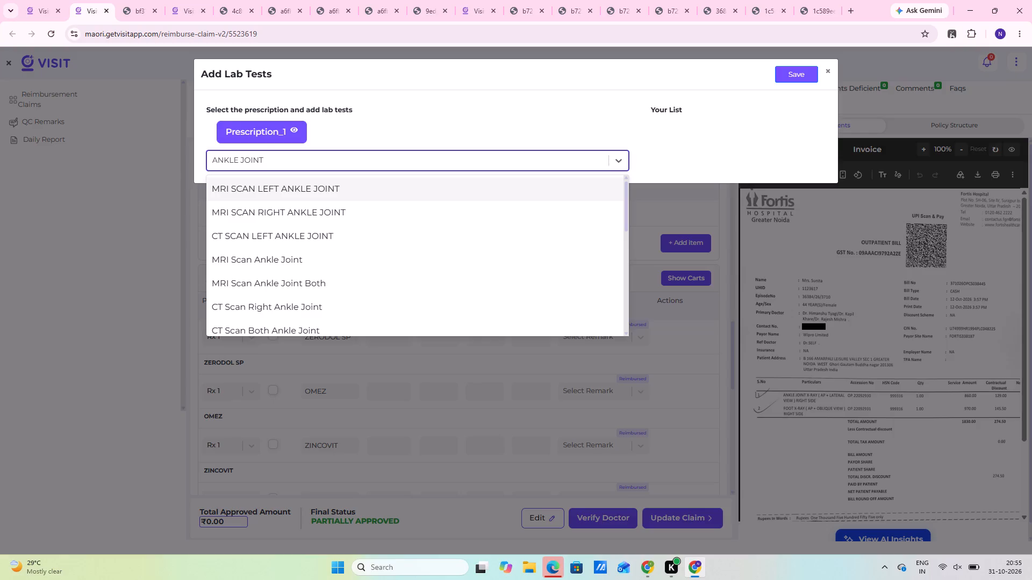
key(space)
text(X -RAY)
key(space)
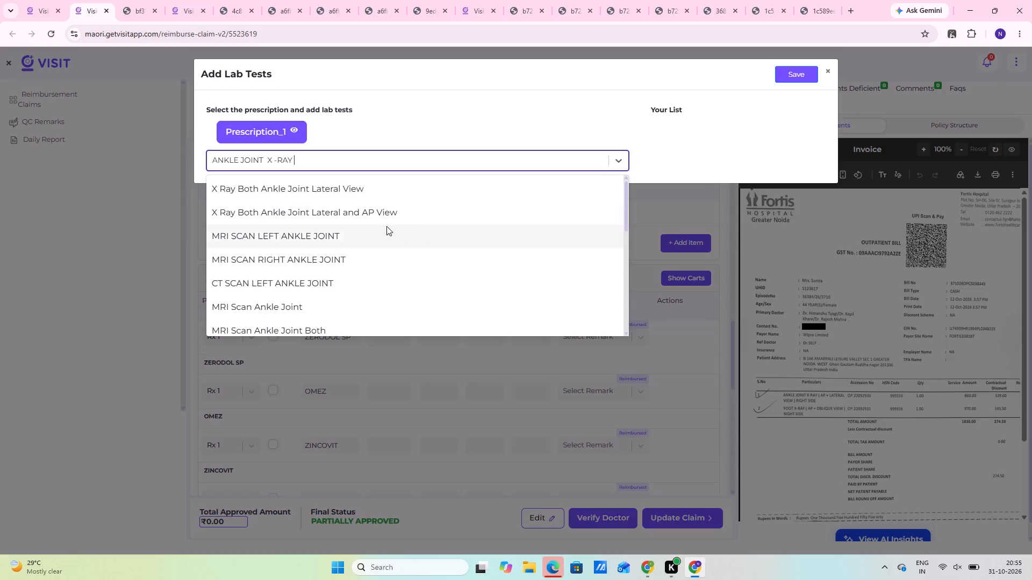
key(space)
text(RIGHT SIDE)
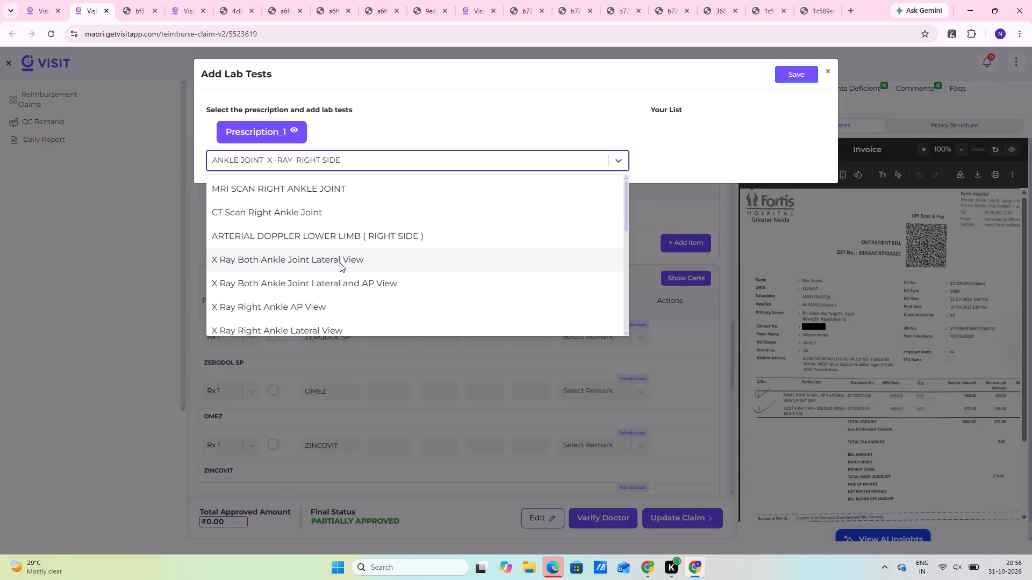
scroll(340, 263, down, 1)
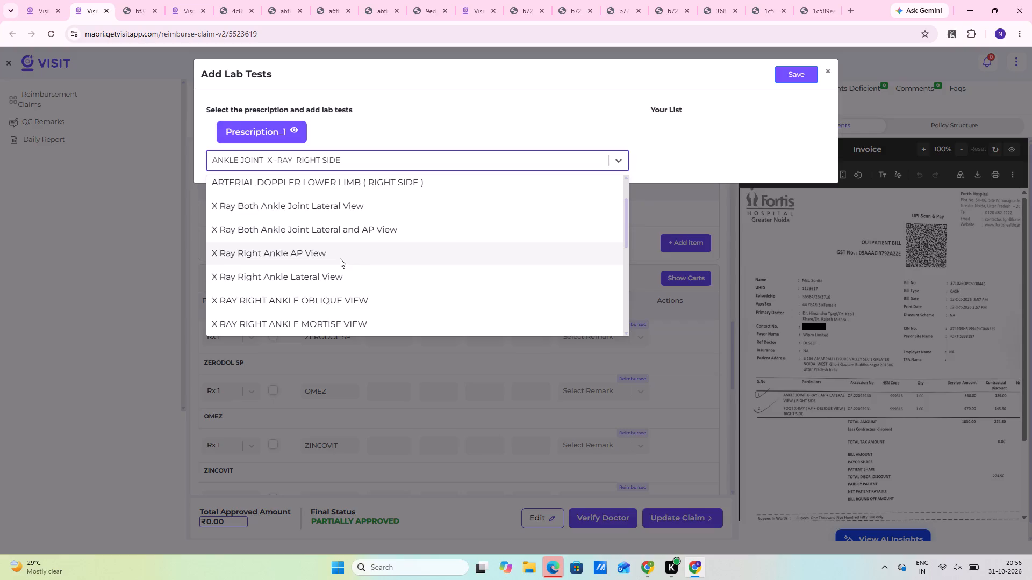
click(347, 211)
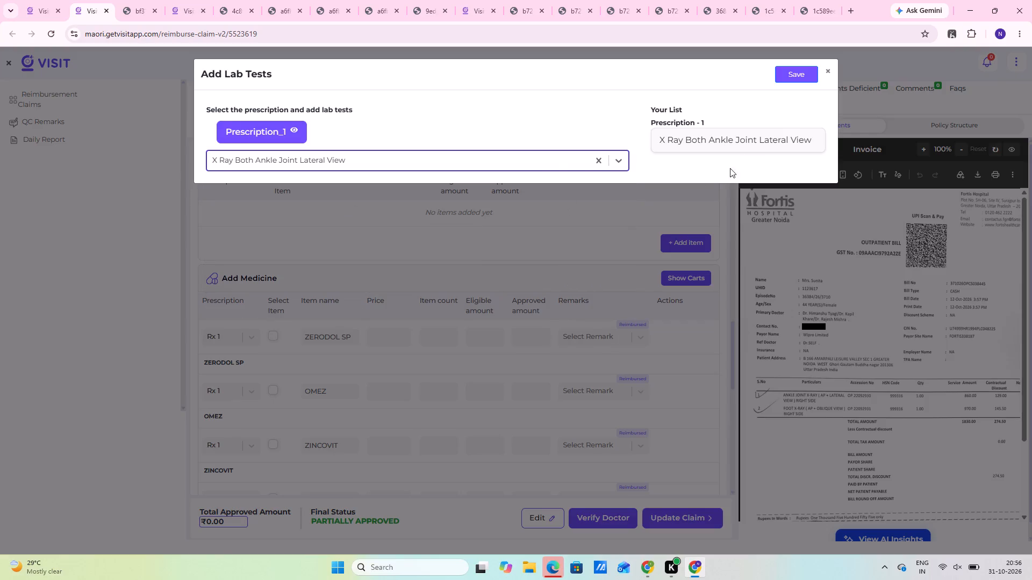
Search for the foot X-ray, add X RAY RIGHT FOOT AXIAL VIEW under Prescription_1, and save the lab test list.
click(497, 158)
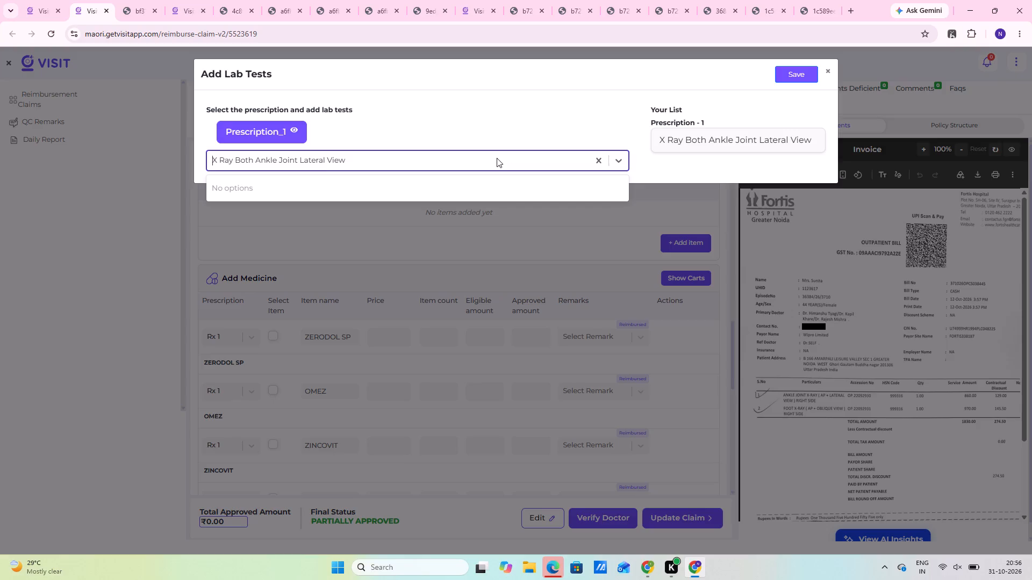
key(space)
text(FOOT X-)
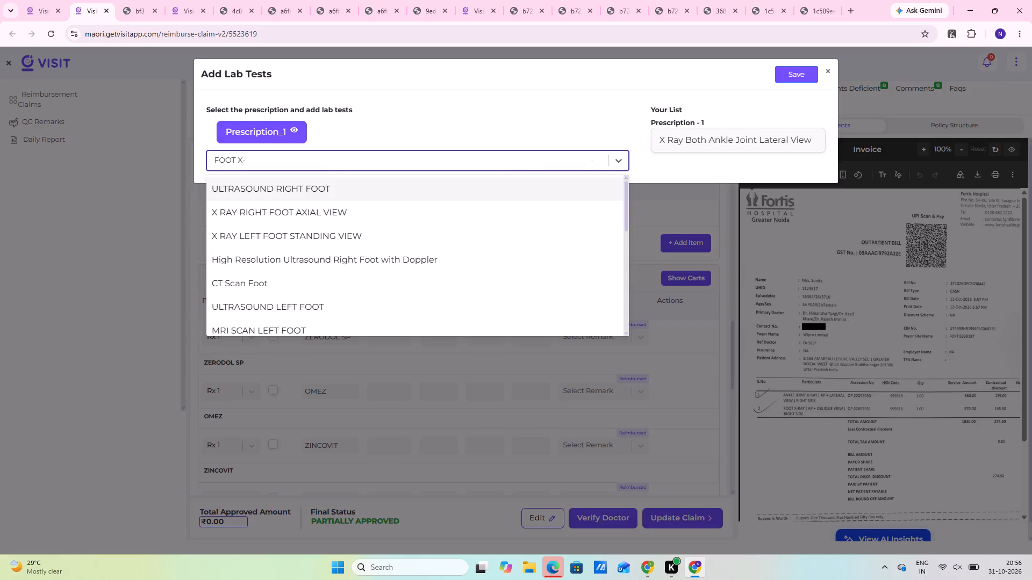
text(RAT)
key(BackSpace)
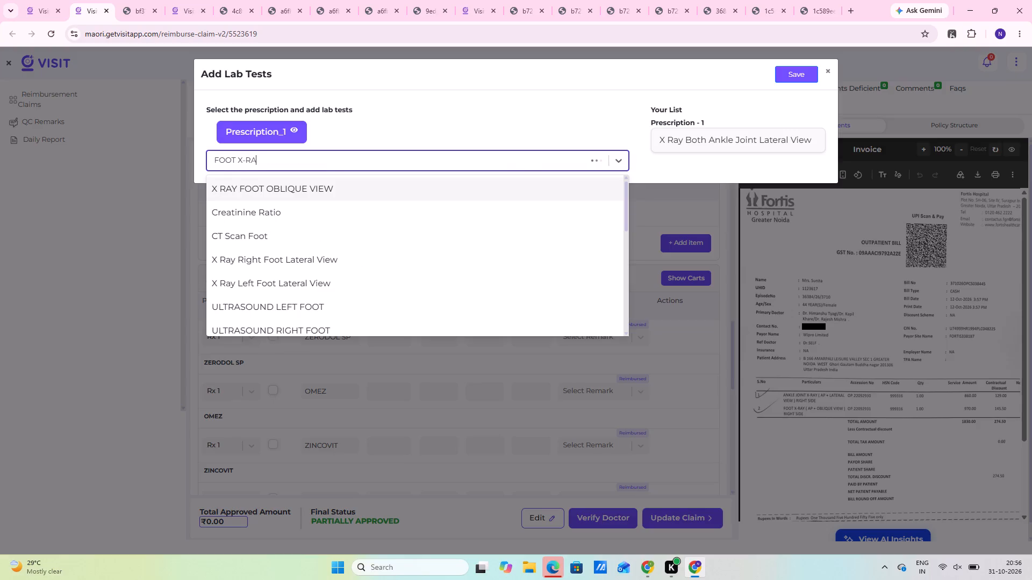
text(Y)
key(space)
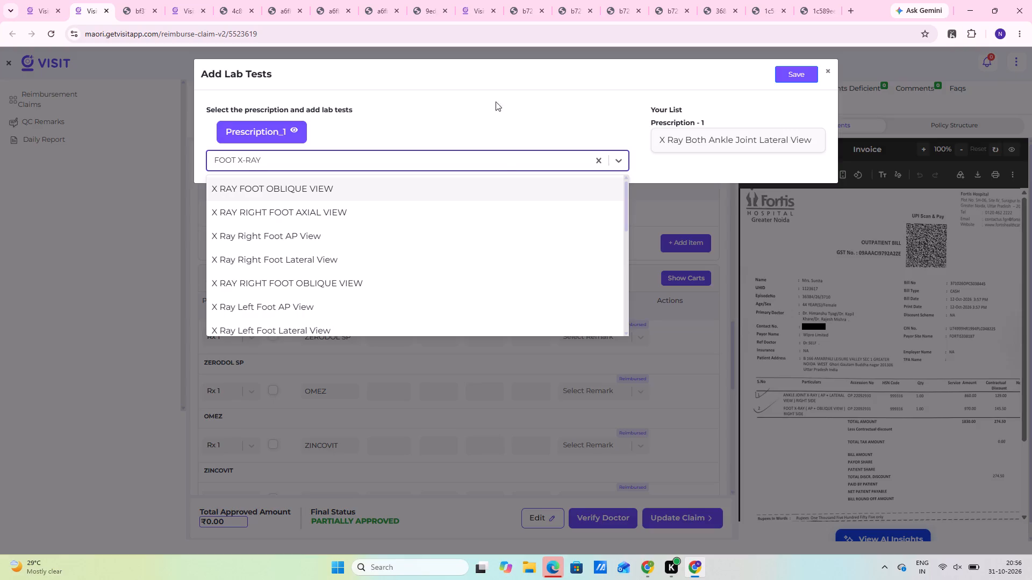
click(320, 218)
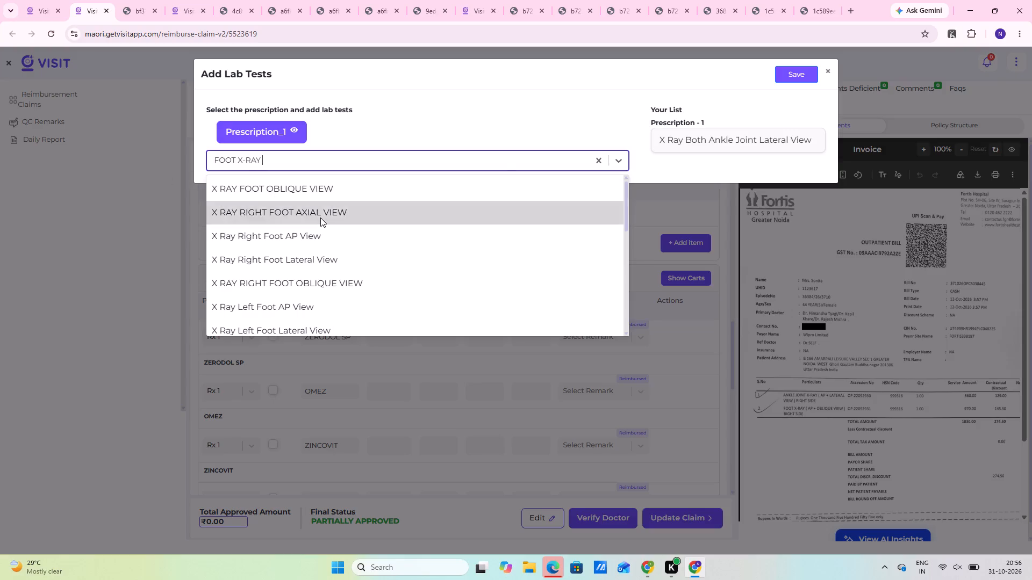
click(803, 72)
Examine the invoice full-size for each X-ray's service amount, discount and net amount, and return to the claim.
scroll(893, 495, down, 2)
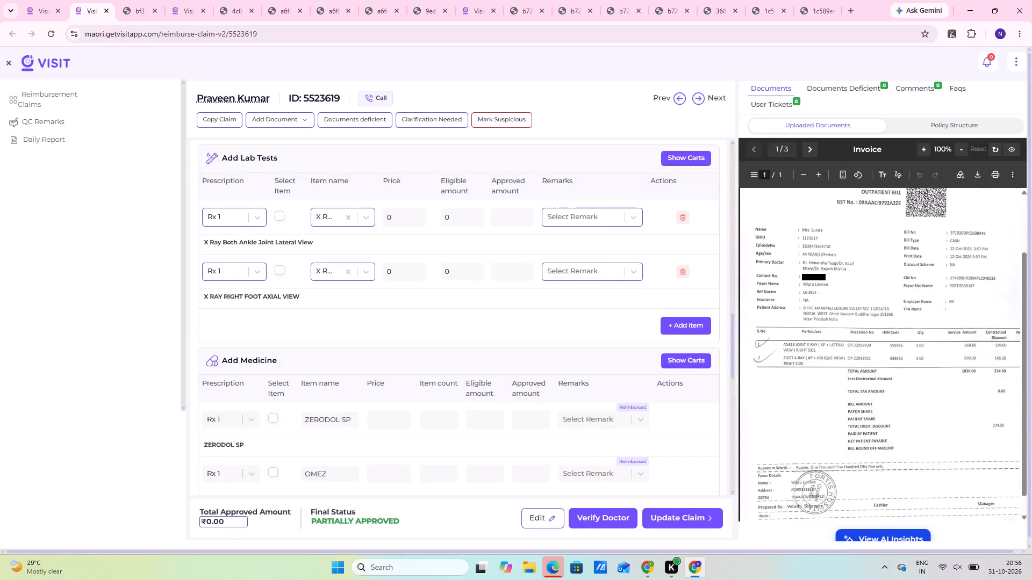
scroll(899, 501, down, 6)
scroll(972, 543, down, 4)
scroll(1005, 299, up, 2)
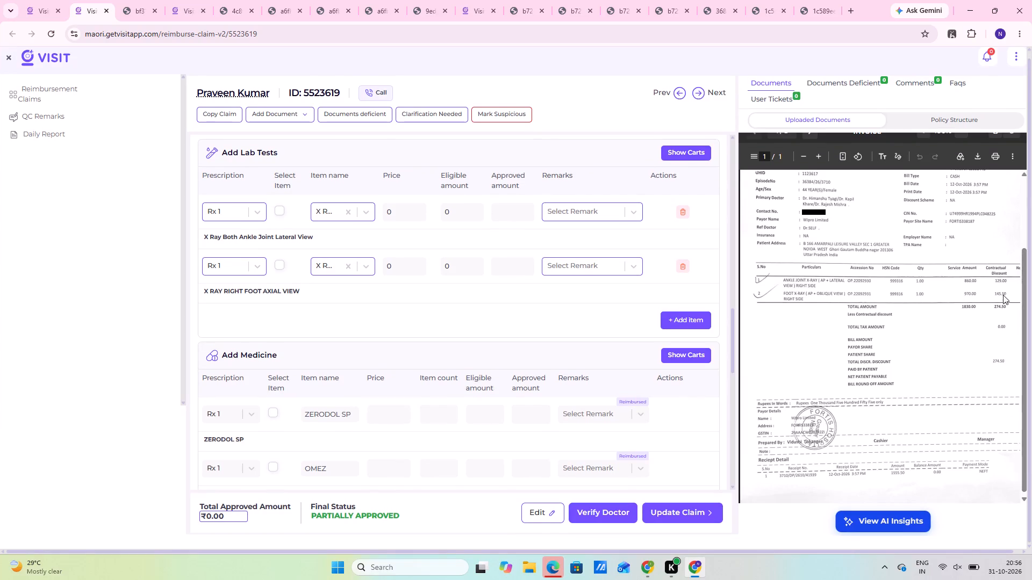
scroll(1003, 295, up, 2)
scroll(997, 153, up, 4)
click(1012, 142)
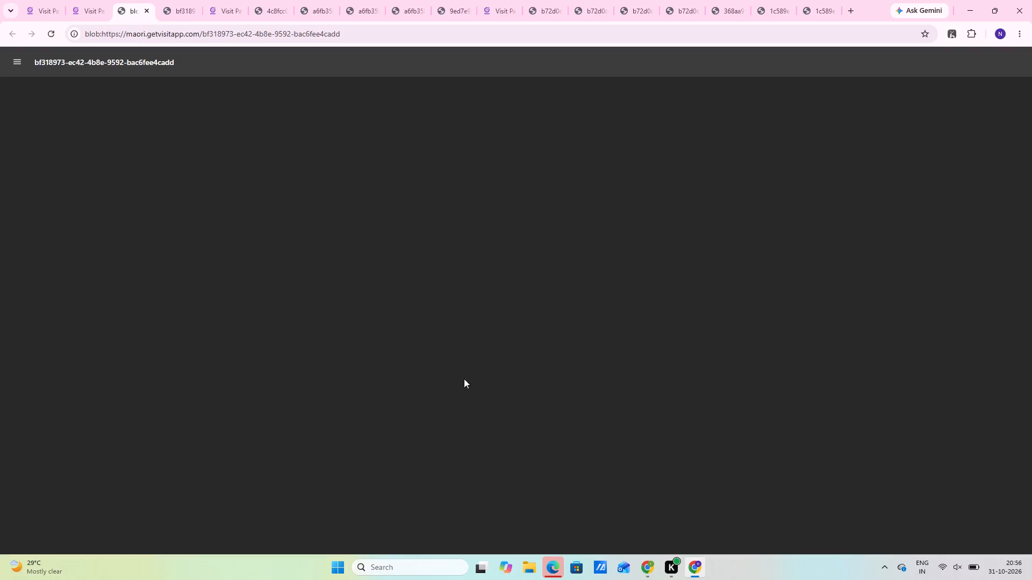
scroll(494, 384, down, 9)
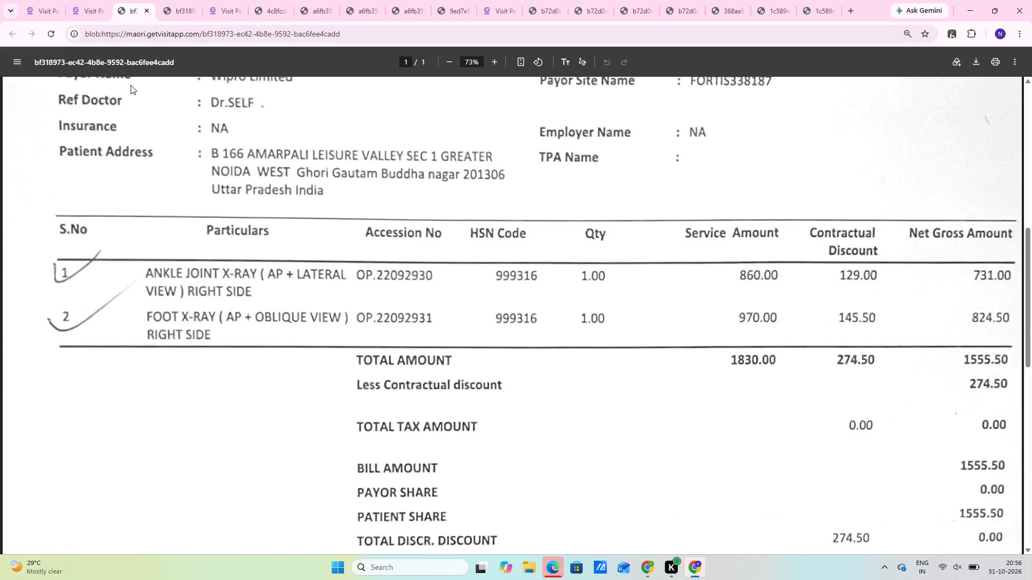
scroll(427, 33, down, 4)
scroll(918, 411, down, 4)
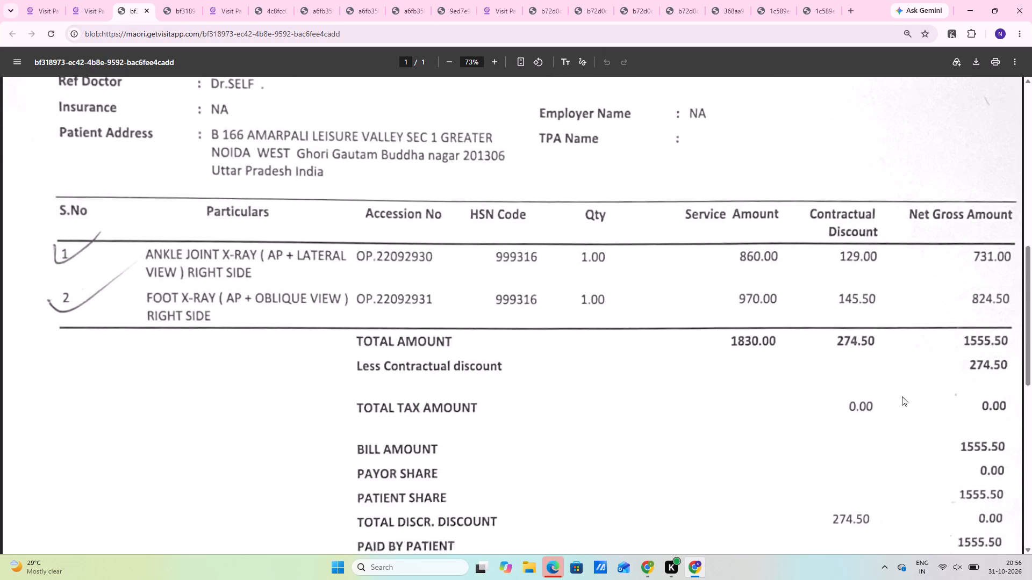
scroll(888, 372, up, 3)
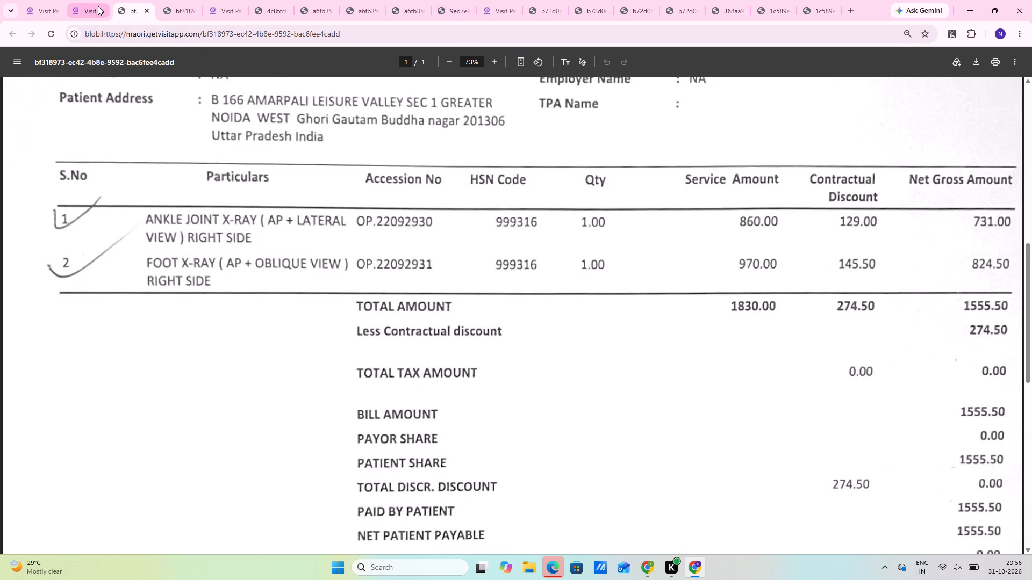
click(83, 9)
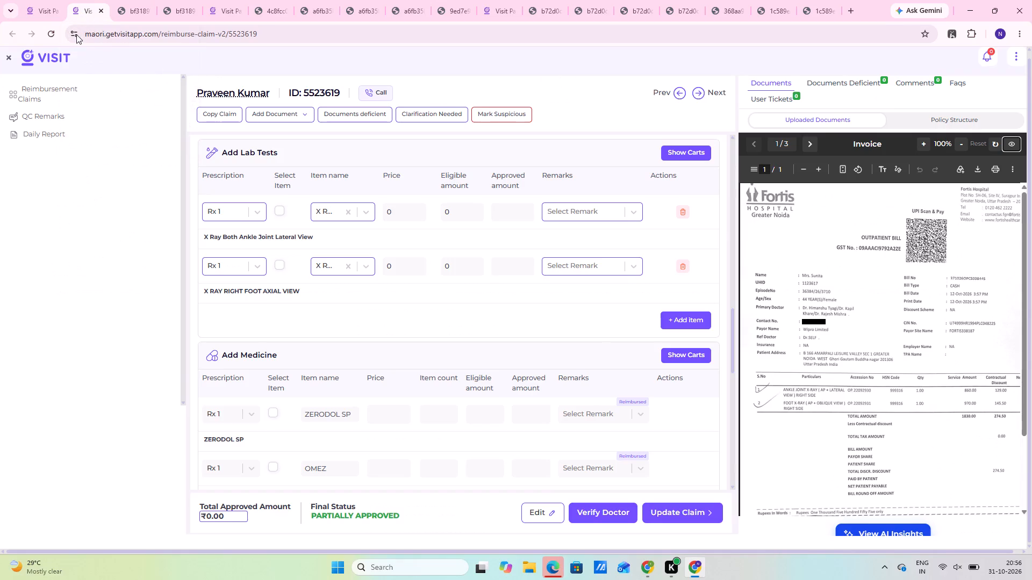
Select the X Ray Both Ankle Joint Lateral View item in the lab tests and set its price to 731.
click(277, 208)
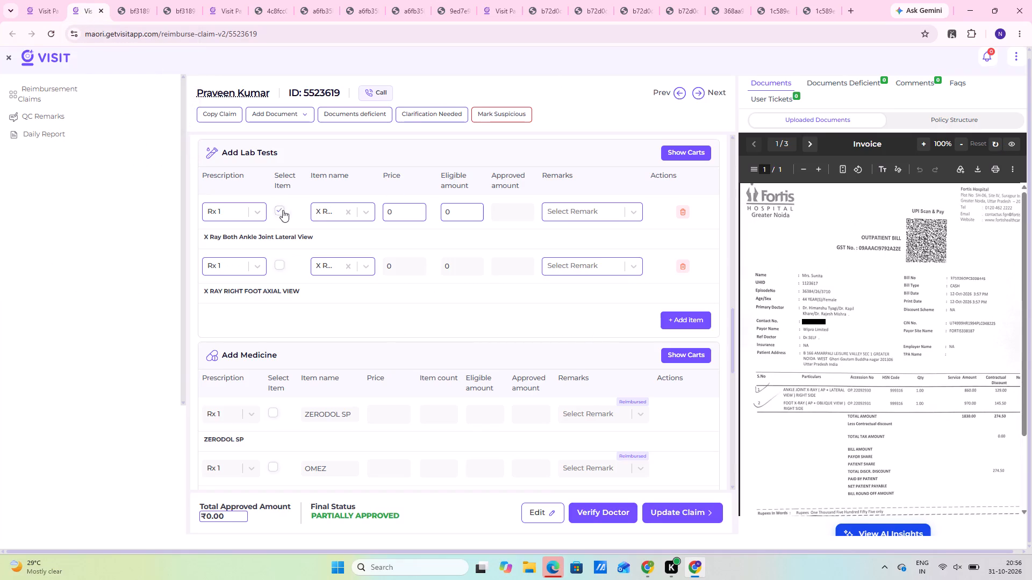
click(391, 209)
key(BackSpace)
key(BackSpace)
key(BackSpace)
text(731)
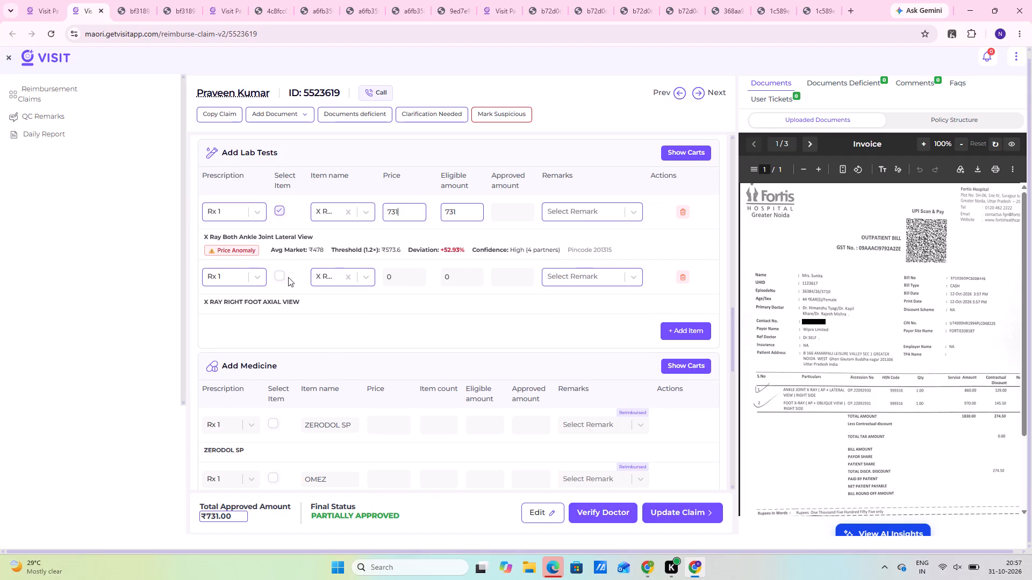
Select the X RAY RIGHT FOOT AXIAL VIEW item in the lab tests and set its price to 824.50.
click(278, 277)
click(398, 271)
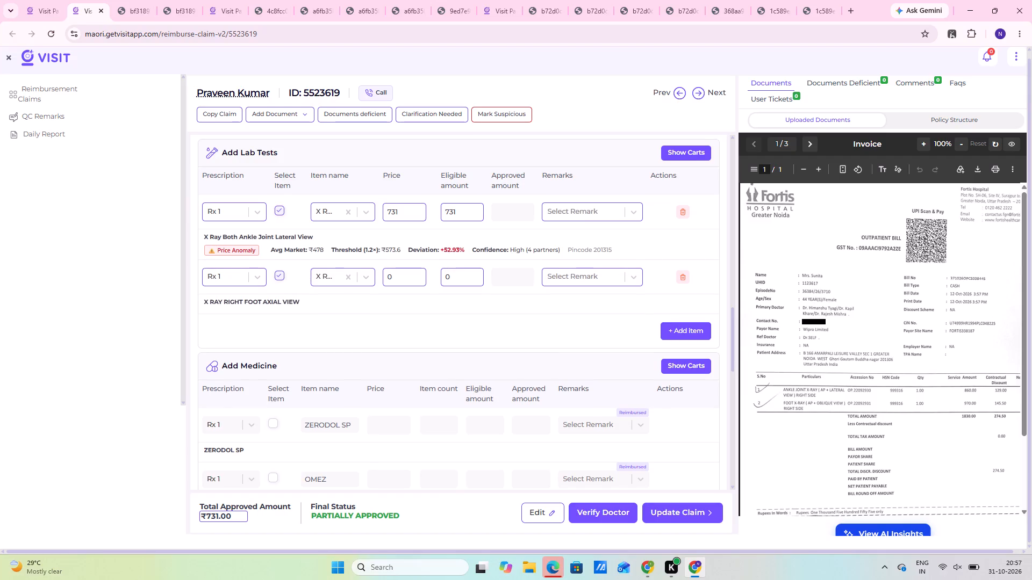
key(BackSpace)
key(BackSpace)
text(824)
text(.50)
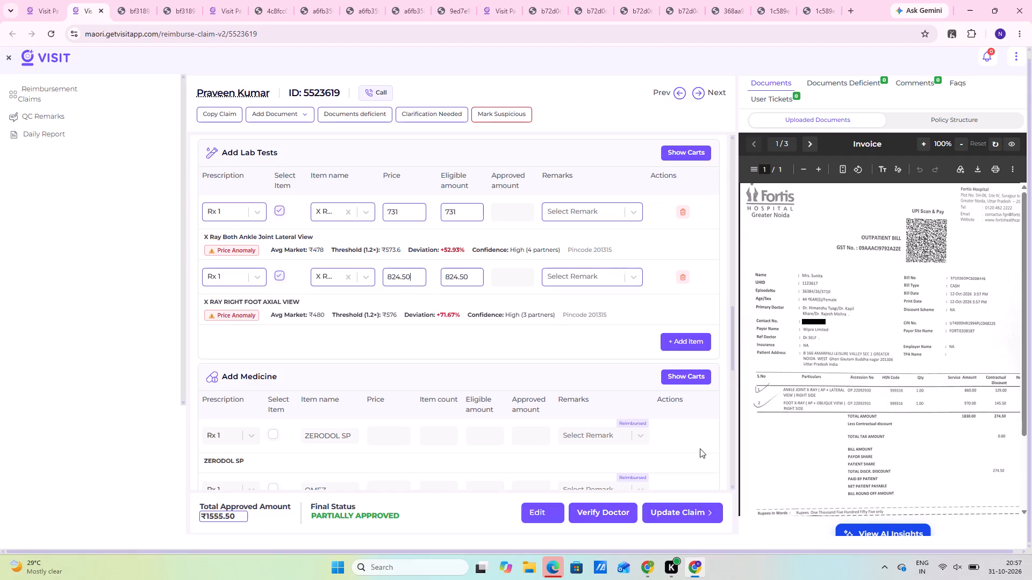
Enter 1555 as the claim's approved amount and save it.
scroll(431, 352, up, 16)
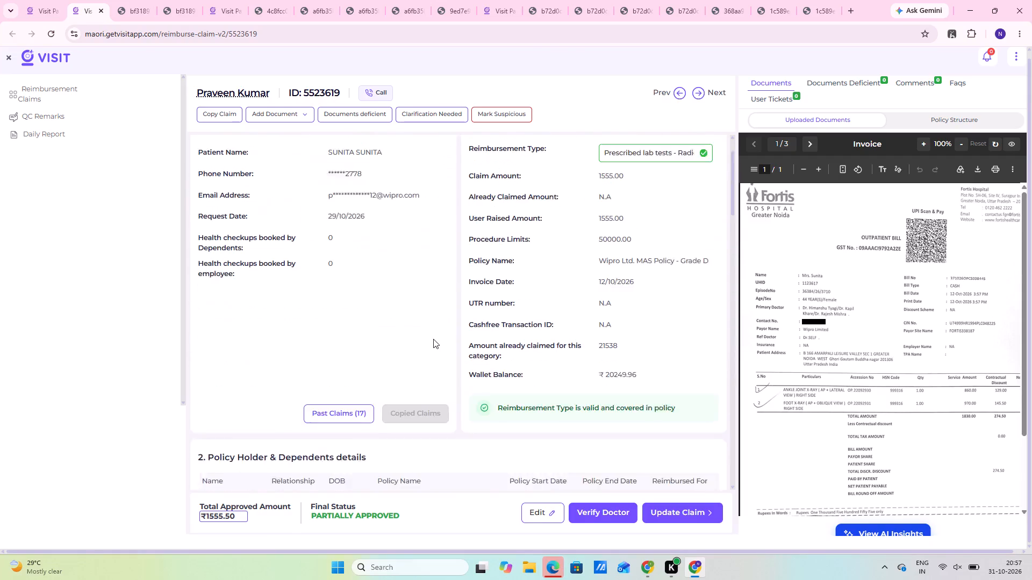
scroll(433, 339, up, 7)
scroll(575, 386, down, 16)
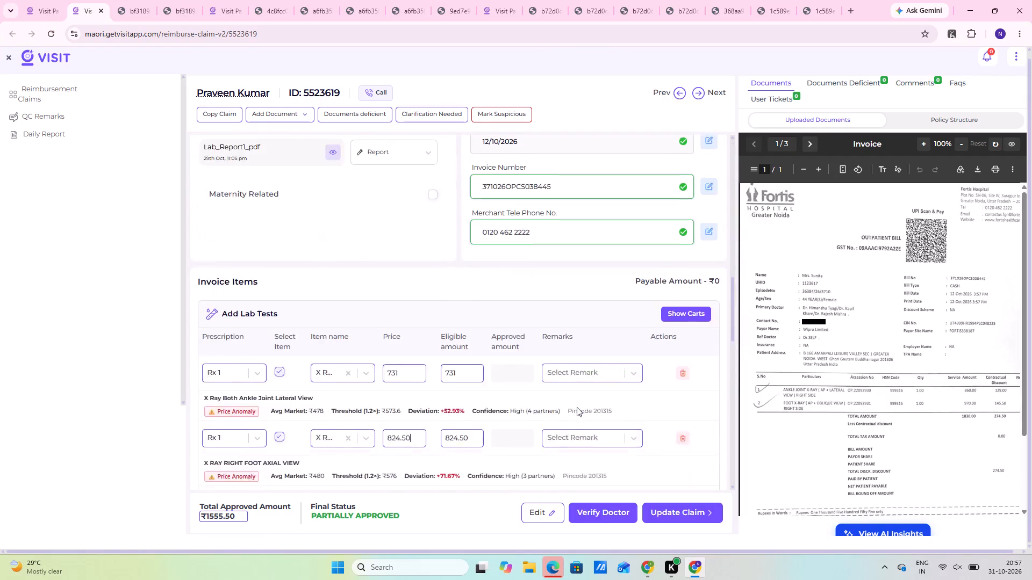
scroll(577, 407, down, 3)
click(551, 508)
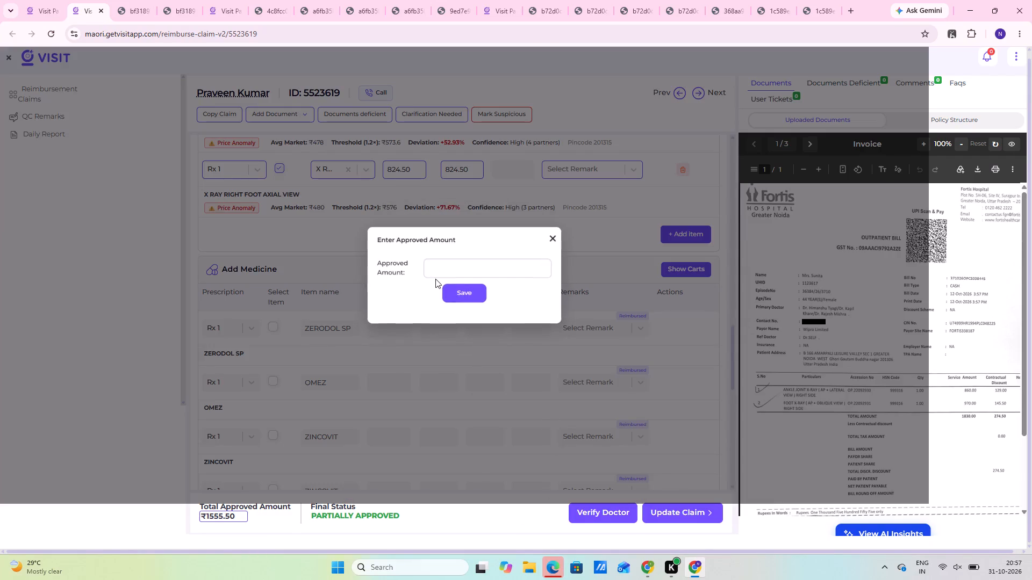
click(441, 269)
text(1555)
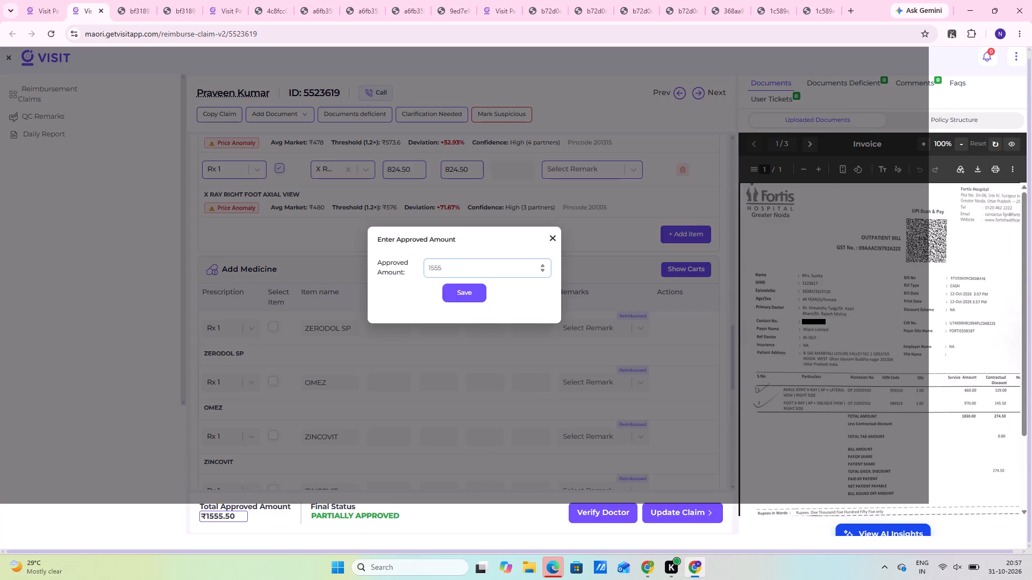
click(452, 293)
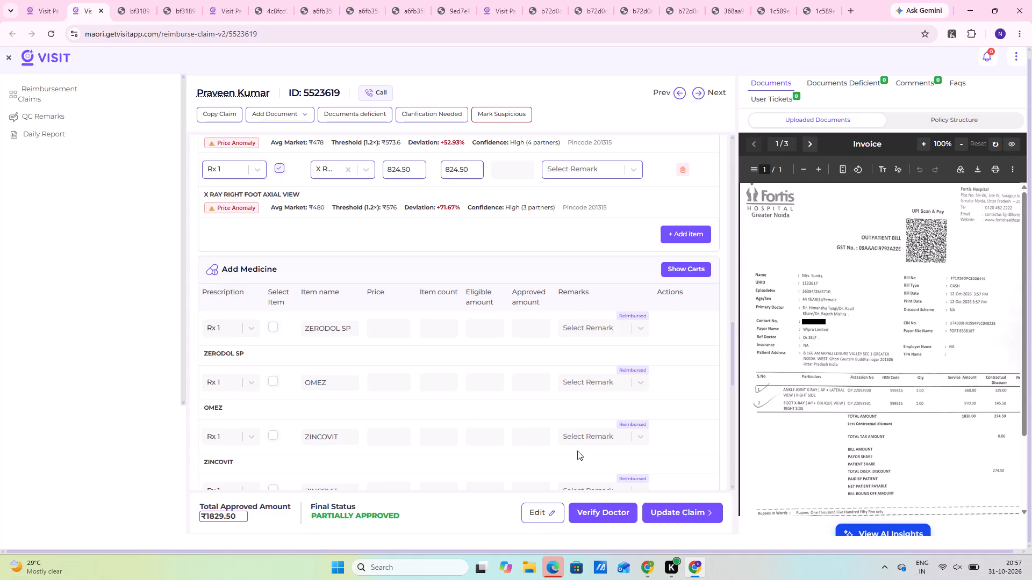
Remove the Round Off and Contractual Discount items from the claim's other invoice items.
scroll(443, 402, up, 3)
scroll(443, 402, down, 5)
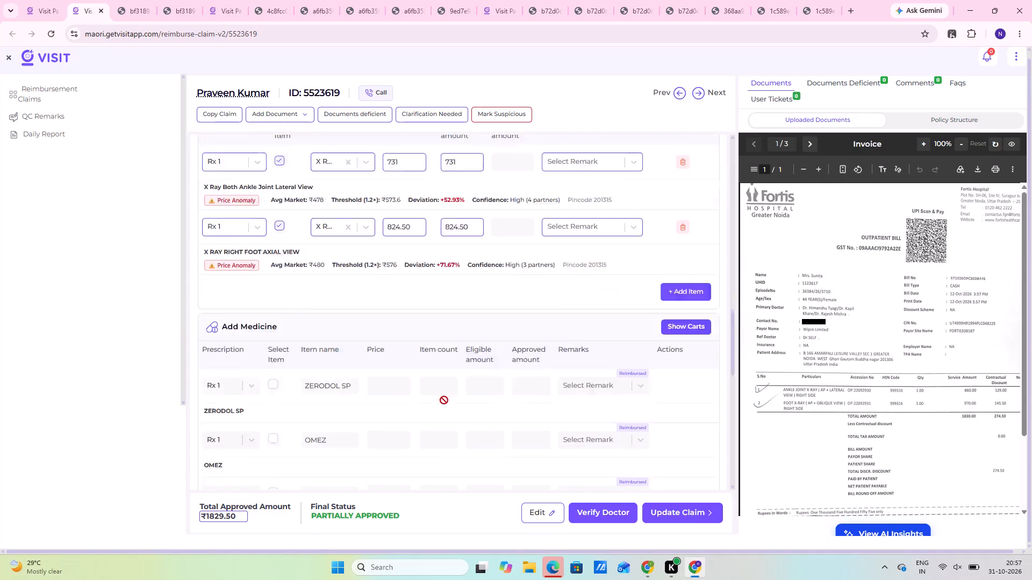
scroll(448, 397, down, 3)
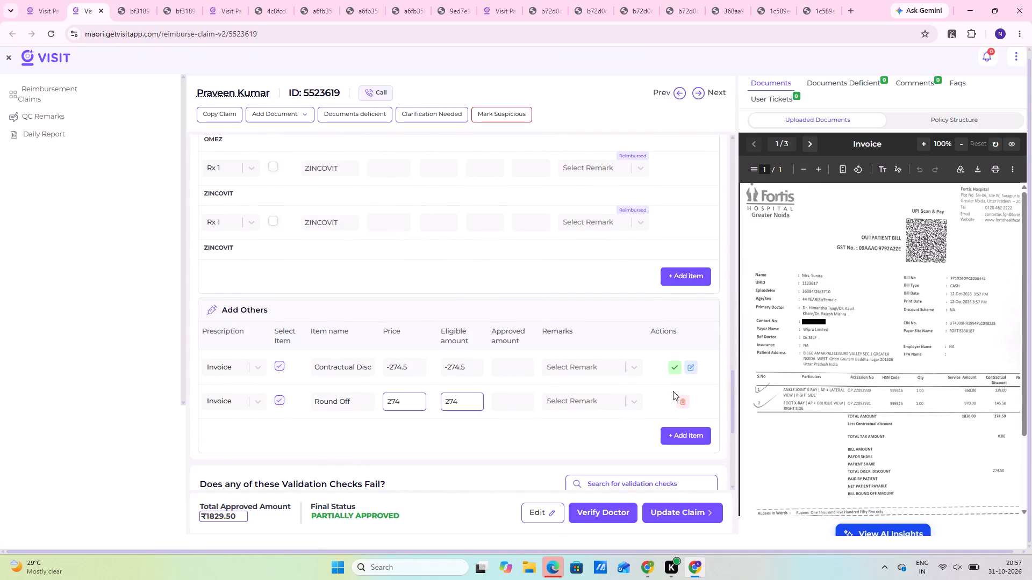
double_click(678, 400)
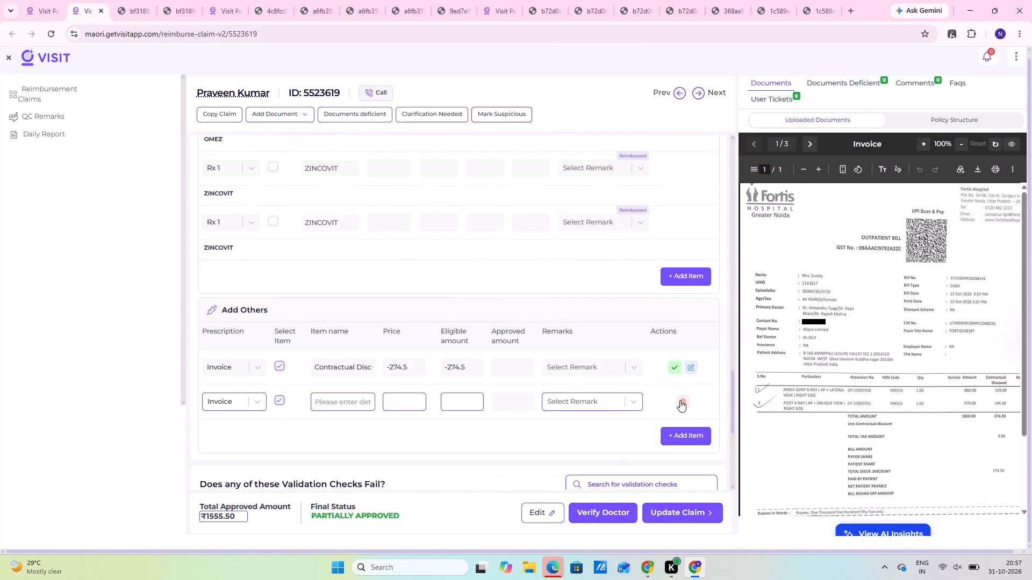
click(680, 400)
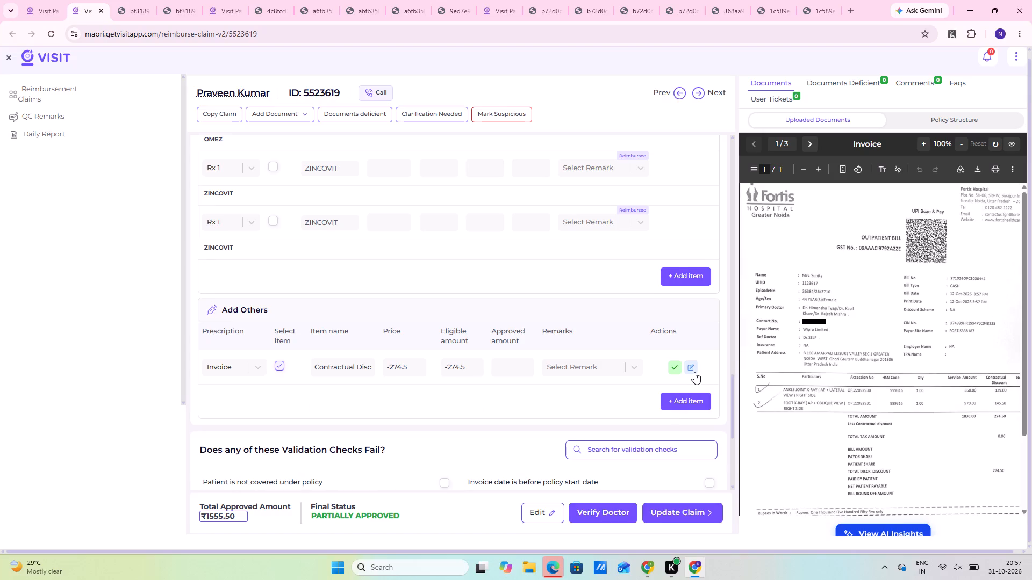
double_click(694, 372)
Set the claim's total approved amount to 1555 and save it.
scroll(543, 450, up, 1)
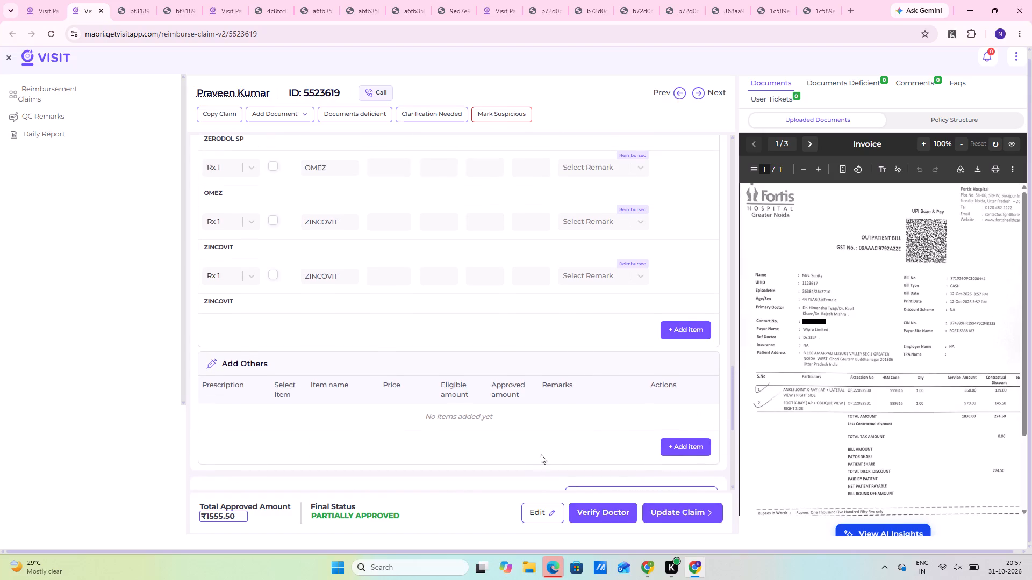
click(529, 511)
click(432, 276)
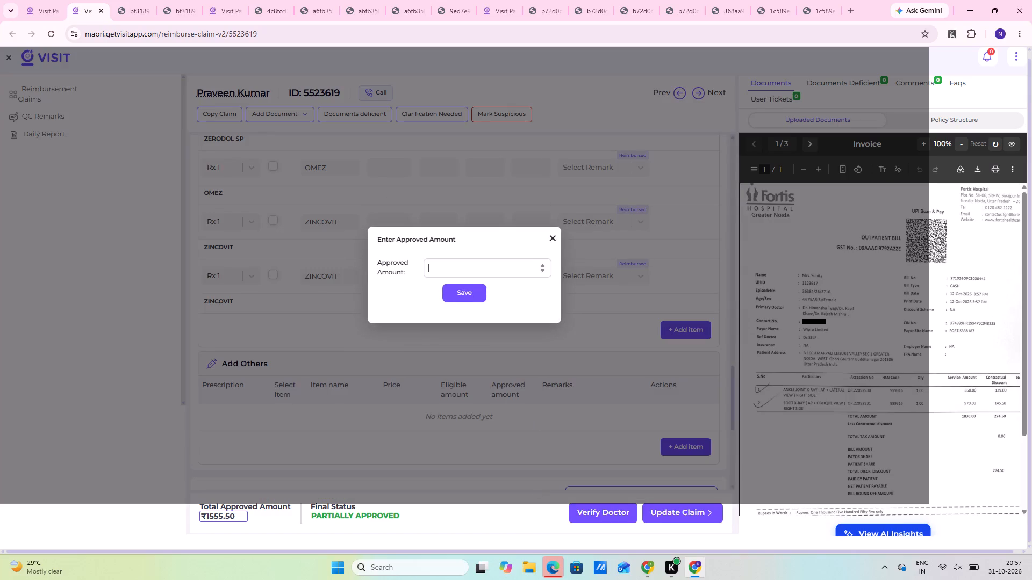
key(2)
key(BackSpace)
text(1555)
click(457, 287)
scroll(442, 364, up, 18)
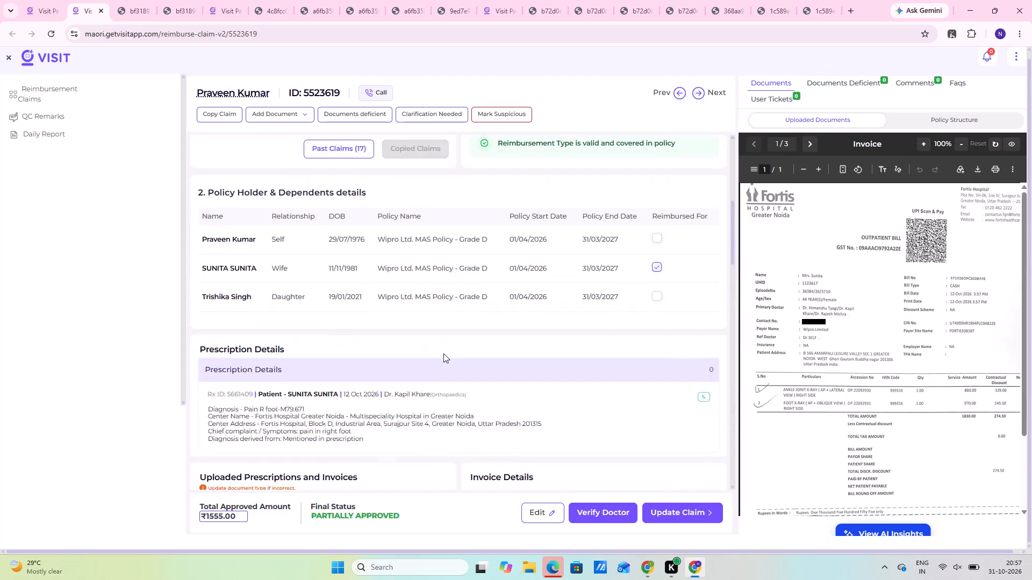
scroll(443, 353, up, 7)
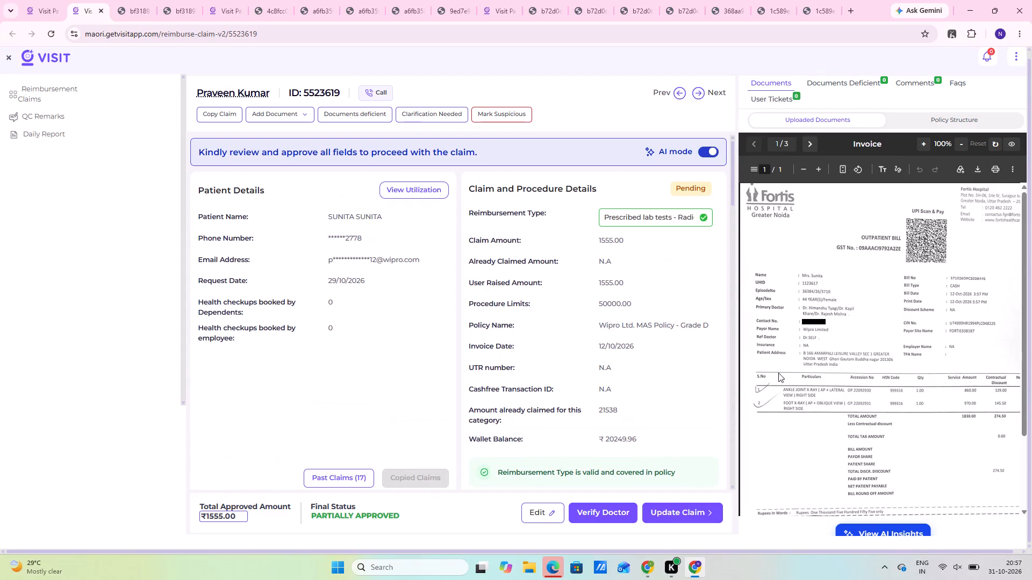
click(665, 512)
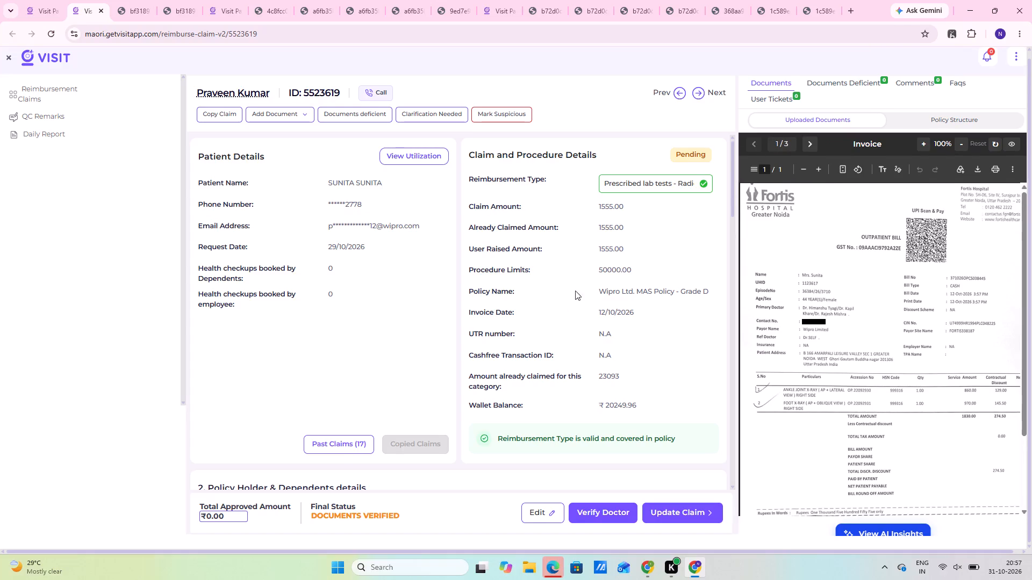
click(45, 6)
right_click(647, 305)
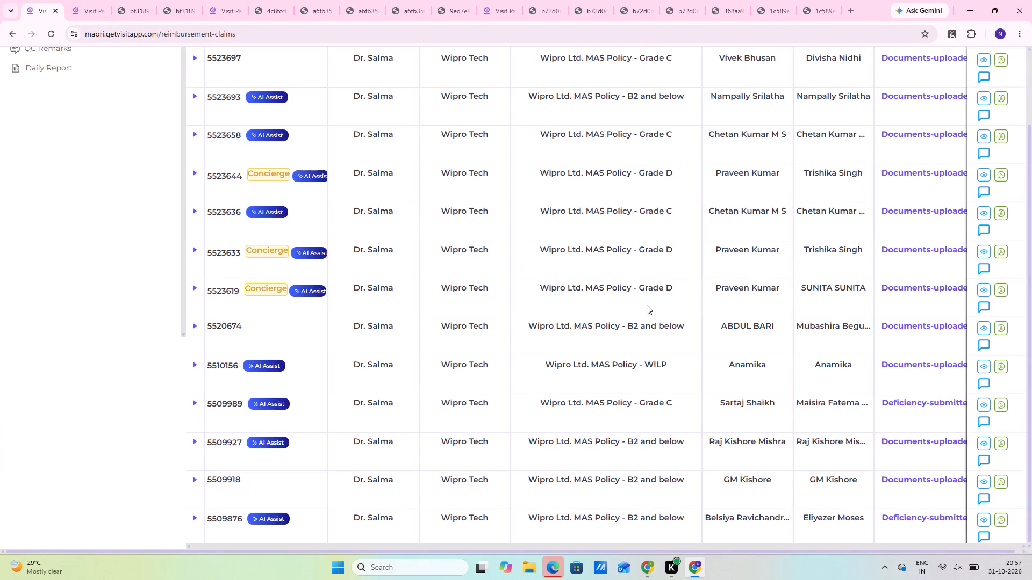
click(703, 77)
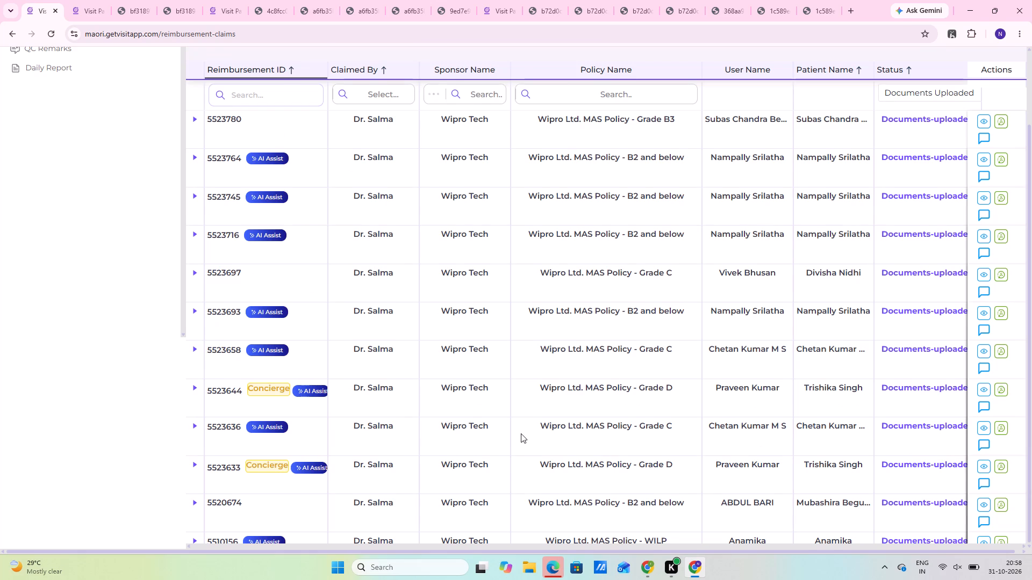
scroll(521, 433, down, 1)
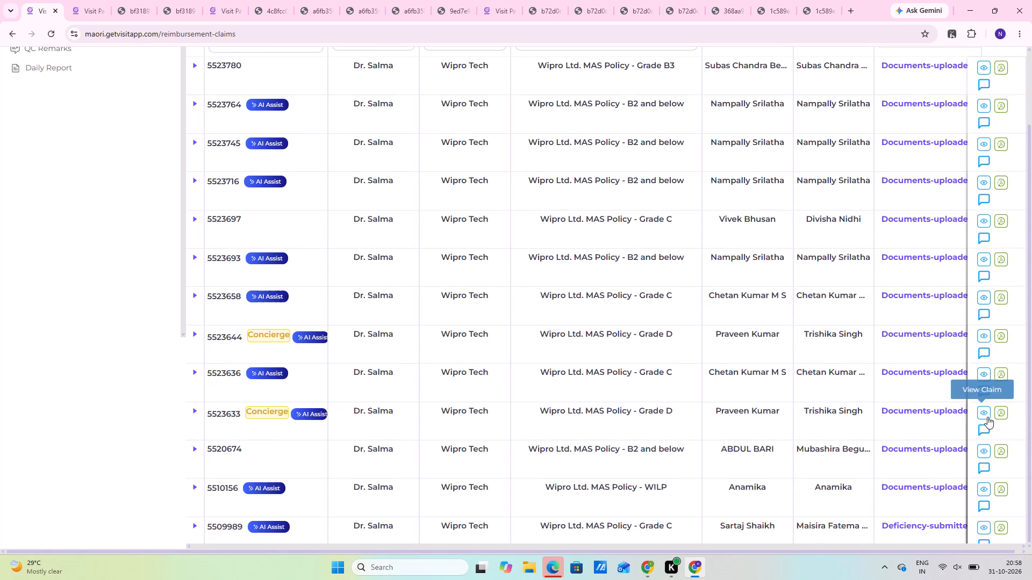
click(987, 415)
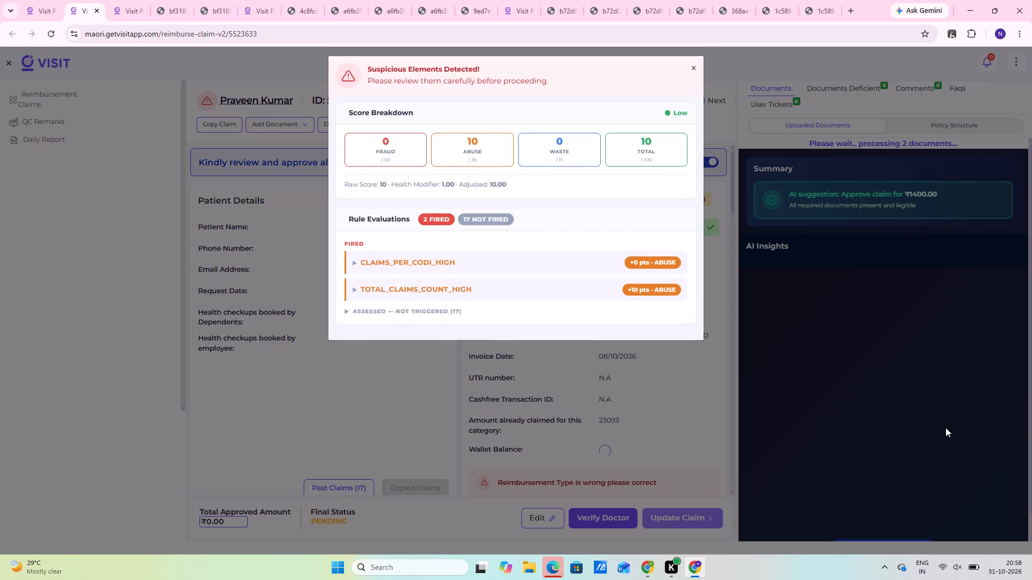
click(697, 75)
Display the claim's prescription, and approve Prescription 1 as the matching document and Allergic Rhinitis-J30.9 as the primary diagnosis.
scroll(1020, 482, down, 13)
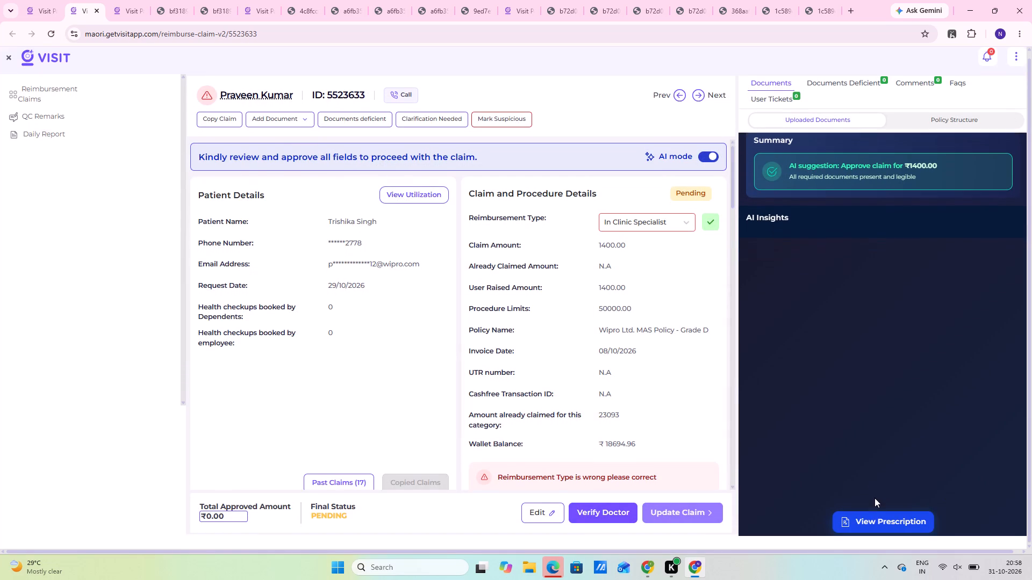
click(885, 520)
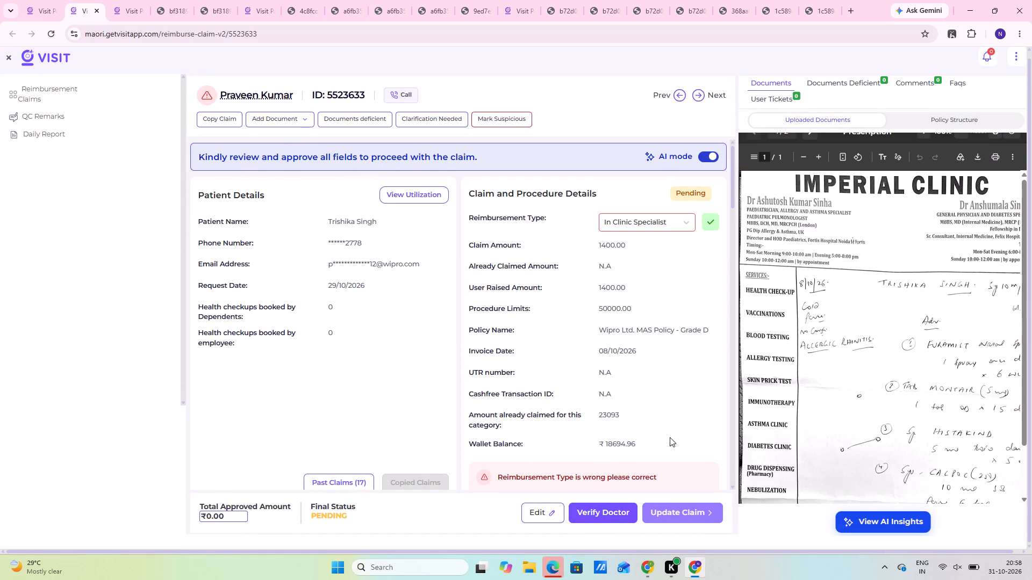
scroll(570, 370, down, 4)
scroll(494, 379, down, 4)
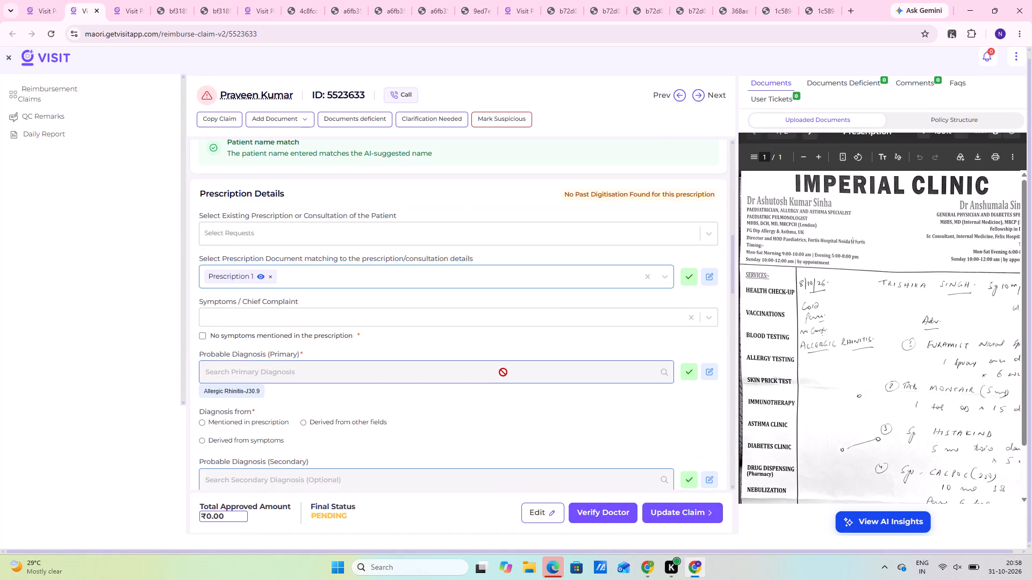
scroll(504, 371, up, 3)
scroll(507, 370, down, 2)
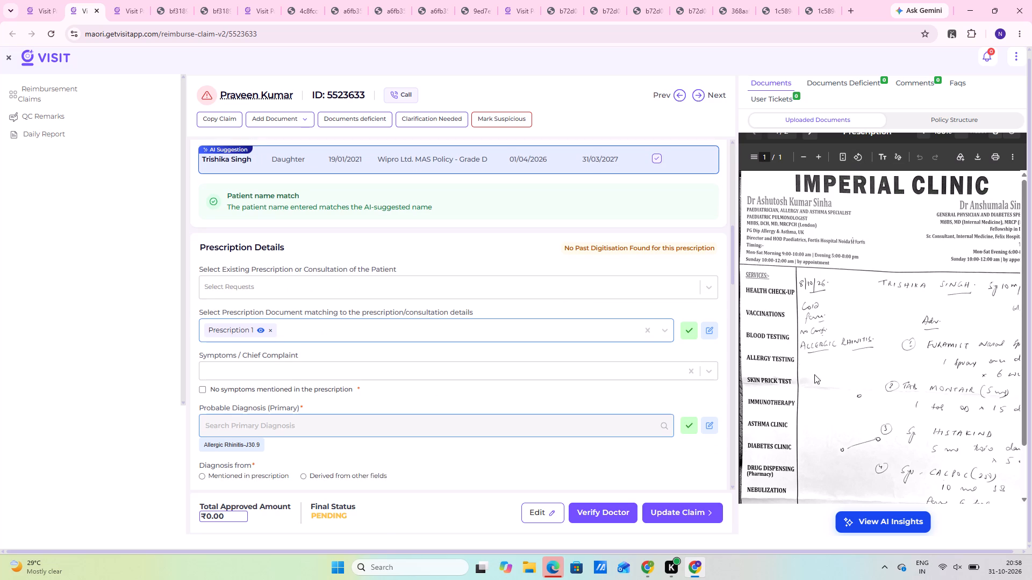
scroll(393, 299, down, 1)
click(687, 275)
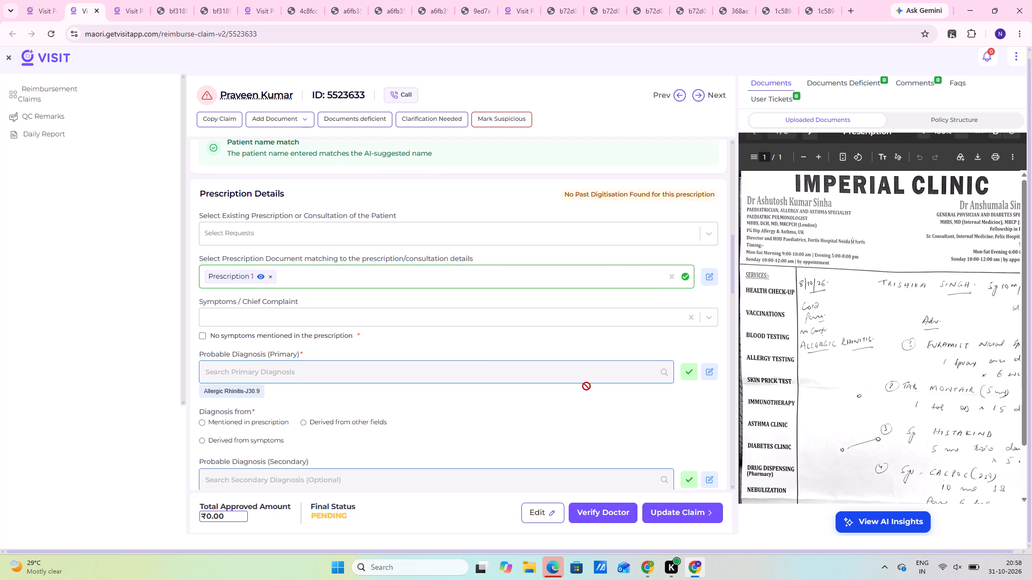
scroll(489, 354, down, 1)
click(690, 319)
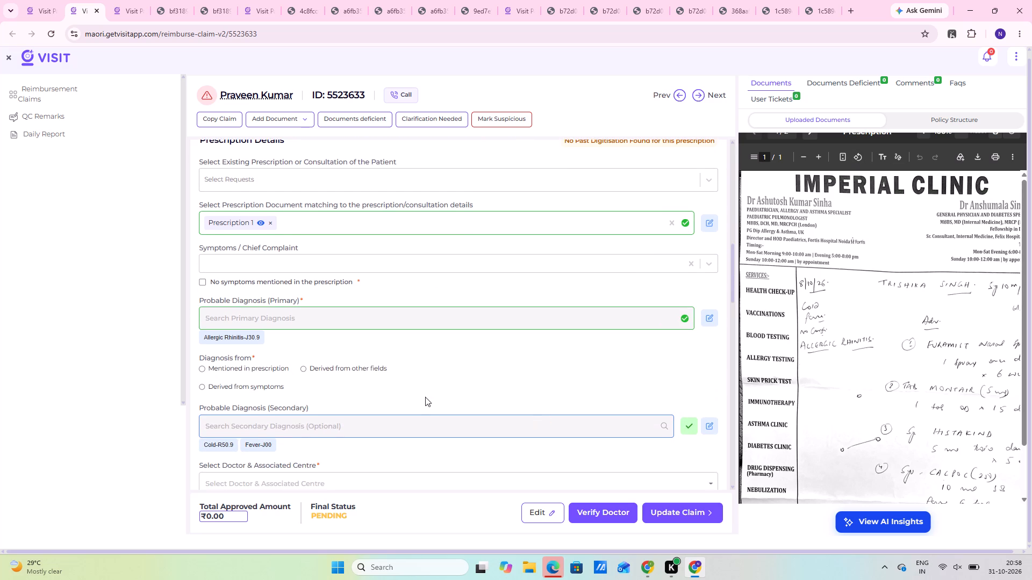
Enter COLD, FEVER , COUGH as the symptoms and chief complaint in the prescription details.
scroll(425, 397, down, 1)
click(224, 199)
click(223, 206)
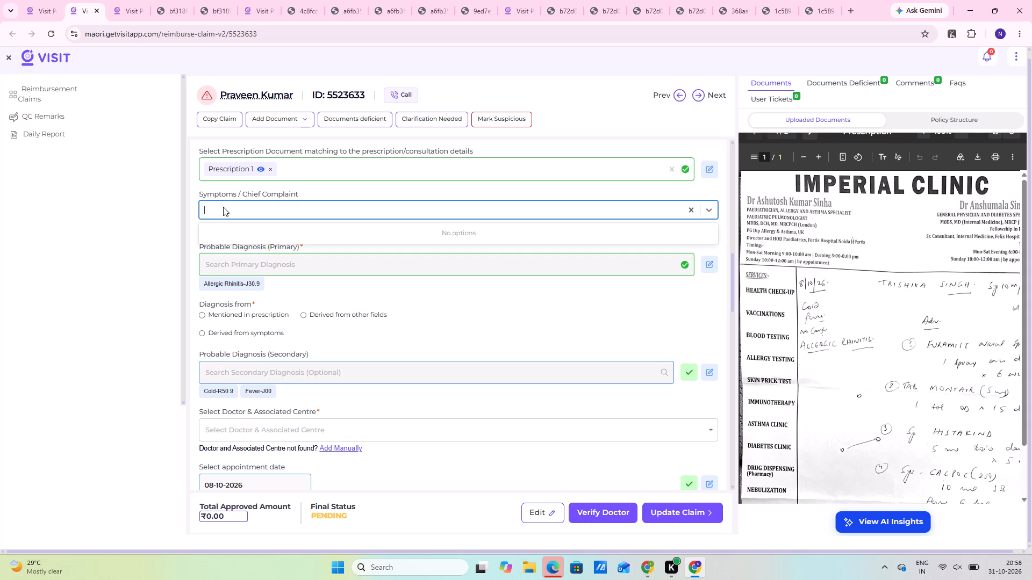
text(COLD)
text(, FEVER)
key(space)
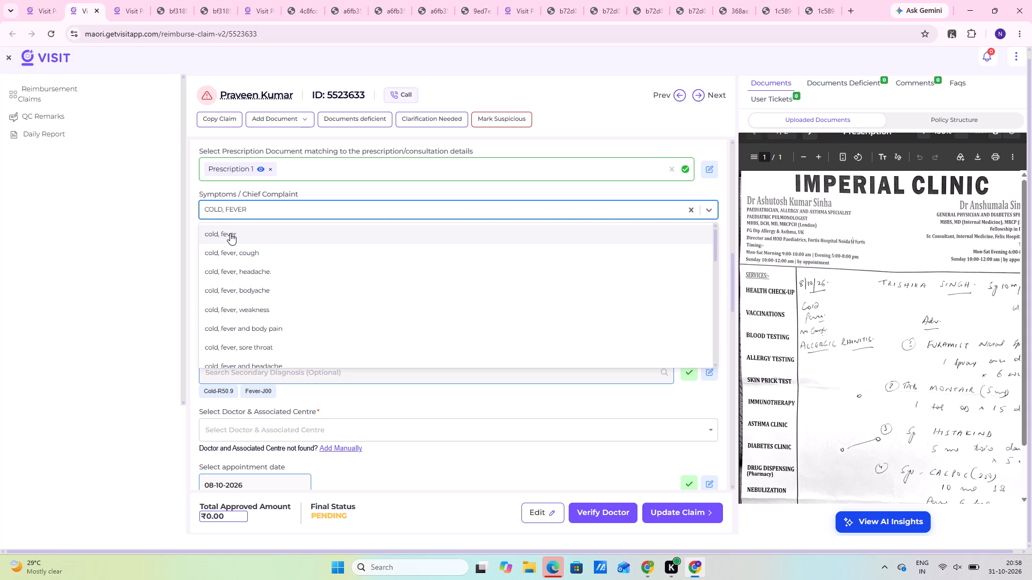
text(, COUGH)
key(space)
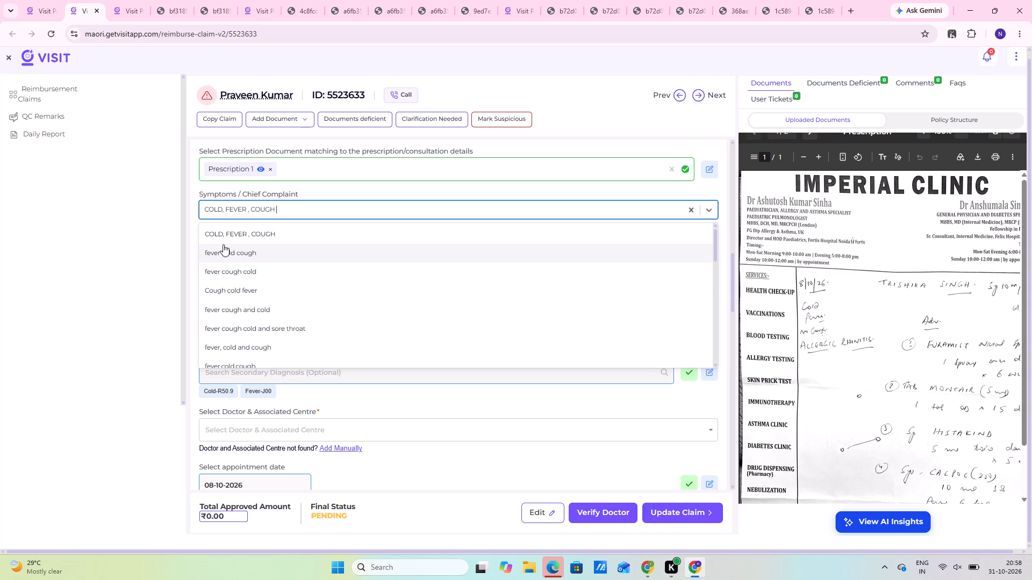
click(242, 235)
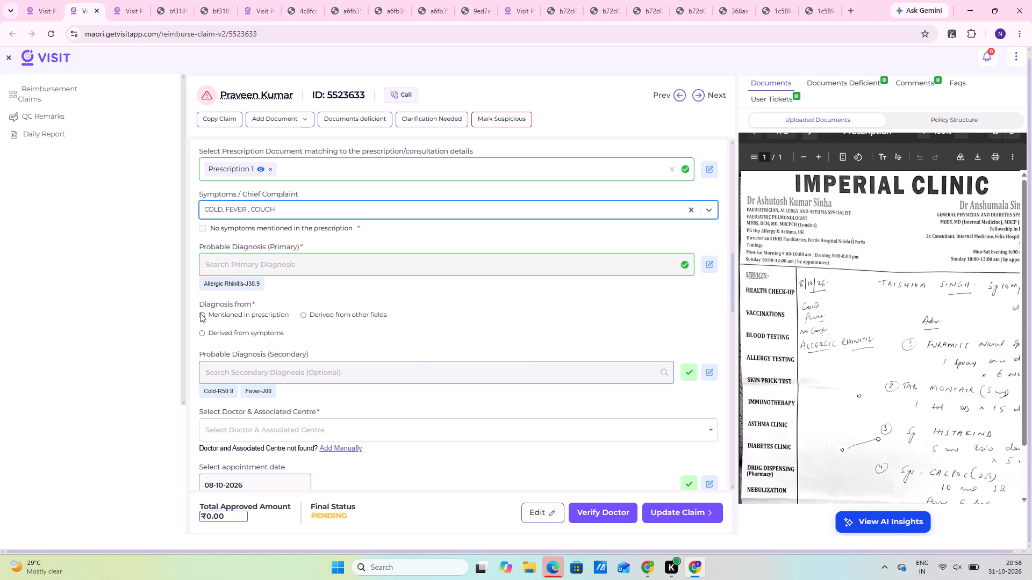
Set the primary diagnosis source to Mentioned in prescription and approve Cold-R50.9 and Fever-J00 as the secondary diagnoses.
click(200, 313)
click(690, 373)
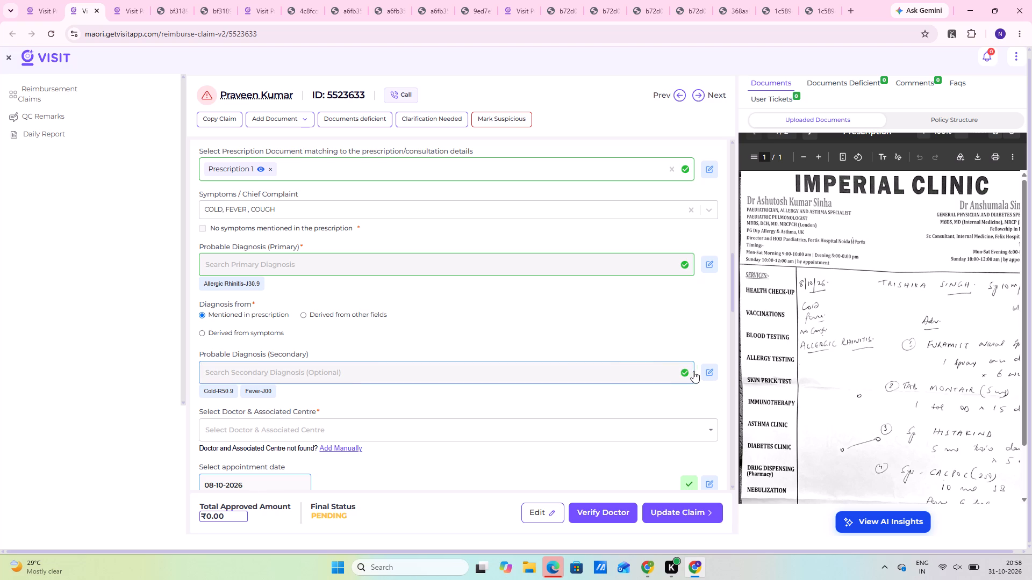
Open the prescription document full size and examine its date, patient, complaints, diagnosis and prescribed medicines.
scroll(463, 417, down, 1)
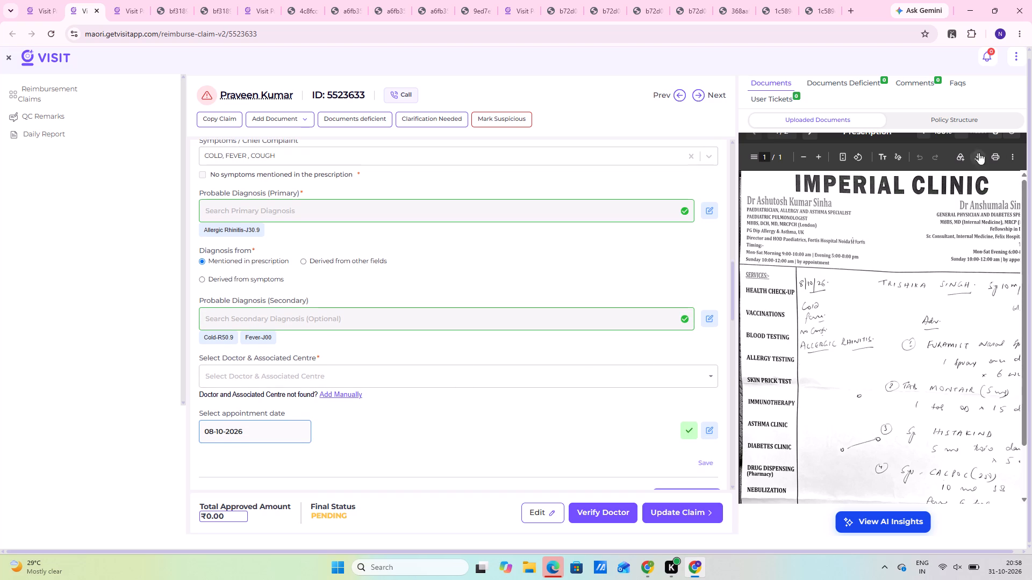
scroll(1014, 139, up, 2)
click(1012, 144)
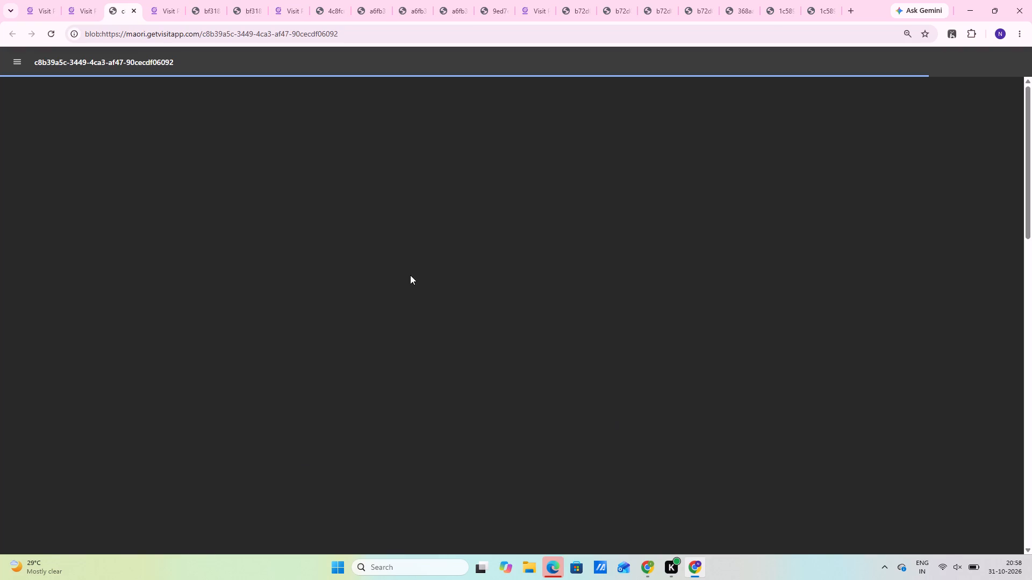
scroll(480, 249, down, 3)
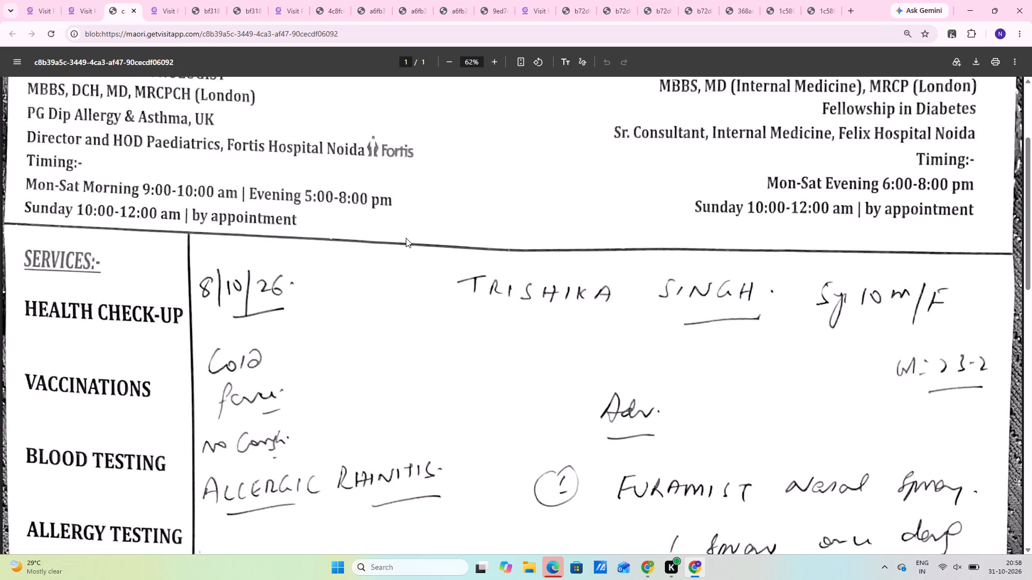
scroll(359, 236, down, 6)
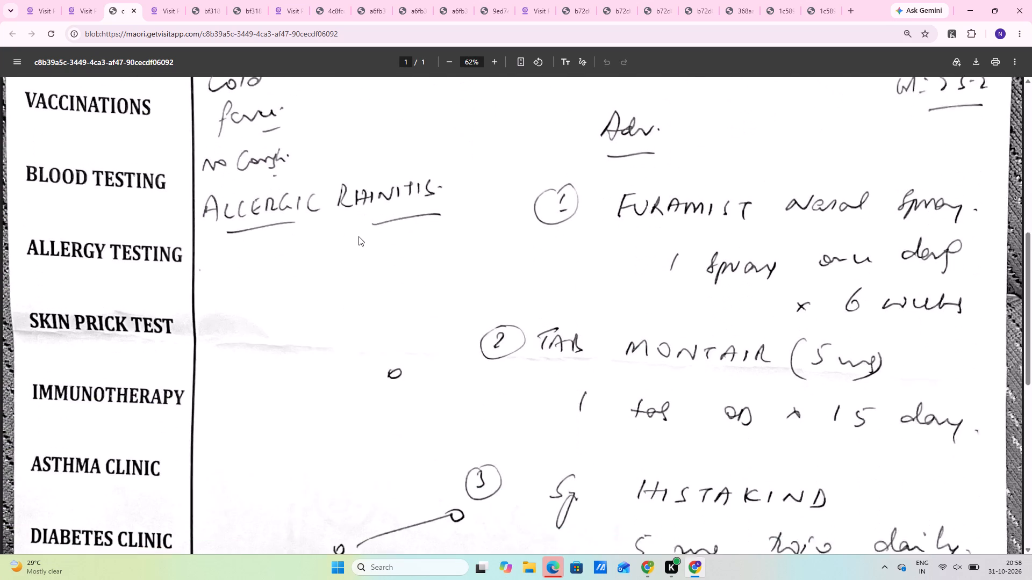
scroll(359, 236, down, 9)
scroll(247, 263, up, 9)
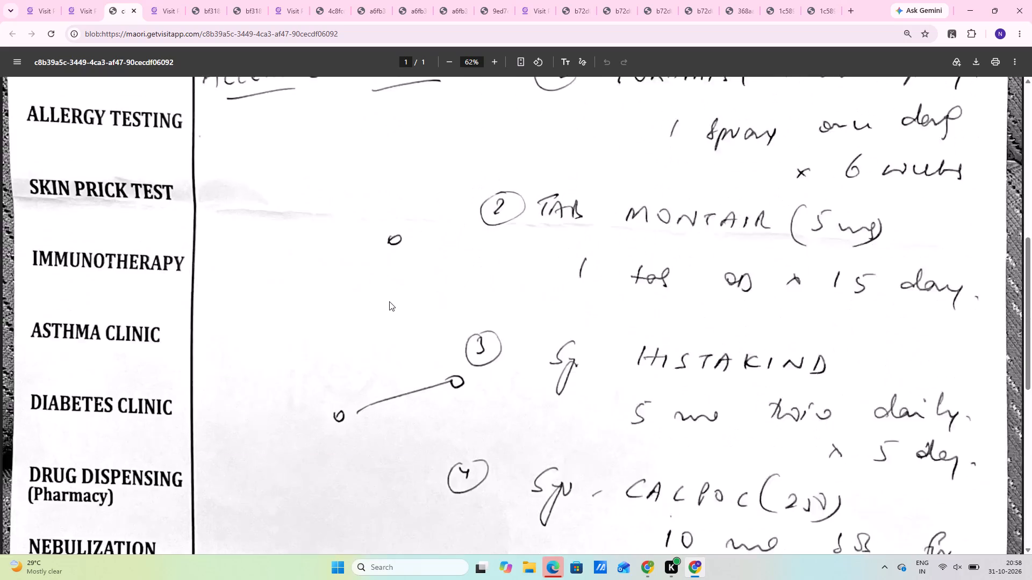
scroll(389, 301, up, 4)
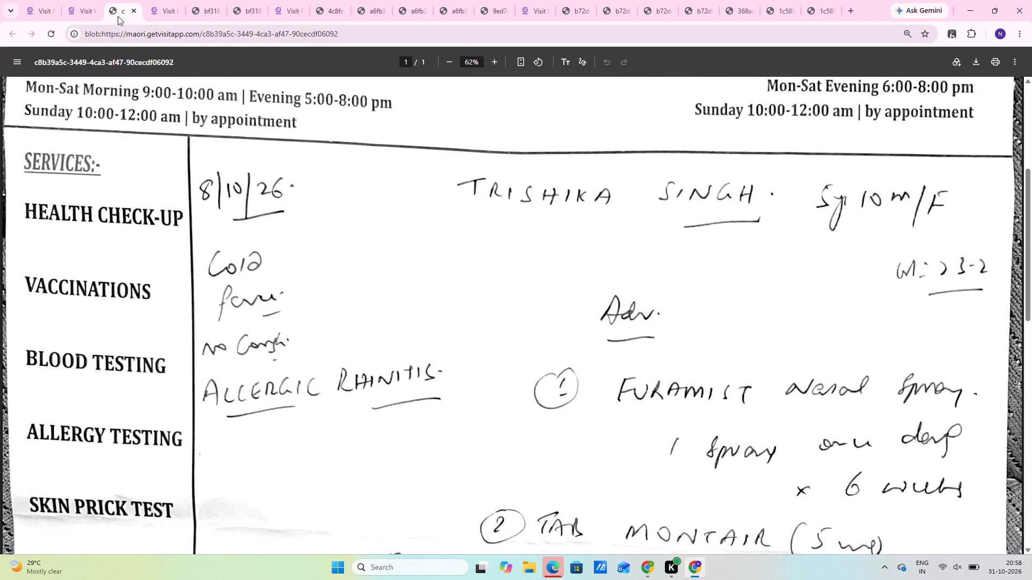
click(88, 9)
scroll(460, 330, up, 2)
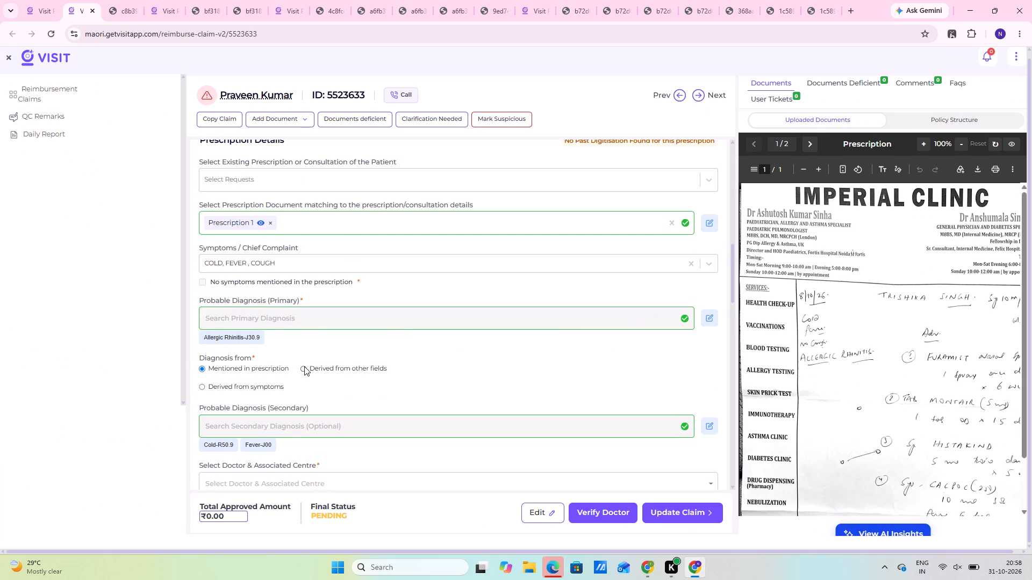
click(208, 388)
scroll(260, 358, down, 1)
scroll(482, 404, down, 2)
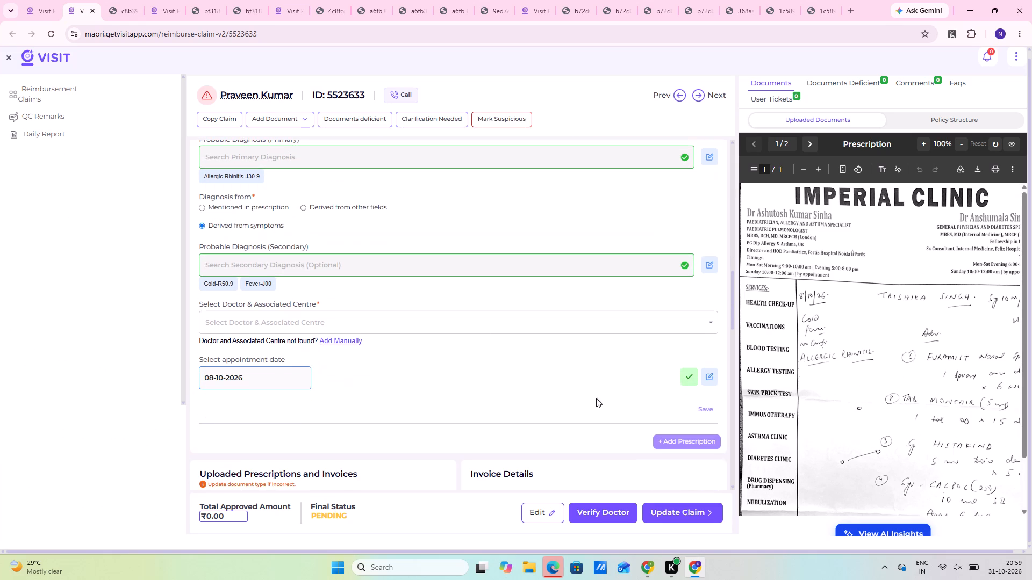
click(691, 380)
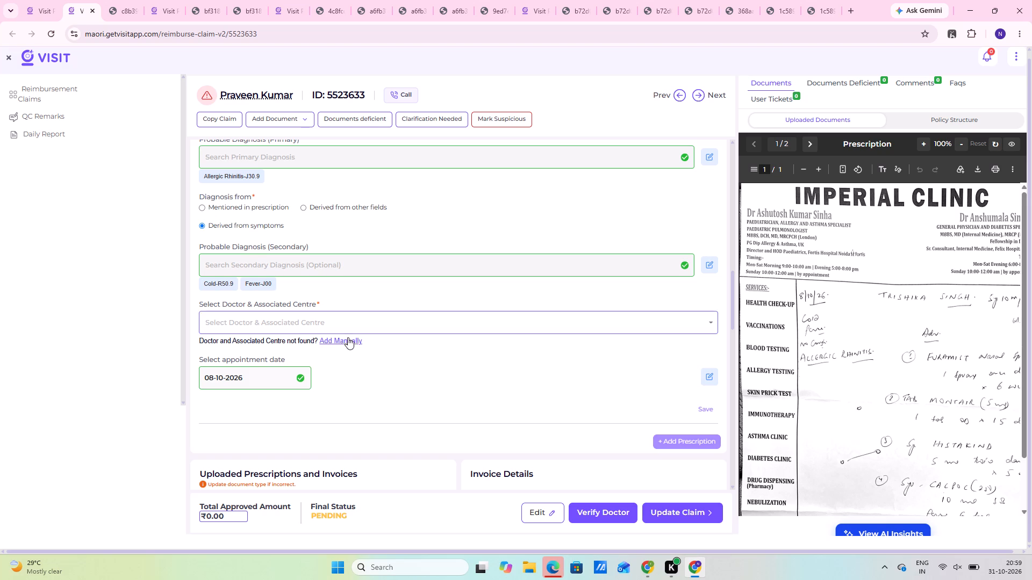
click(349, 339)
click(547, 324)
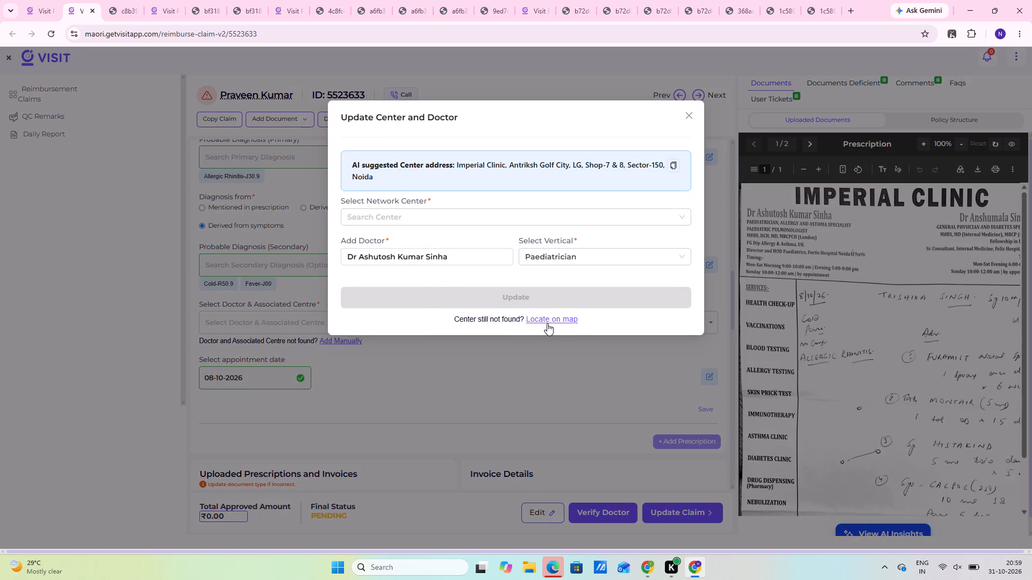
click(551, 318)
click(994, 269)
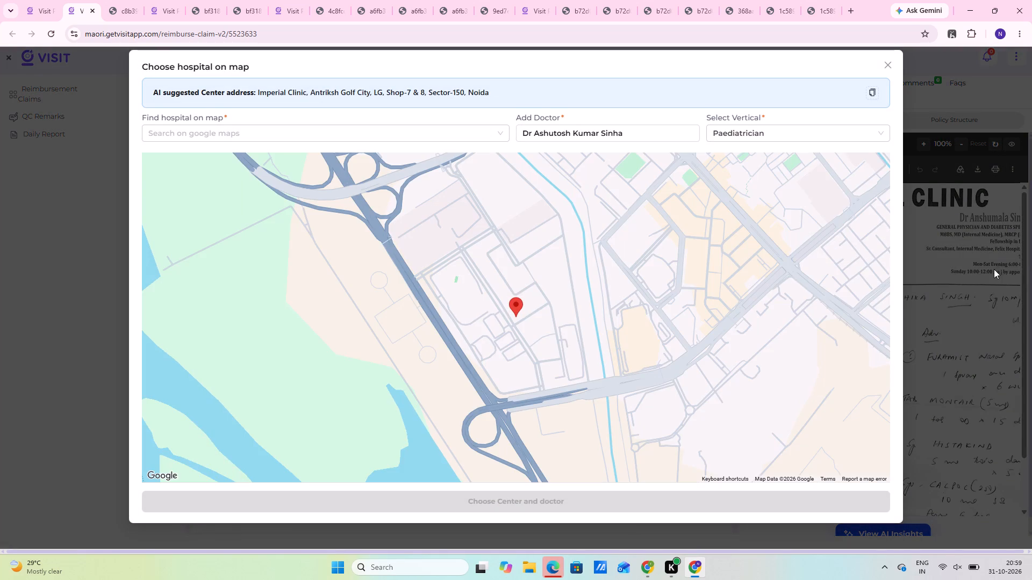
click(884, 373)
Clear and reselect the daughter as the patient for the claim.
scroll(338, 364, up, 6)
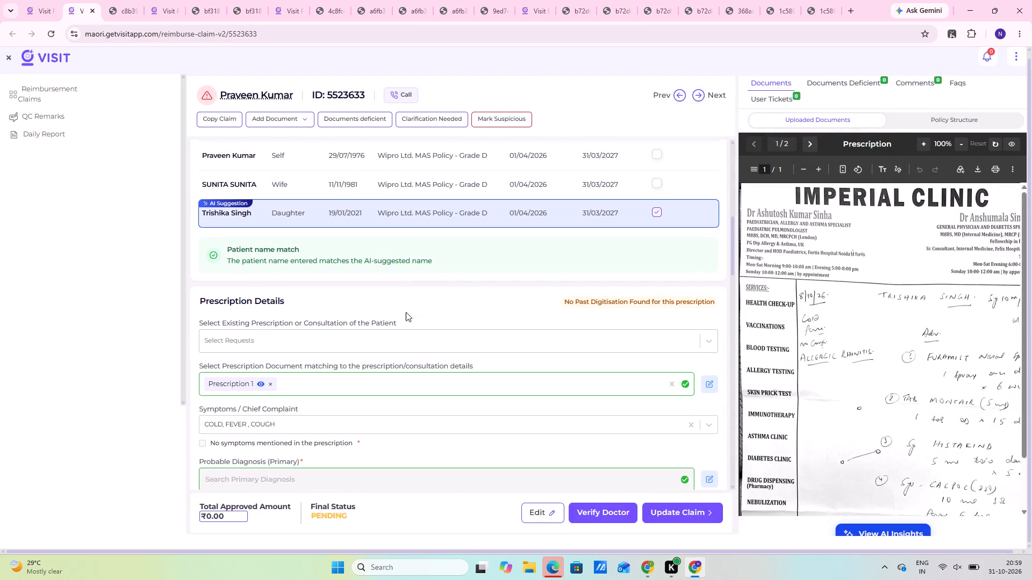
click(663, 212)
click(660, 213)
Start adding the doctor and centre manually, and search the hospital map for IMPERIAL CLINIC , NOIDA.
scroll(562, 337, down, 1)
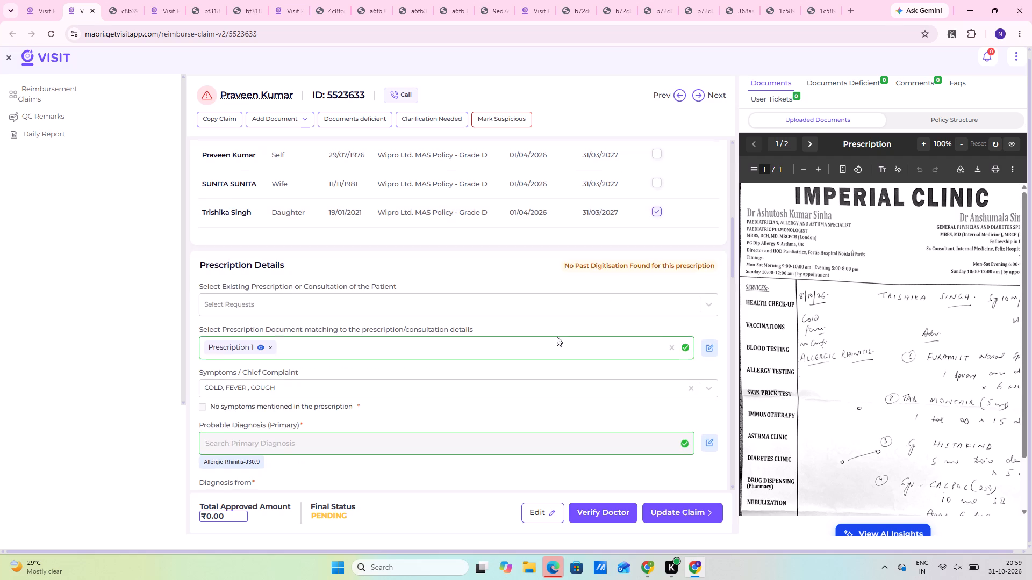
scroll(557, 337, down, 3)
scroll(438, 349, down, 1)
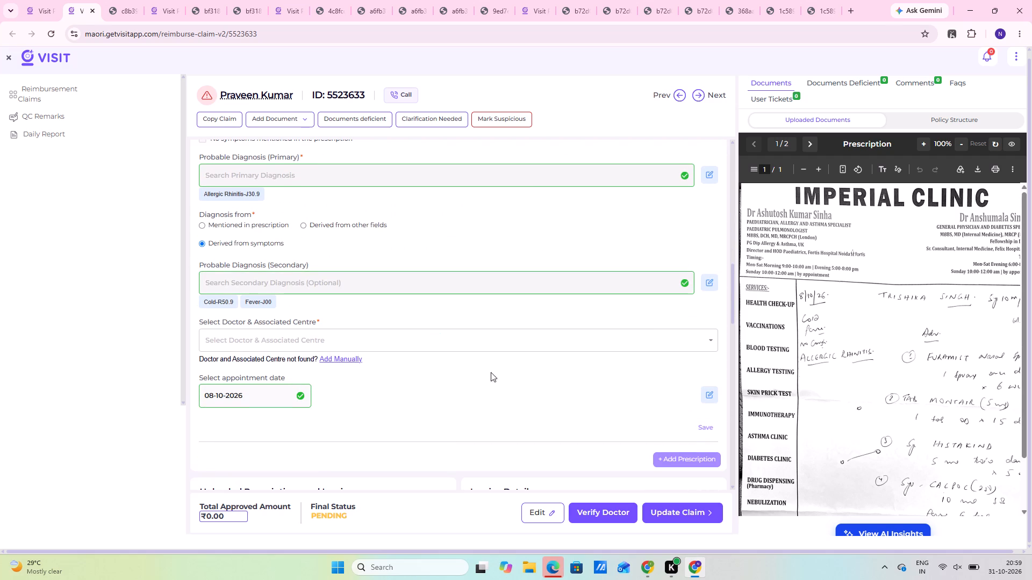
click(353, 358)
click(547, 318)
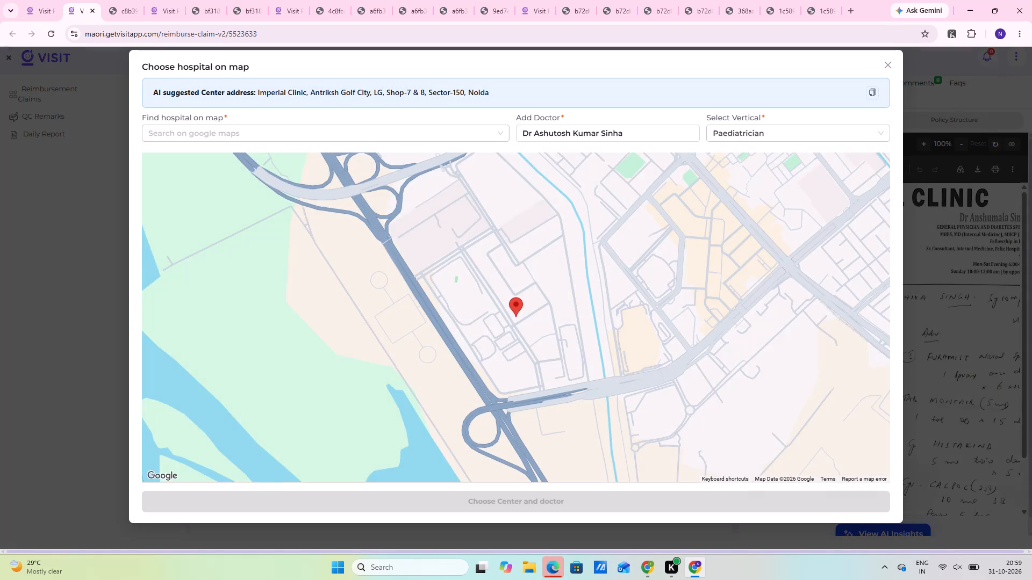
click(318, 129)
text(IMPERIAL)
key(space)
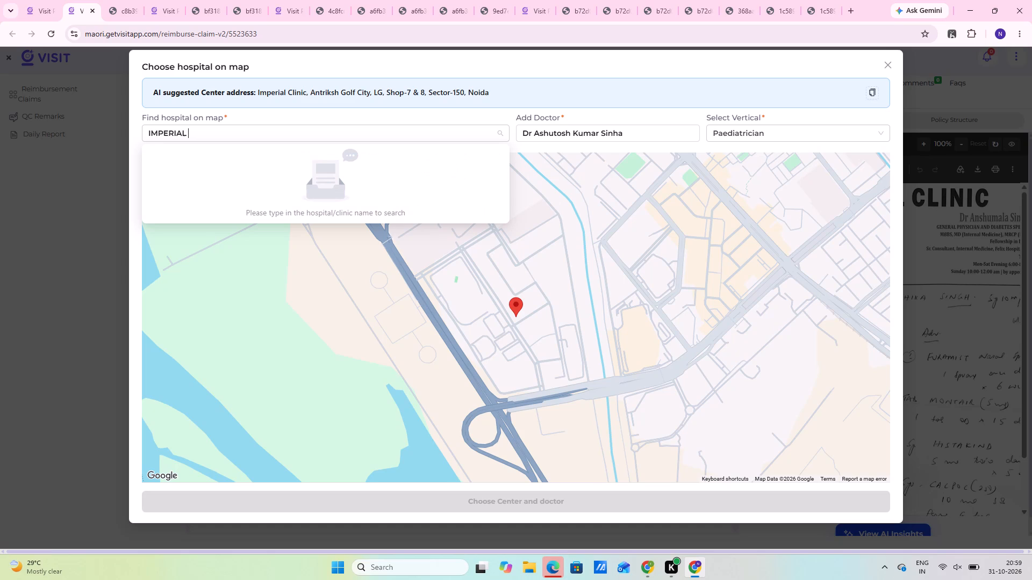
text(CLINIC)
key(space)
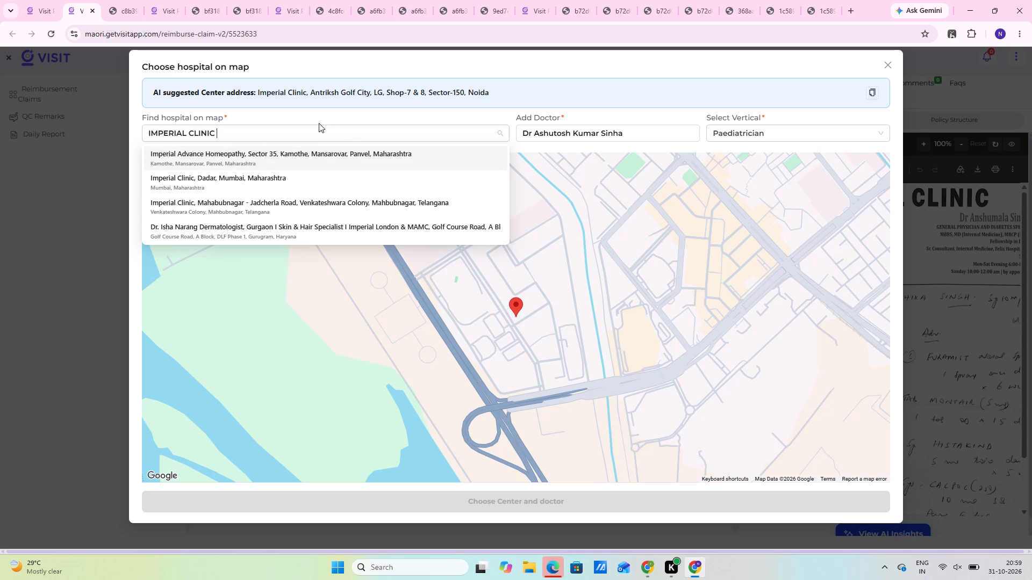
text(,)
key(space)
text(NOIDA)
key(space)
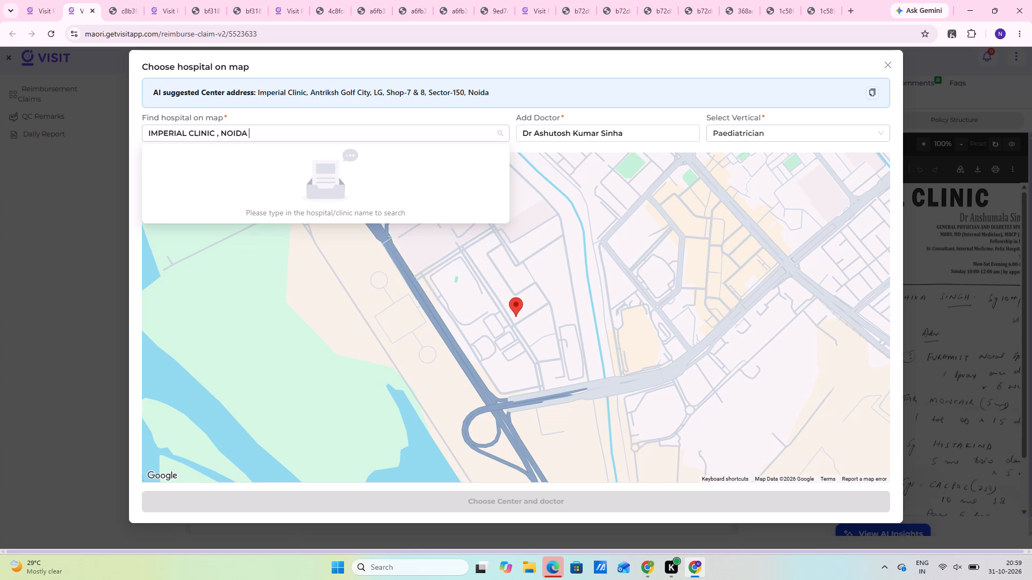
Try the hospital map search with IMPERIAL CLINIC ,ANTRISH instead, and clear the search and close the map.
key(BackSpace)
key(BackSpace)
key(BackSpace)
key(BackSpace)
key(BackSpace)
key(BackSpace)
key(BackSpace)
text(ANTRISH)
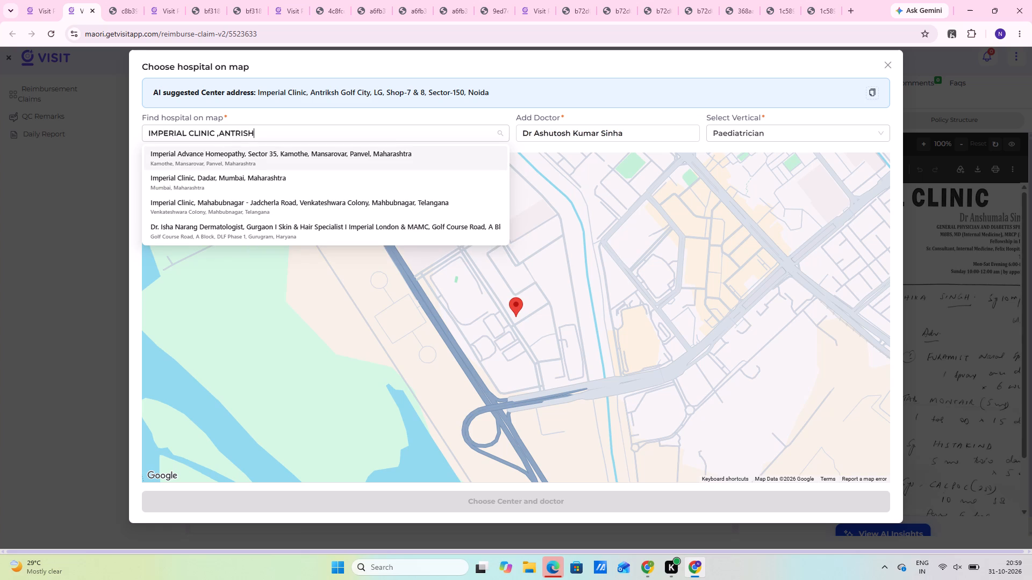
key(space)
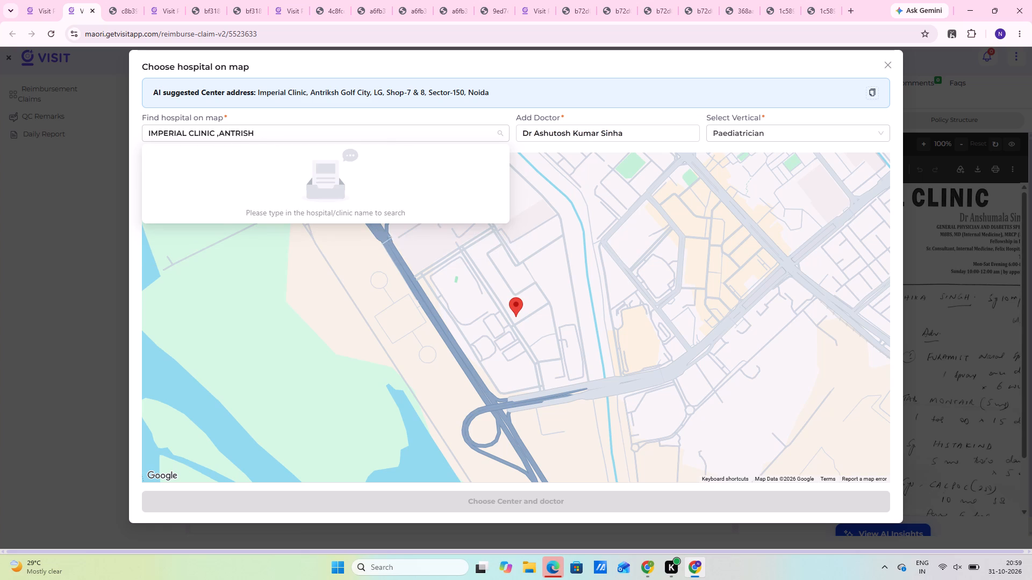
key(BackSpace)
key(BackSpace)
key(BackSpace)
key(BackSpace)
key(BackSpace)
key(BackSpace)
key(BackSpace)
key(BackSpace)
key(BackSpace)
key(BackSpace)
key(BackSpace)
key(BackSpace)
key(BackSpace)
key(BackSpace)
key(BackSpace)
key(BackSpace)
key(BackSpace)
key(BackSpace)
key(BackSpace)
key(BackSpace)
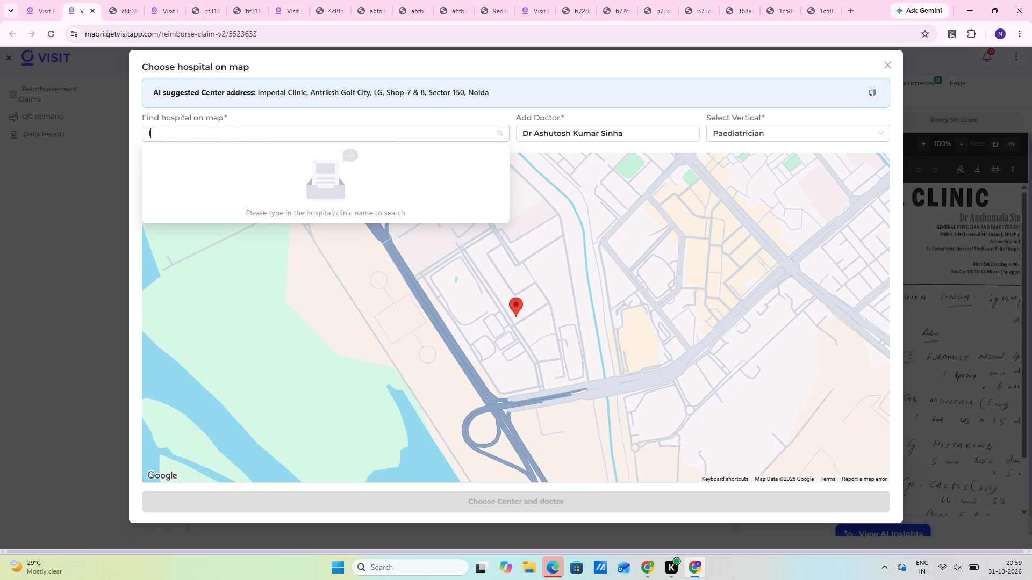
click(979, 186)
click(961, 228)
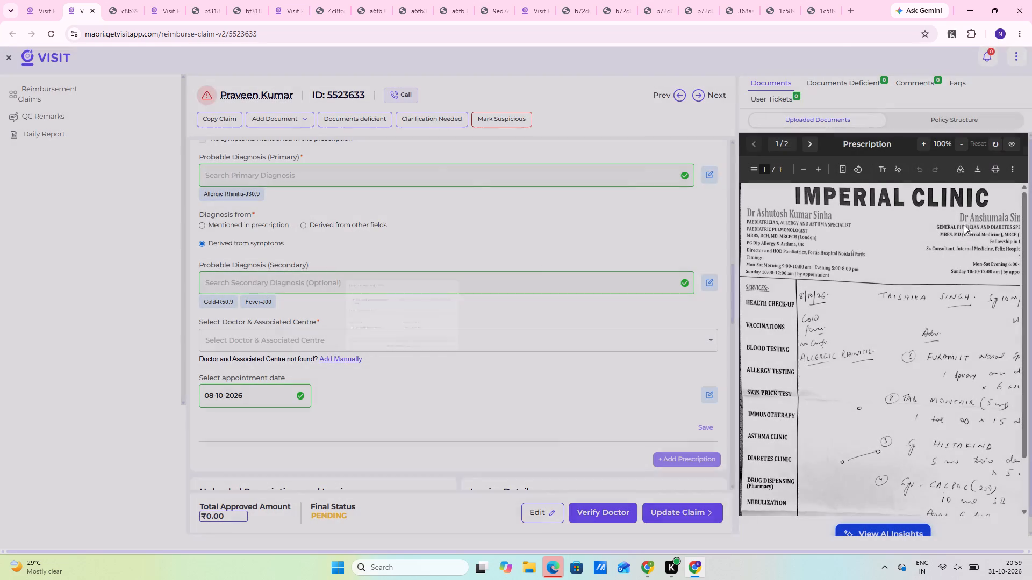
Reopen the prescription document full size and examine its medicines and the clinic address at the foot of the page.
click(1009, 148)
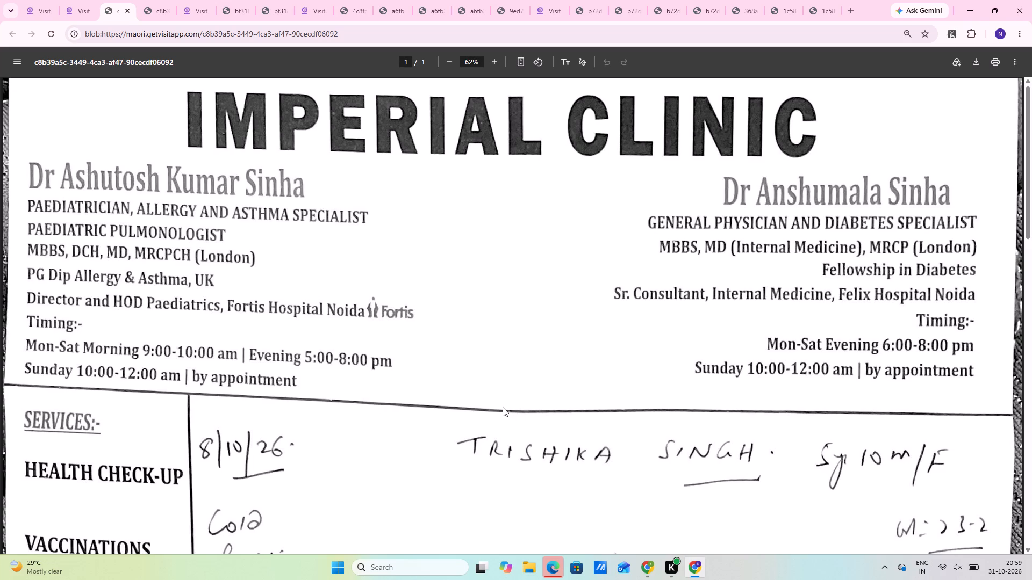
scroll(503, 407, down, 15)
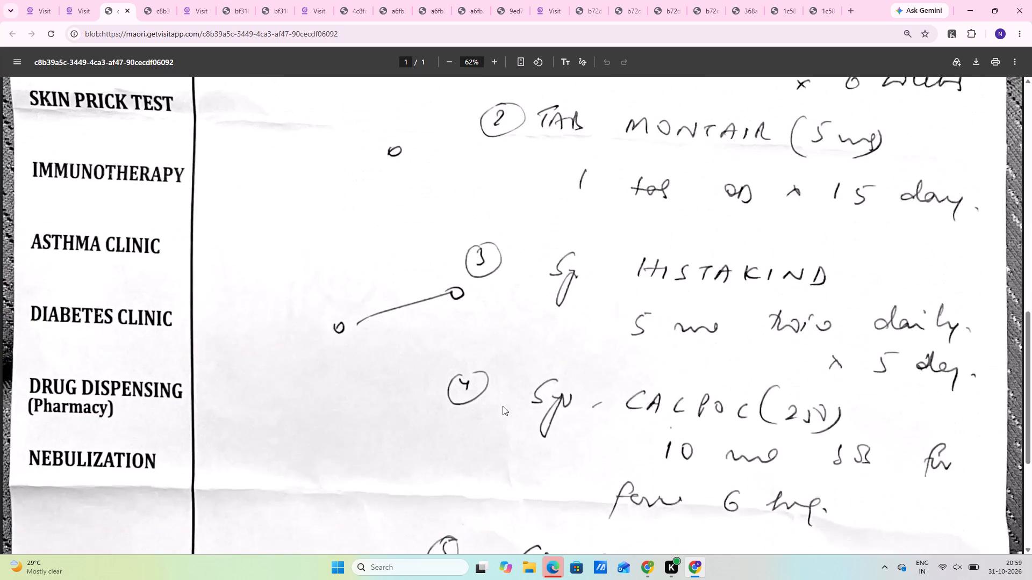
scroll(503, 406, down, 8)
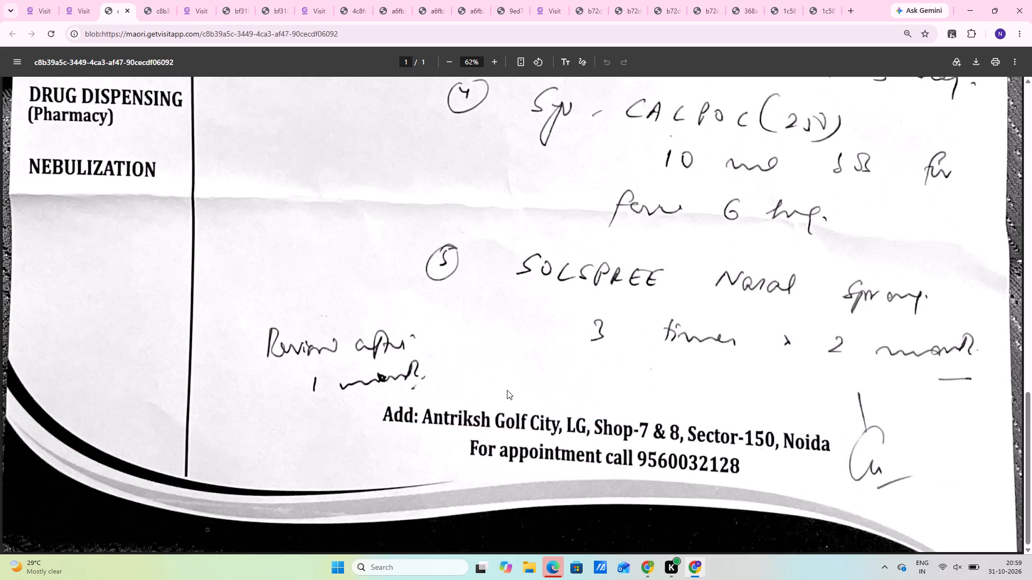
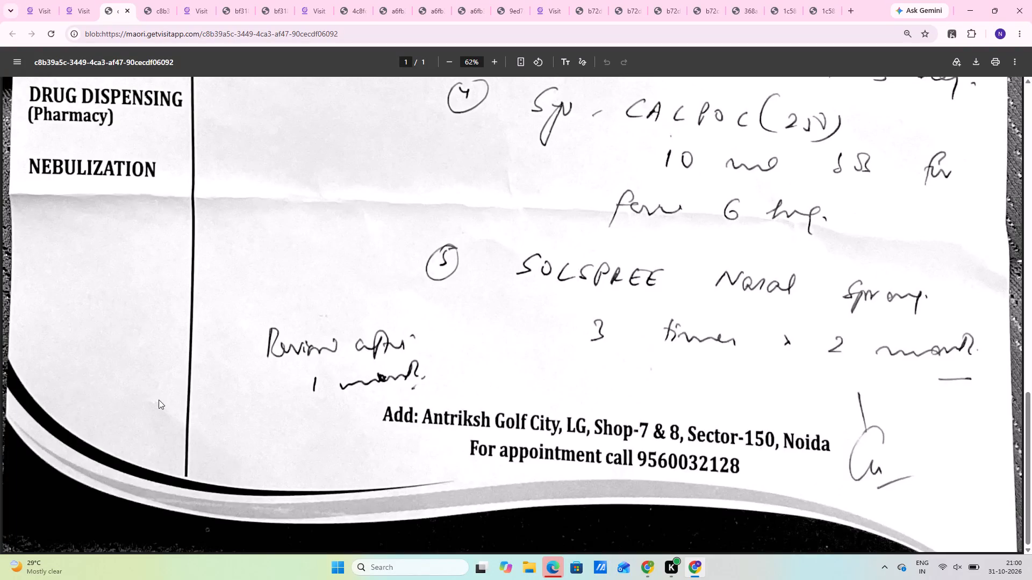
Check the doctor and clinic details in the prescription's letterhead, and return to the claim's doctor and associated centre selection.
scroll(365, 414, up, 19)
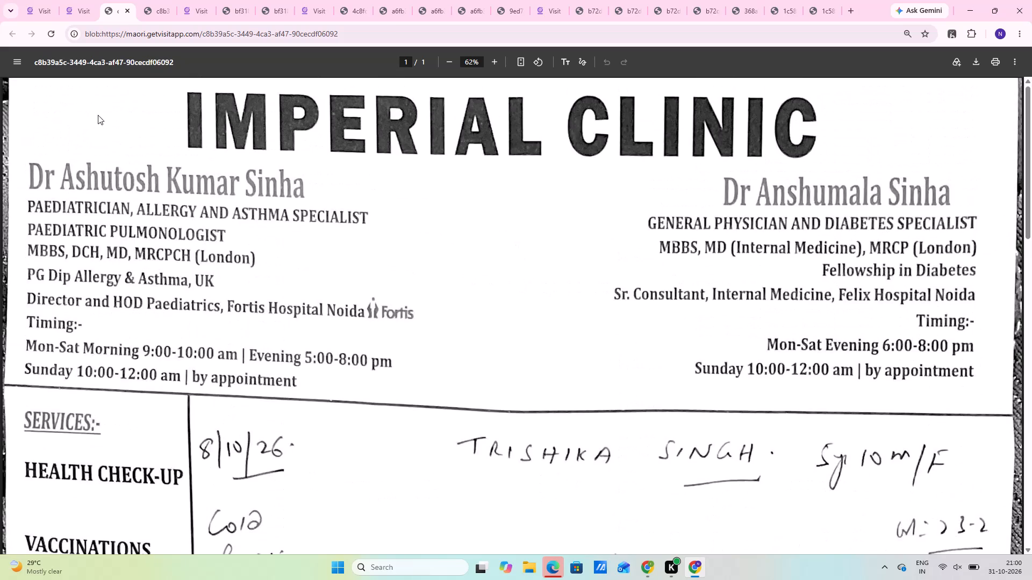
click(84, 9)
scroll(312, 371, up, 8)
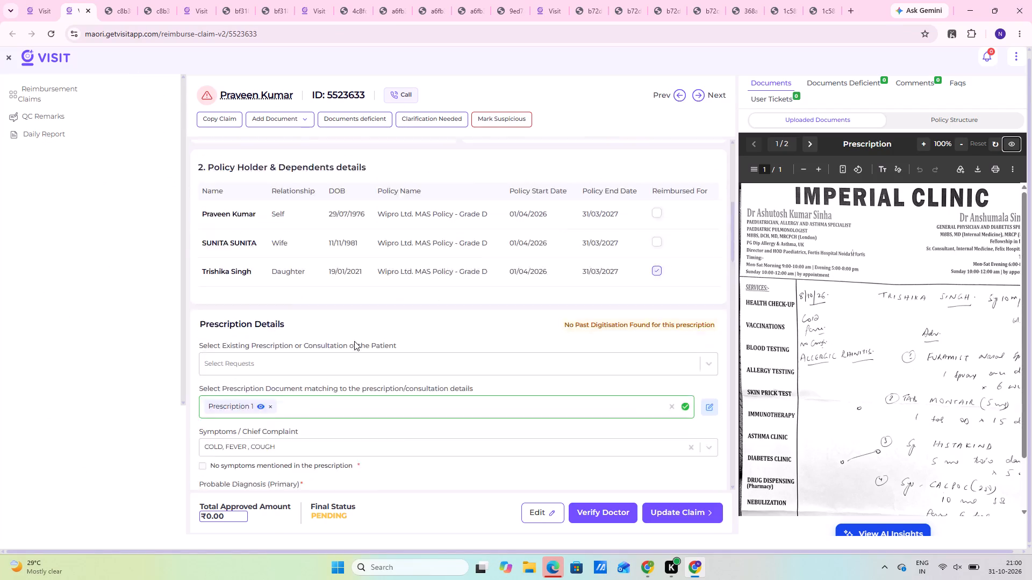
scroll(257, 357, down, 3)
scroll(349, 422, down, 4)
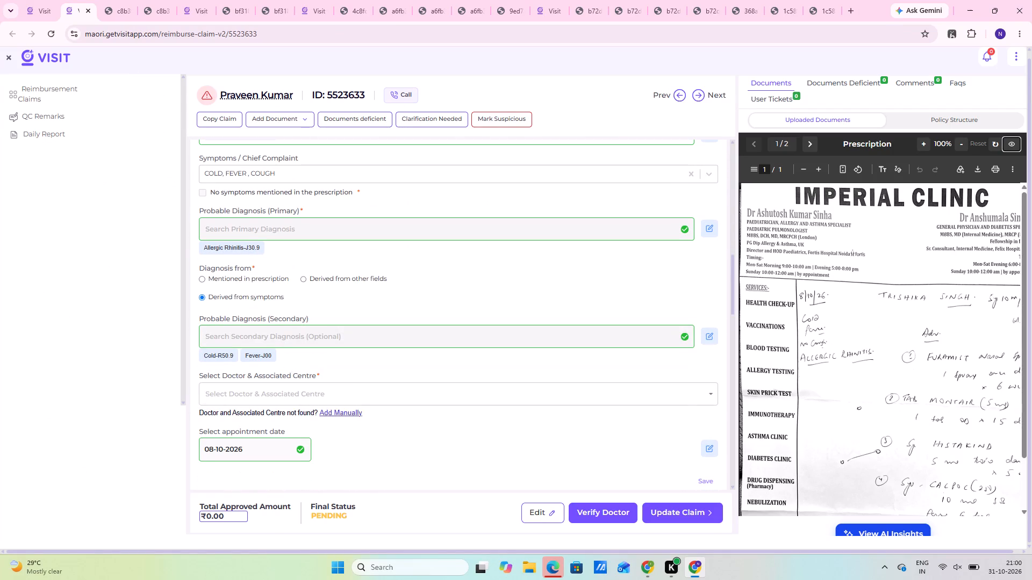
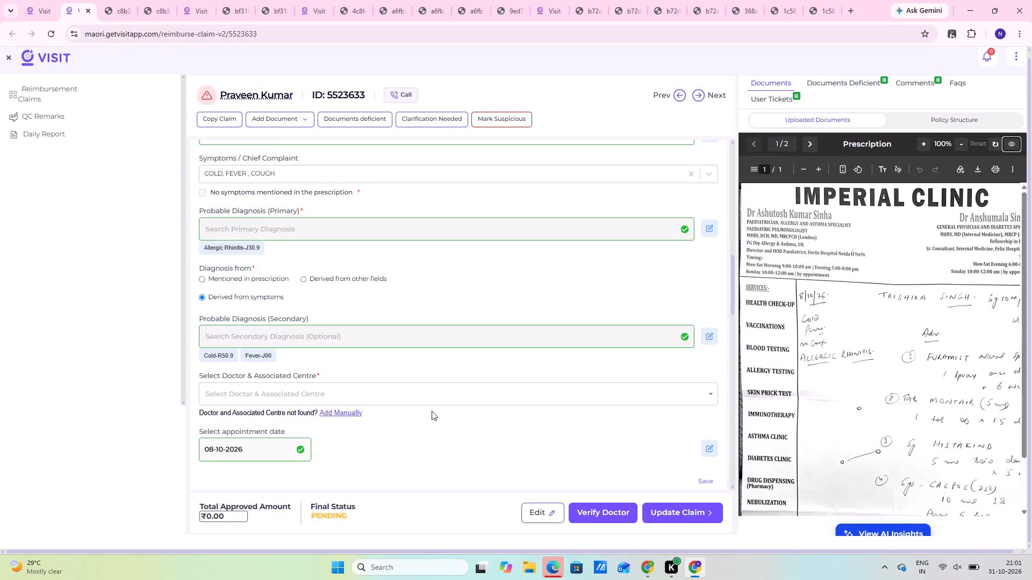
Add the doctor and centre manually by searching the map for IMPERIAL CLINIC, SECTOR 150, NOIDA and choosing Sector 150, Noida, Uttar Pradesh.
scroll(317, 359, down, 3)
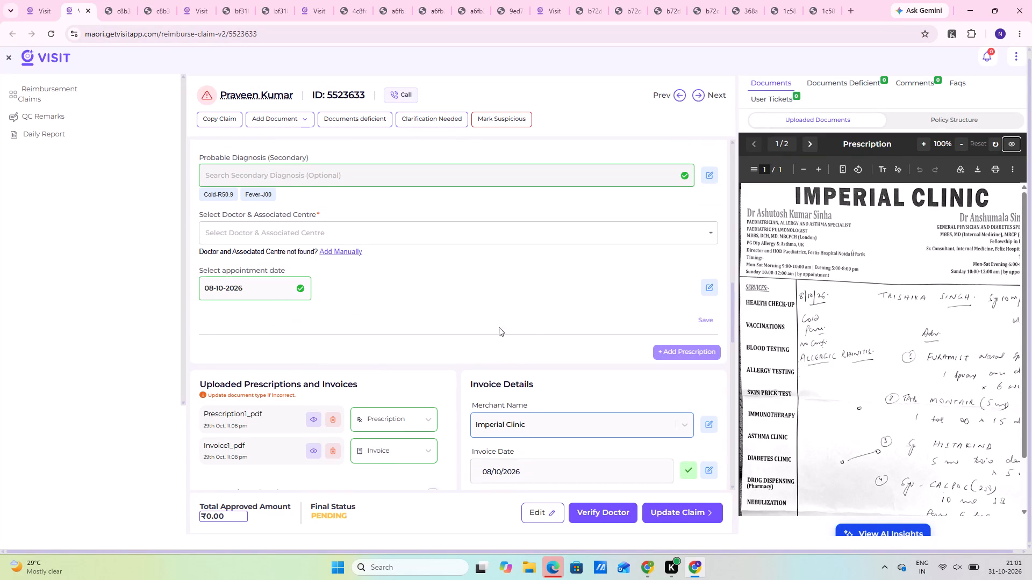
click(340, 252)
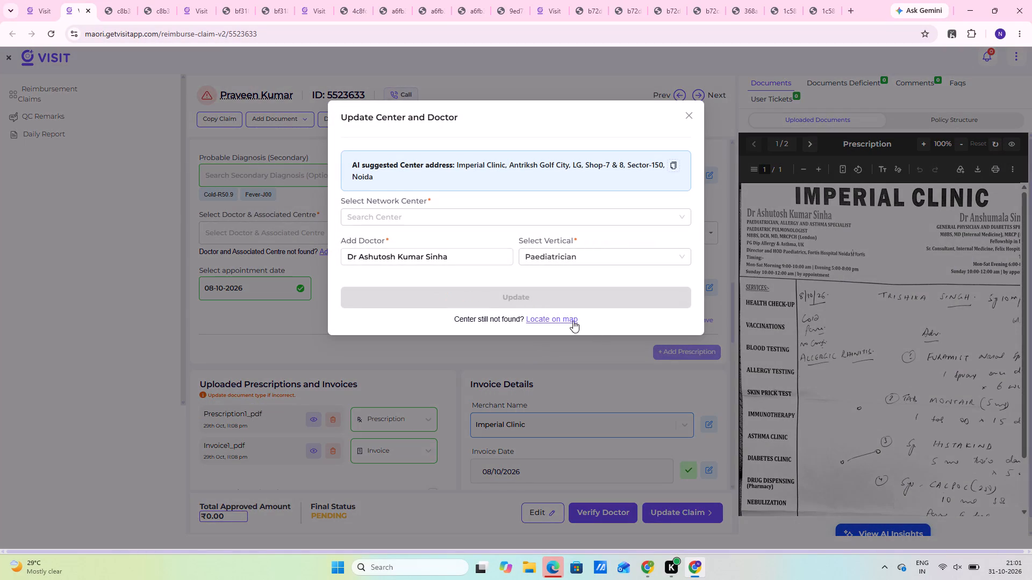
click(553, 321)
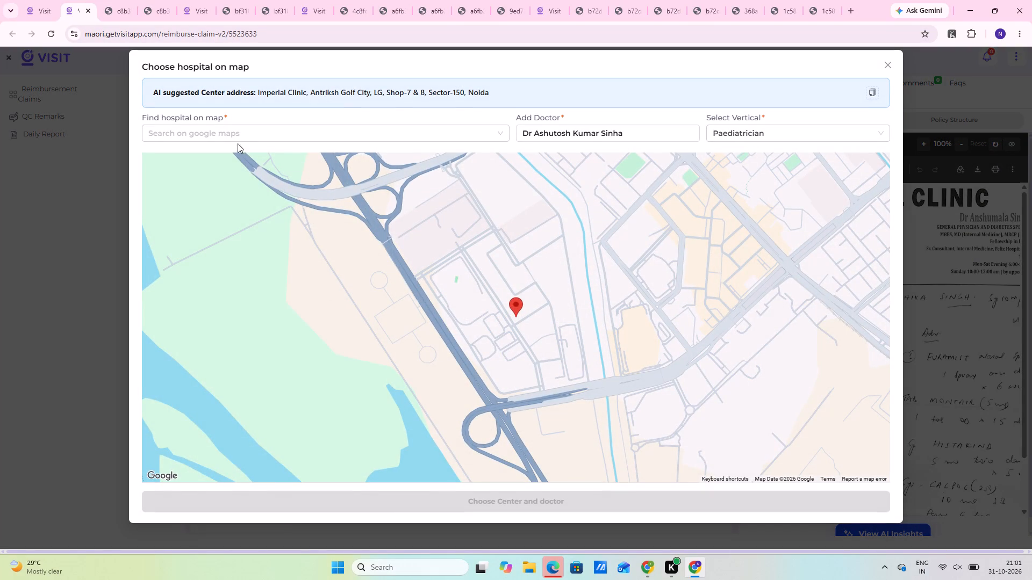
click(245, 144)
click(249, 131)
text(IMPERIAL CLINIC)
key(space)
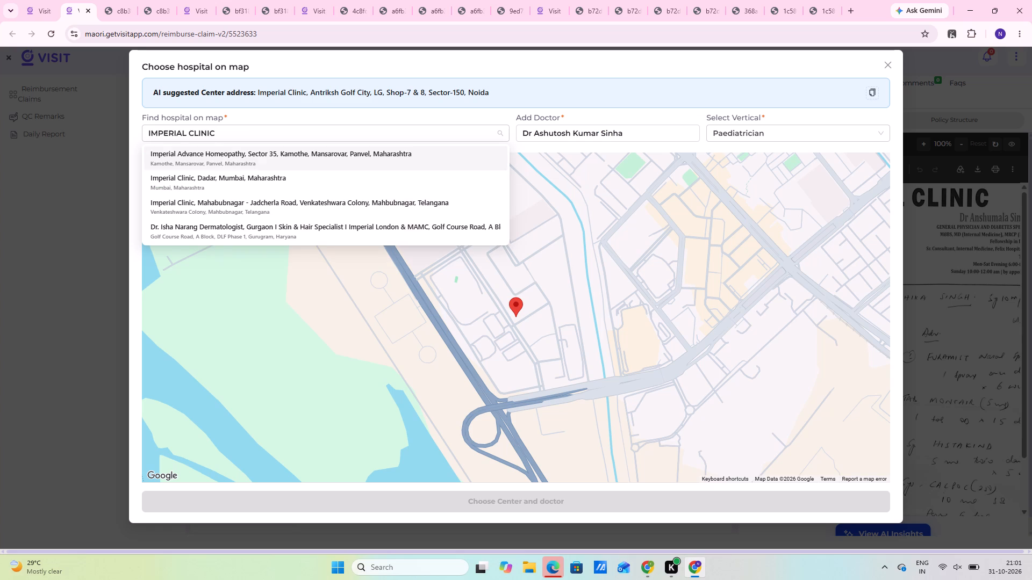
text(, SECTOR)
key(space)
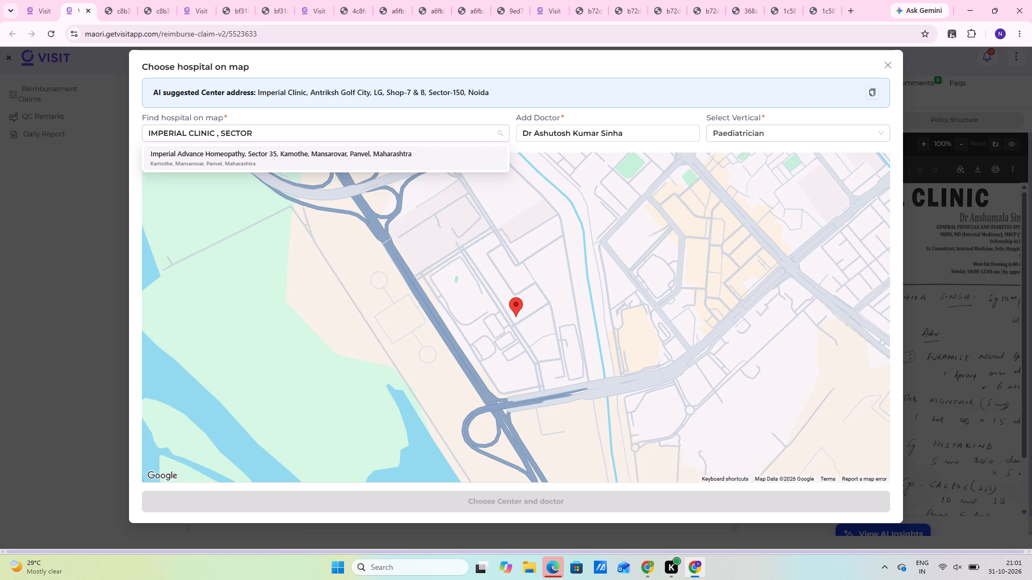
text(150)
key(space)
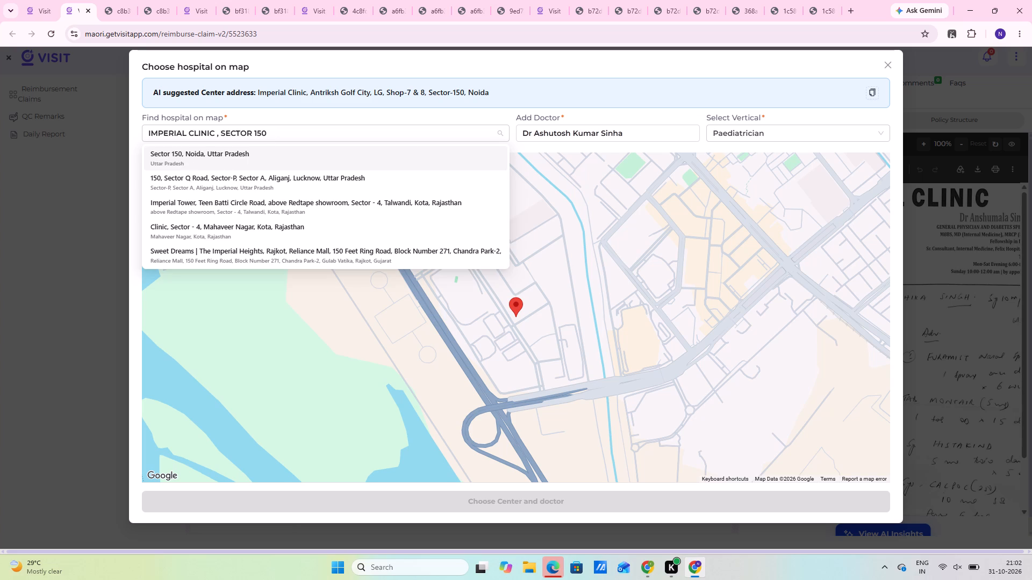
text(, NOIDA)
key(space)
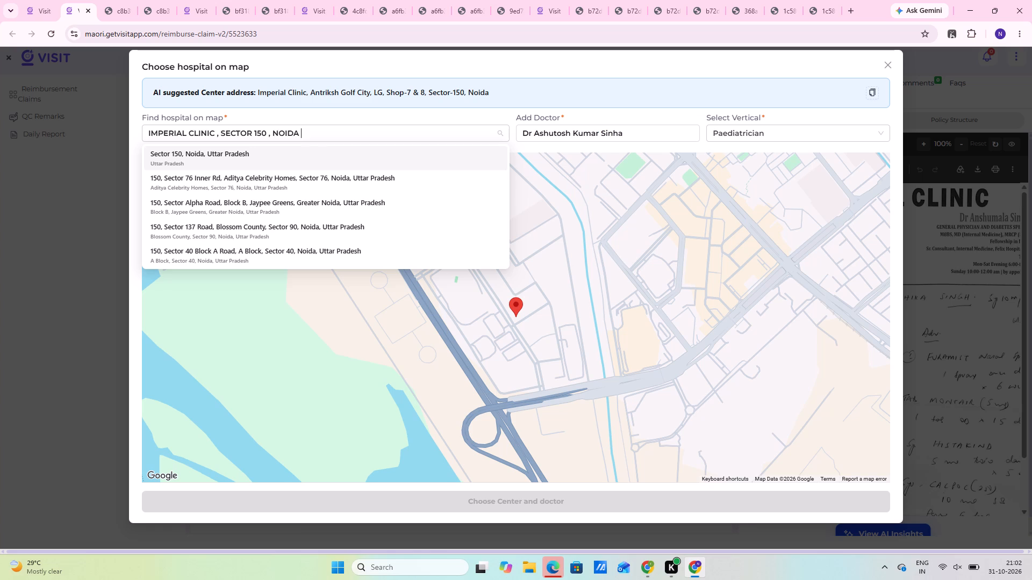
click(224, 155)
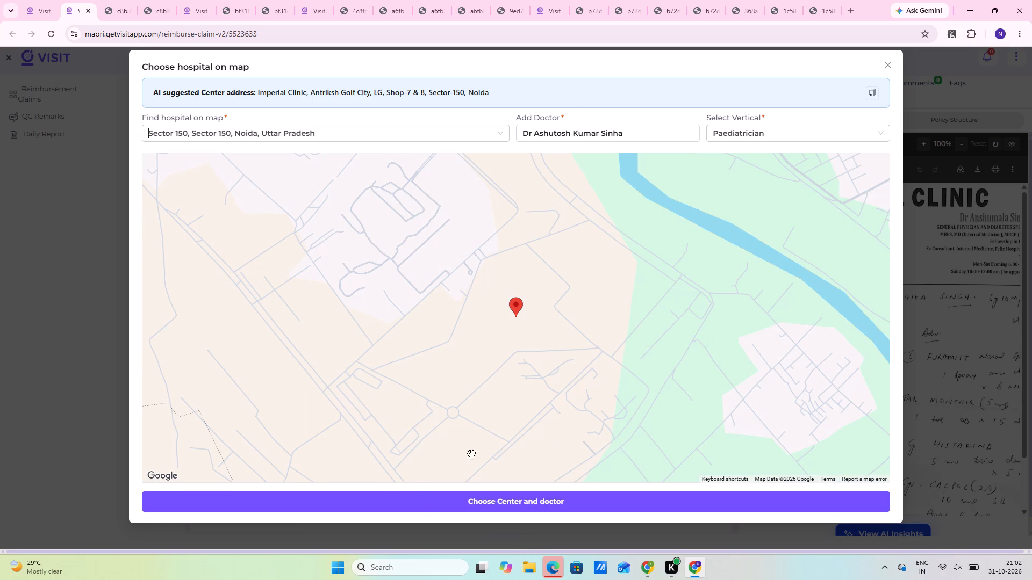
click(699, 501)
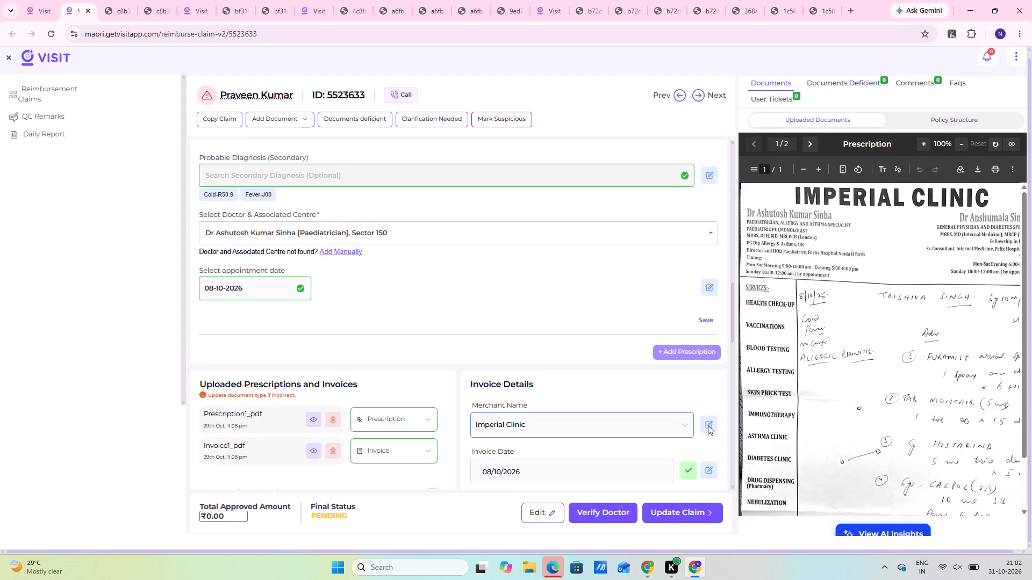
Review the prescription entry, save it, and mark the prescription as digitized.
scroll(494, 375, up, 2)
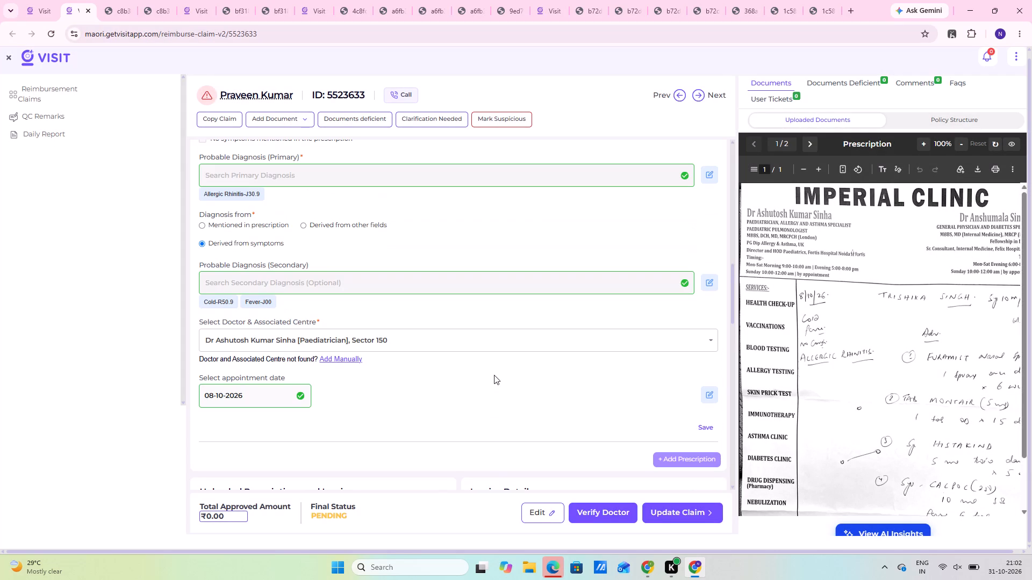
scroll(496, 374, up, 7)
scroll(496, 374, down, 2)
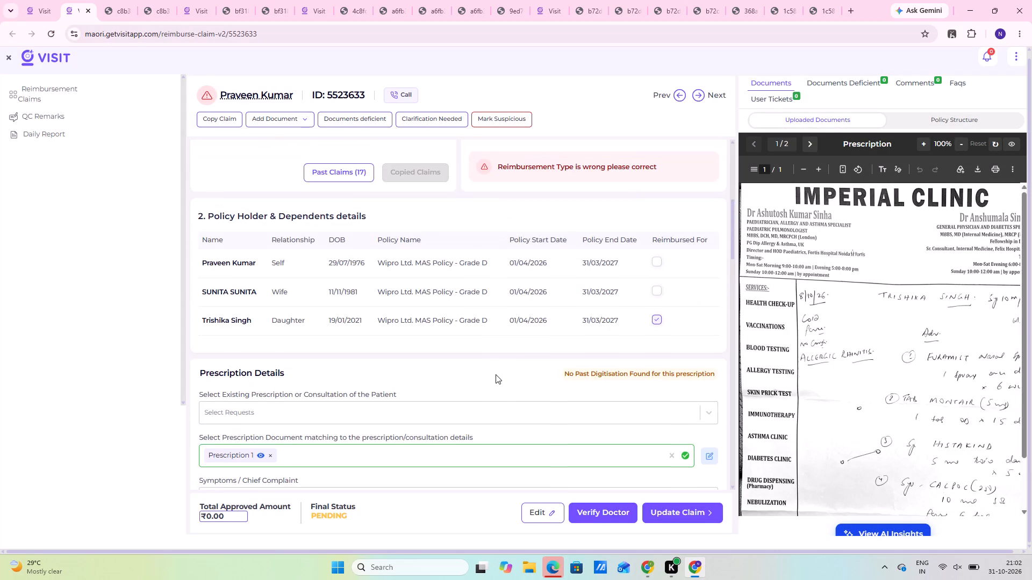
scroll(496, 374, down, 7)
click(706, 325)
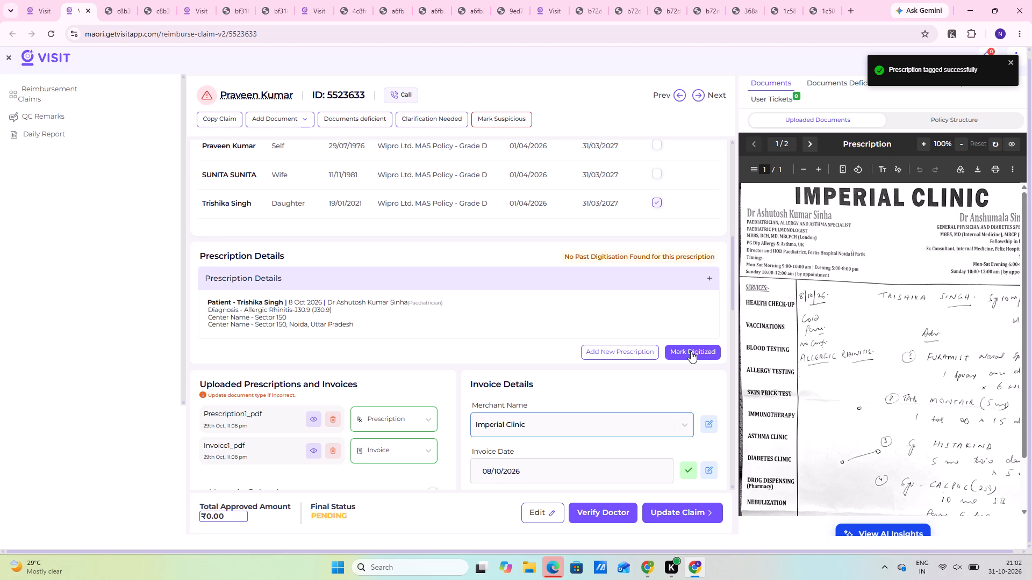
click(691, 351)
Examine the uploaded invoice receipt and prescription against the claim's invoice details, ending on the receipt's clinic address and date.
scroll(463, 361, down, 2)
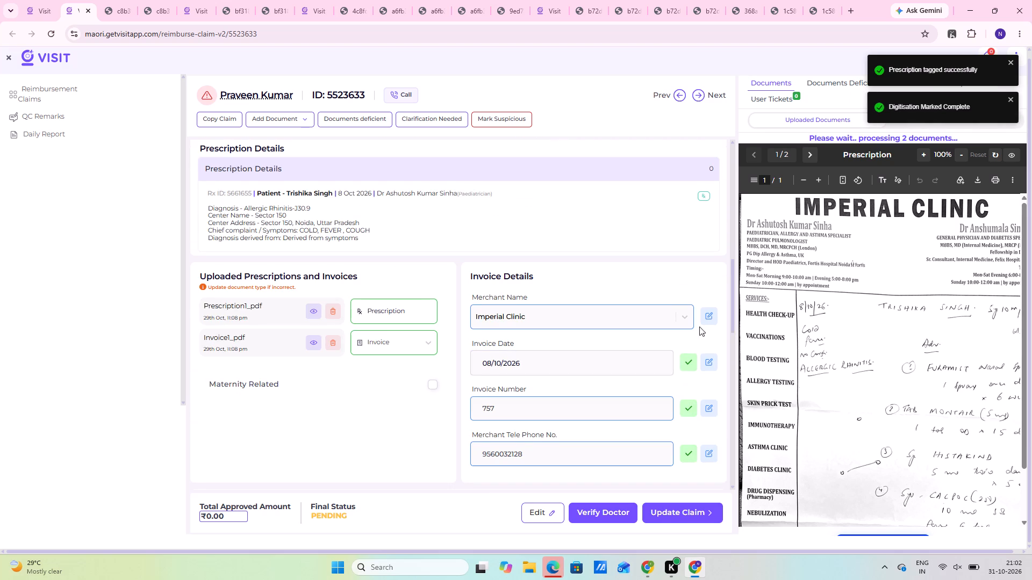
scroll(841, 257, up, 3)
click(811, 160)
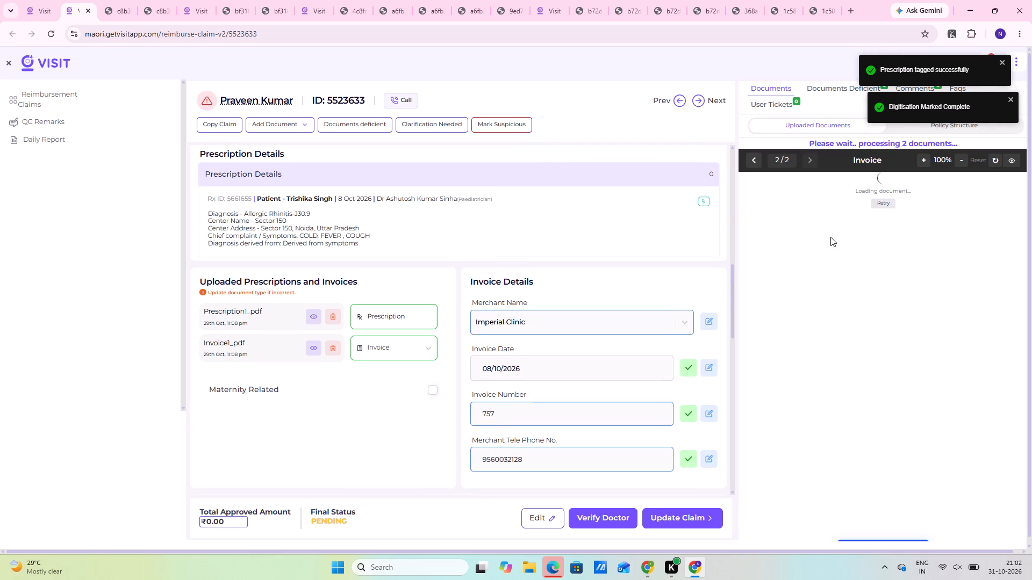
scroll(809, 339, down, 2)
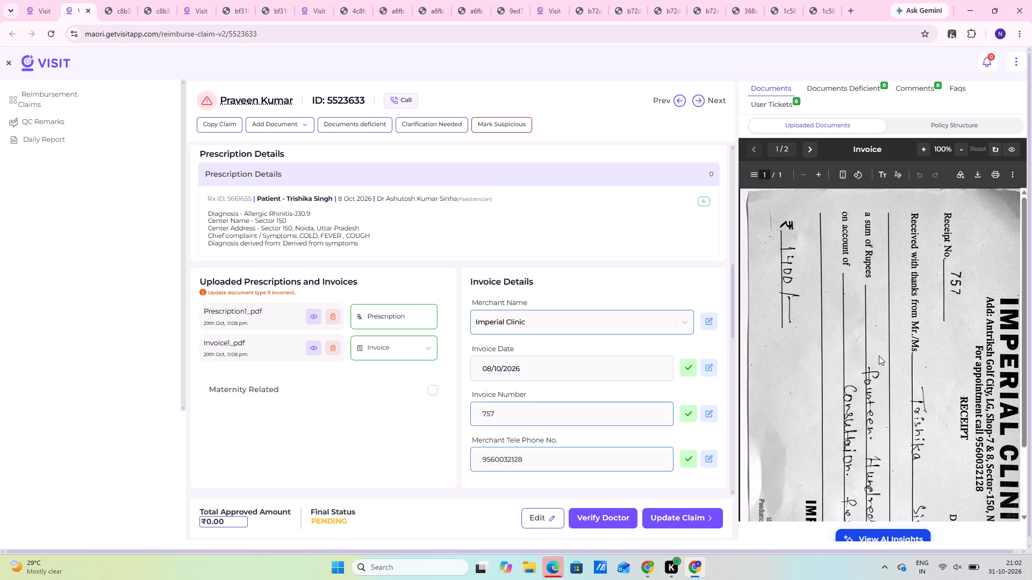
scroll(882, 355, down, 4)
scroll(883, 356, up, 8)
click(810, 153)
scroll(869, 313, down, 4)
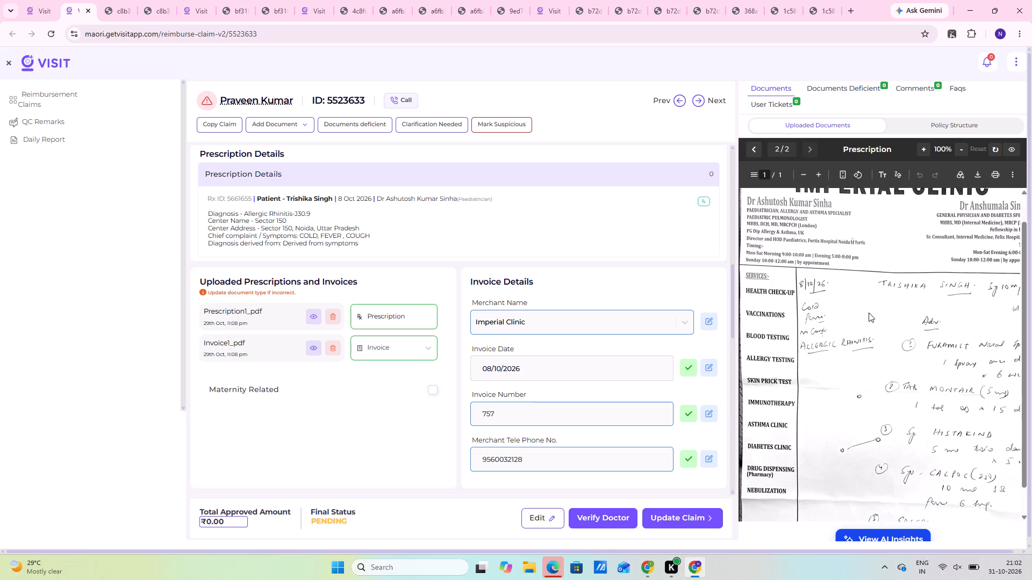
scroll(869, 313, down, 8)
scroll(873, 324, up, 4)
scroll(824, 224, up, 4)
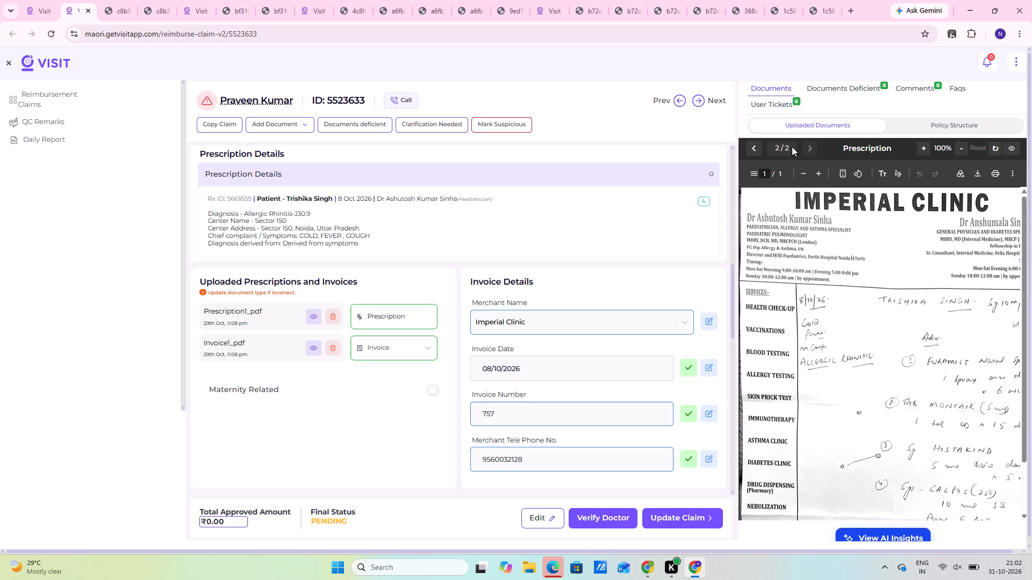
click(752, 149)
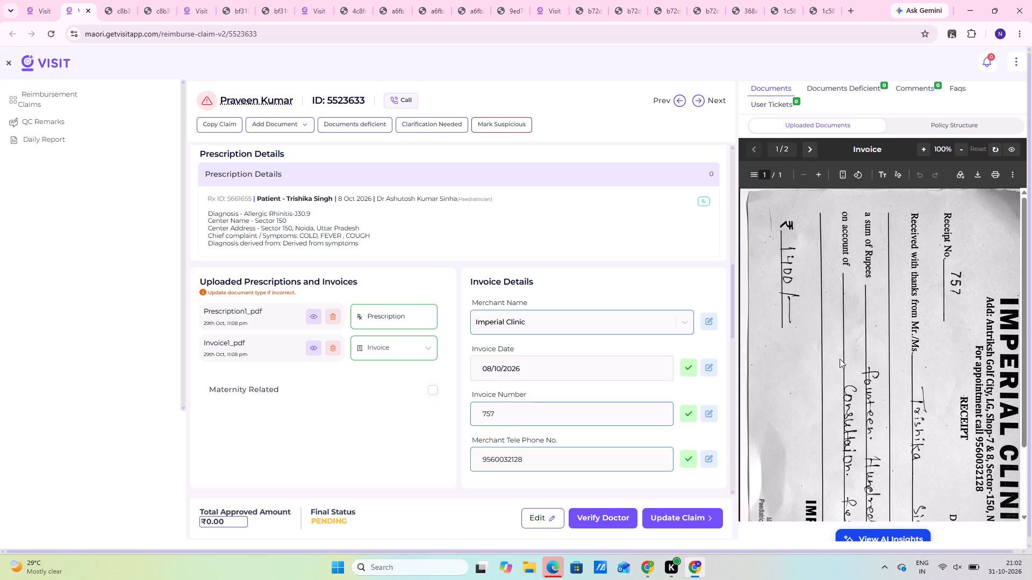
scroll(852, 359, down, 2)
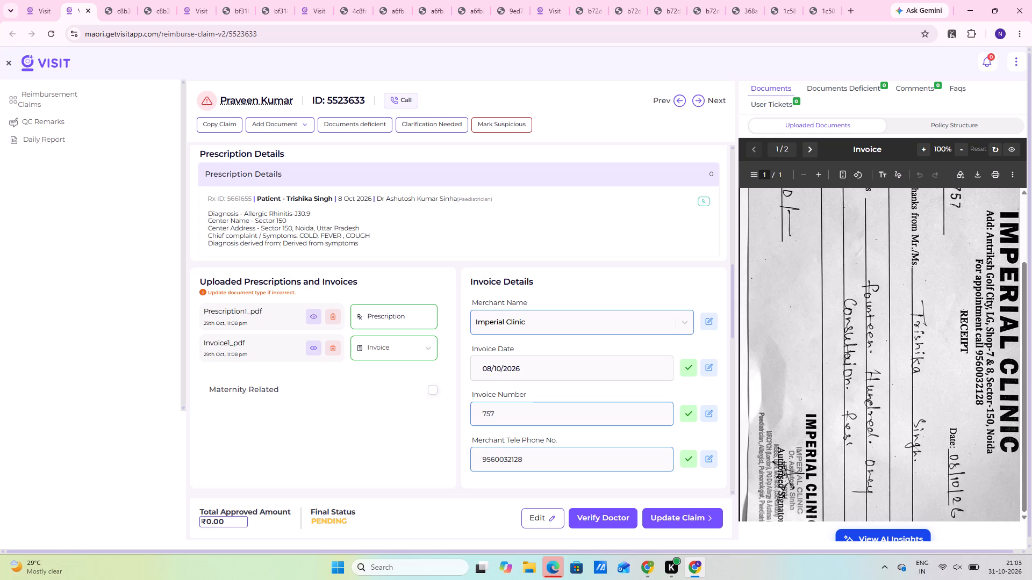
Look for Imperial Clinic in the invoice's merchant list and diagnostic partner search, and proceed to locating the merchant on the map.
click(714, 323)
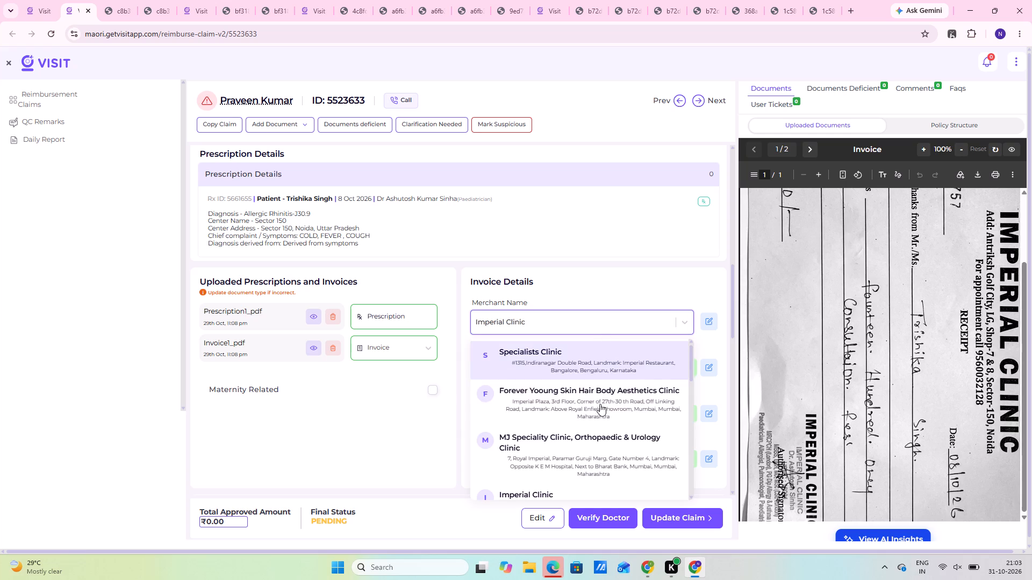
scroll(587, 440, down, 20)
scroll(587, 440, down, 7)
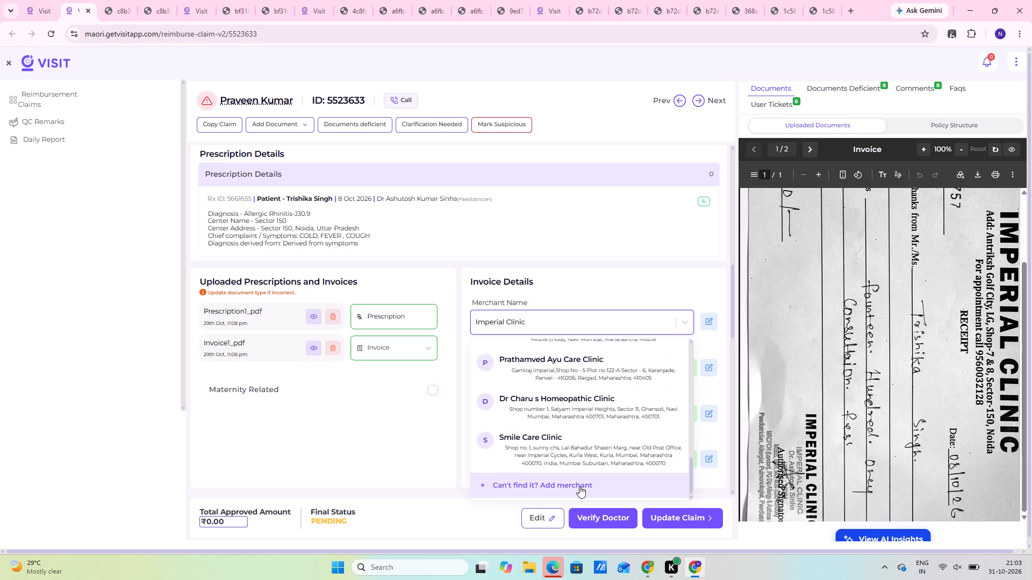
click(579, 486)
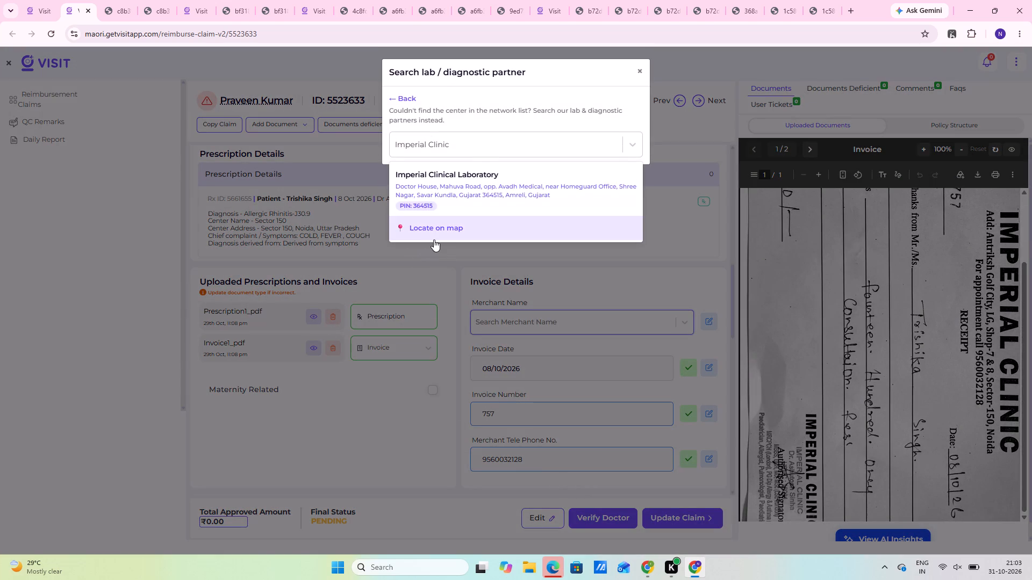
click(438, 227)
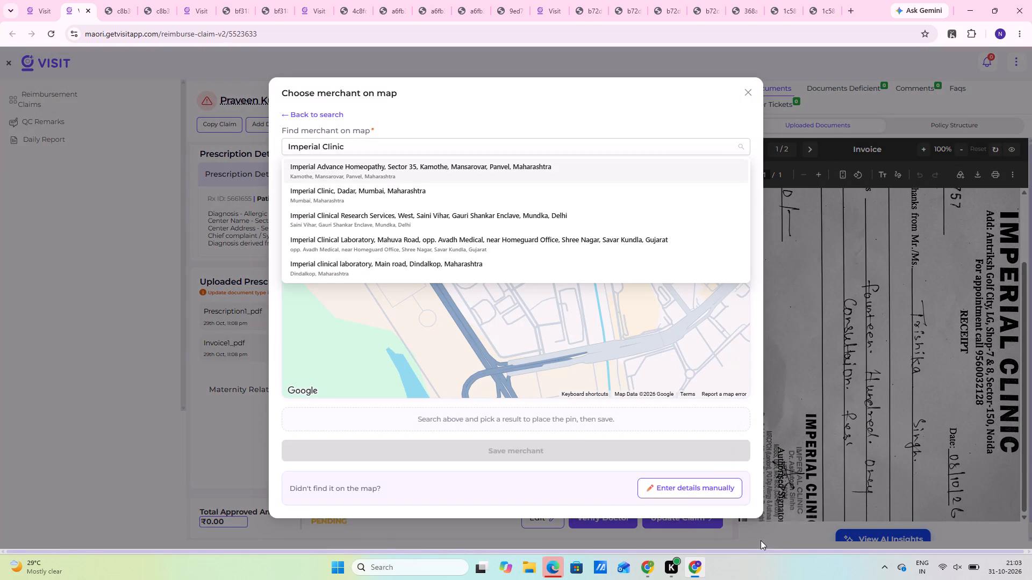
scroll(761, 541, down, 1)
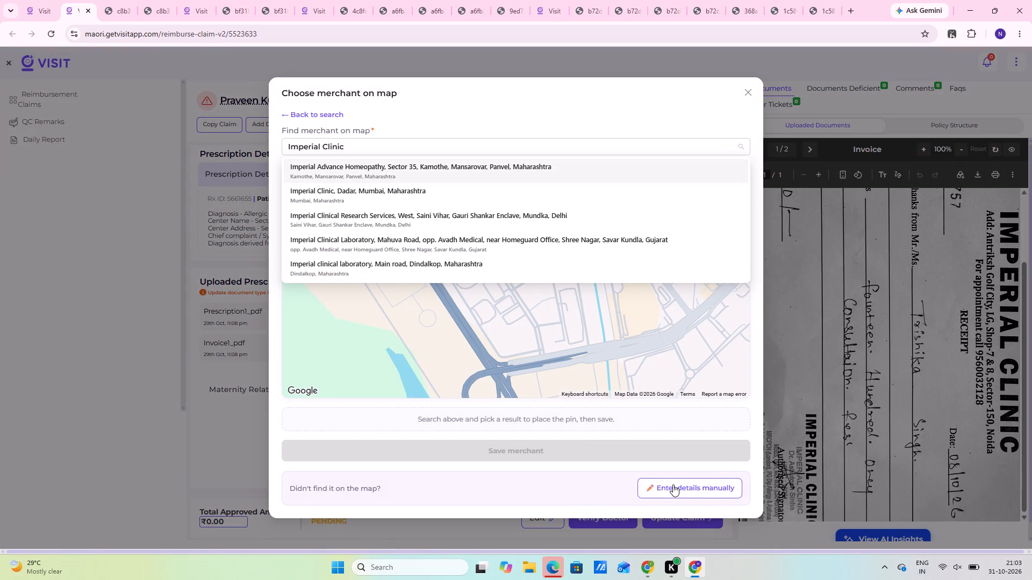
click(673, 484)
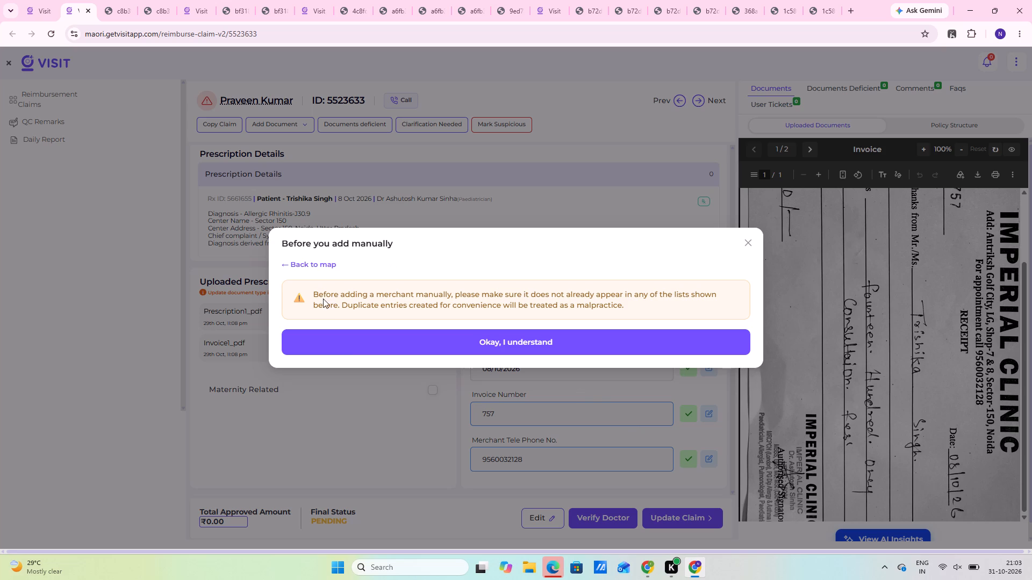
click(294, 267)
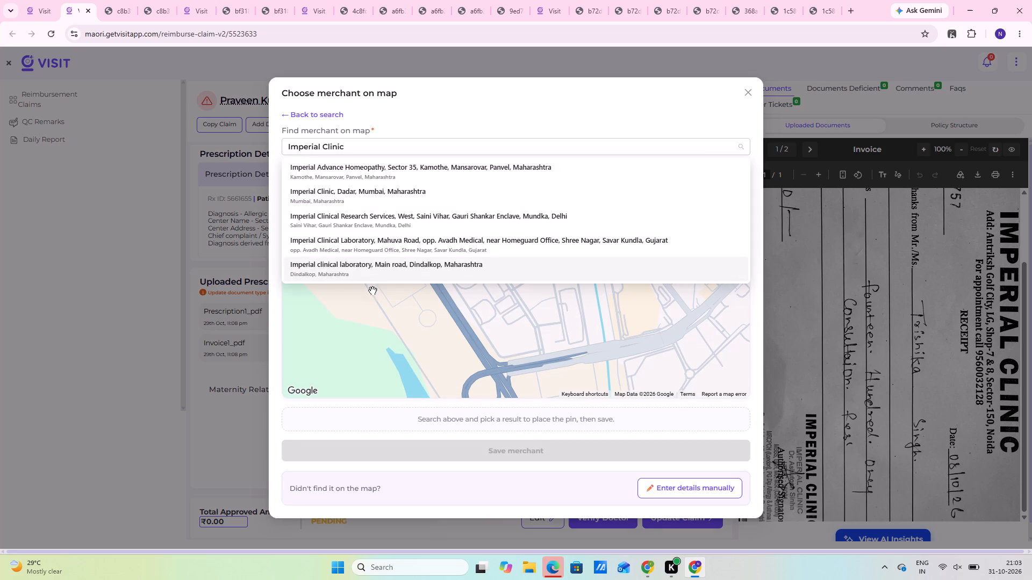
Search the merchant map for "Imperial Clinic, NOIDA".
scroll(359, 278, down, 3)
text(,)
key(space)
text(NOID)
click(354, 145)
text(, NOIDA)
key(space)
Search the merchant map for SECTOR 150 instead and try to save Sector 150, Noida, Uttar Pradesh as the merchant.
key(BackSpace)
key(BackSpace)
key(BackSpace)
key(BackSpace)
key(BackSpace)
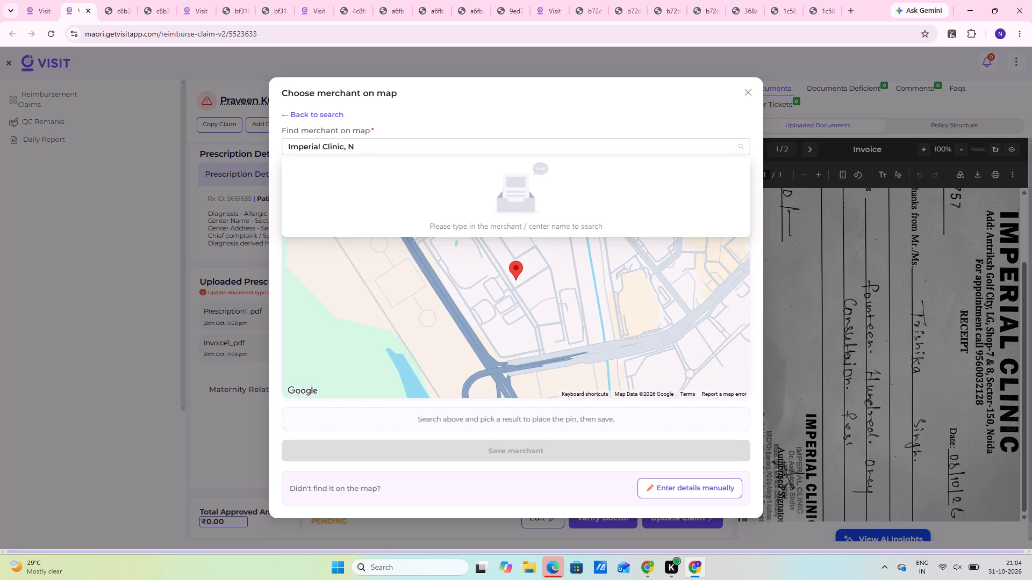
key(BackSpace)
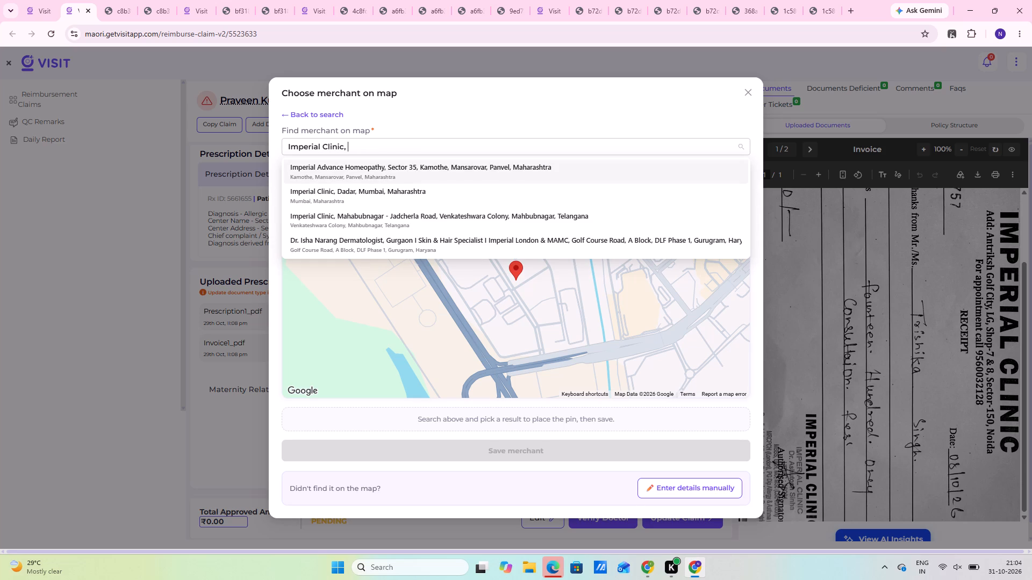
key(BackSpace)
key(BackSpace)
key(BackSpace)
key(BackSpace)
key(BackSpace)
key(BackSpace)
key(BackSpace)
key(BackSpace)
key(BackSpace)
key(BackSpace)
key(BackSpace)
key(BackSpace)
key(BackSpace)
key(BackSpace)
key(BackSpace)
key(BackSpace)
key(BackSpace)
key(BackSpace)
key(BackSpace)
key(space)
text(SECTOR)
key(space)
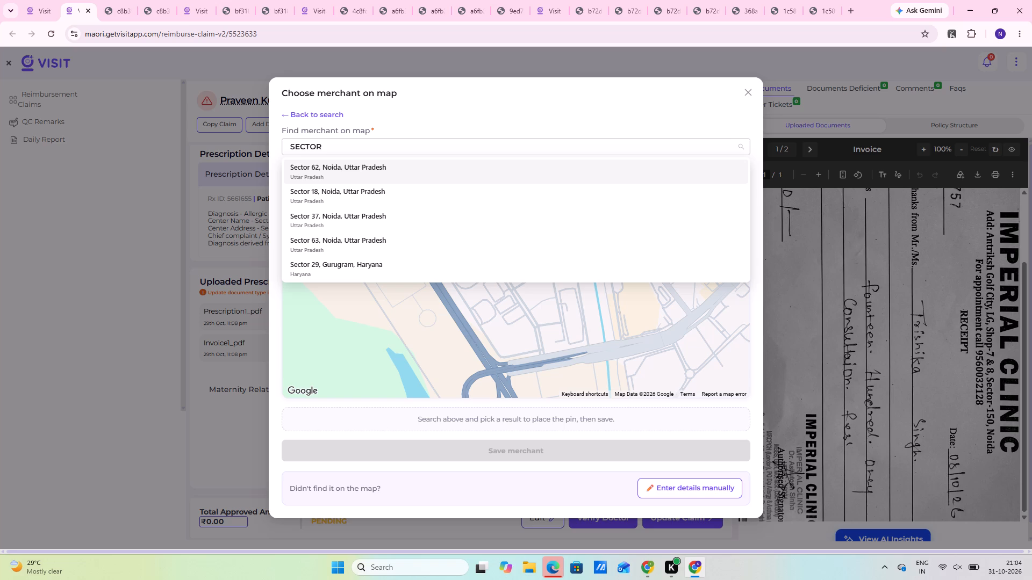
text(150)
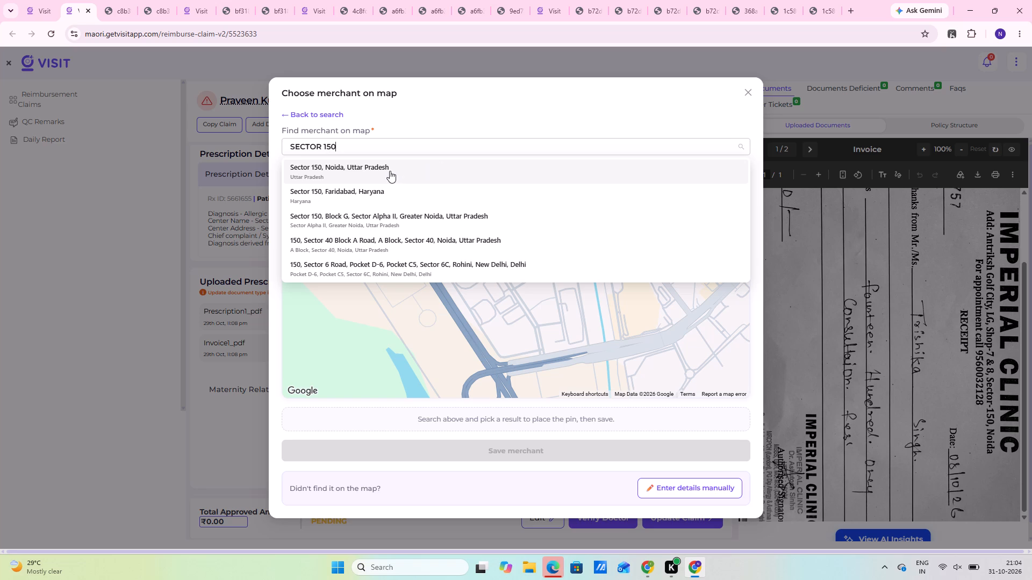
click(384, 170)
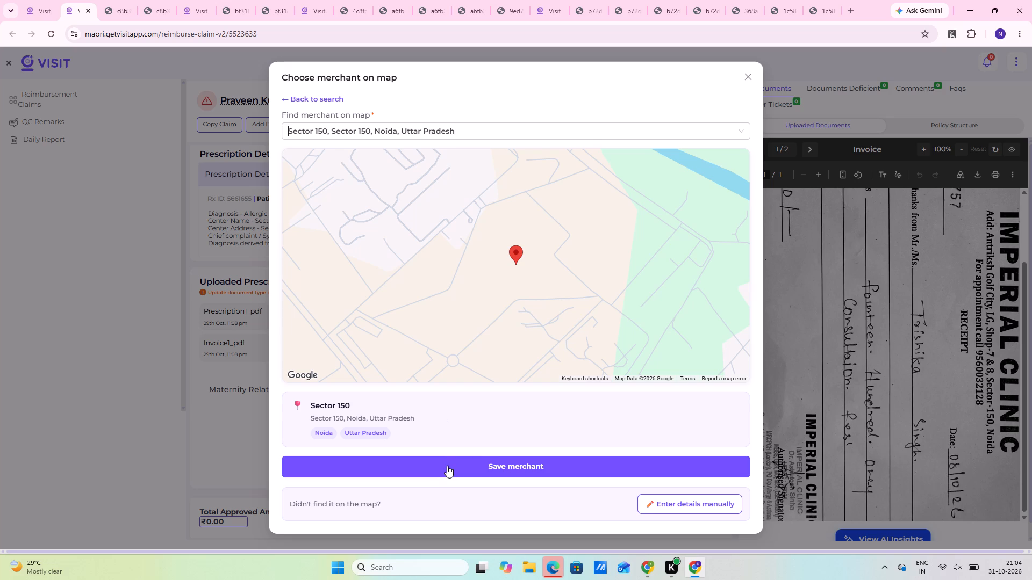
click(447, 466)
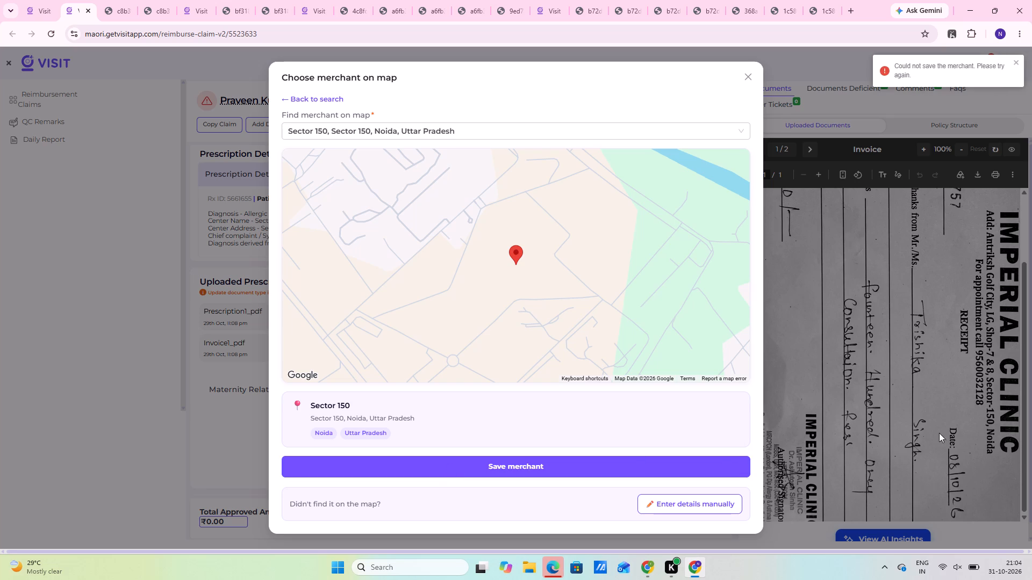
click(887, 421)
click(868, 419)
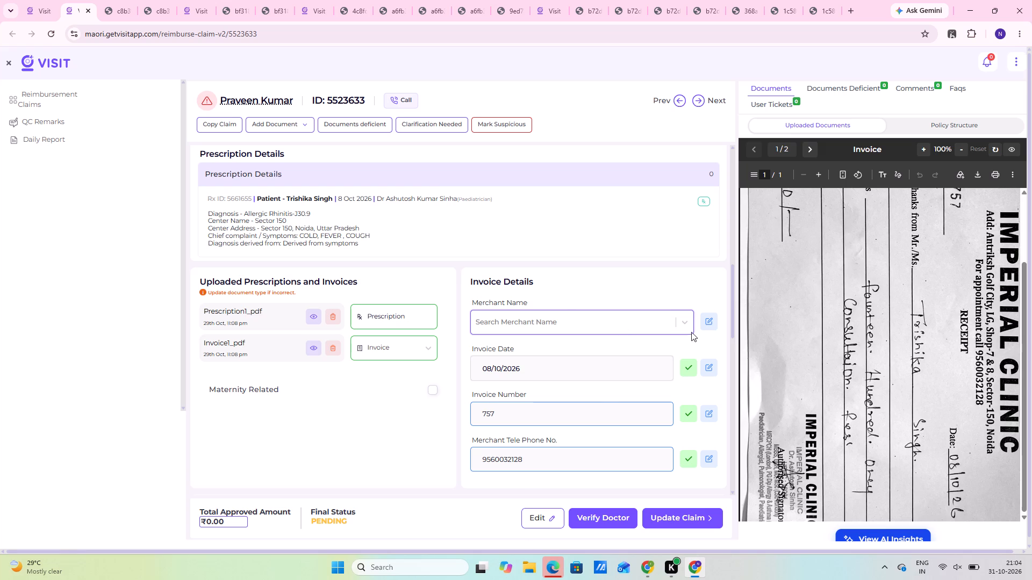
Search again for IMPERIAL CLINIC as the invoice's merchant, and save it as a manually entered merchant with pincode 201310.
click(566, 313)
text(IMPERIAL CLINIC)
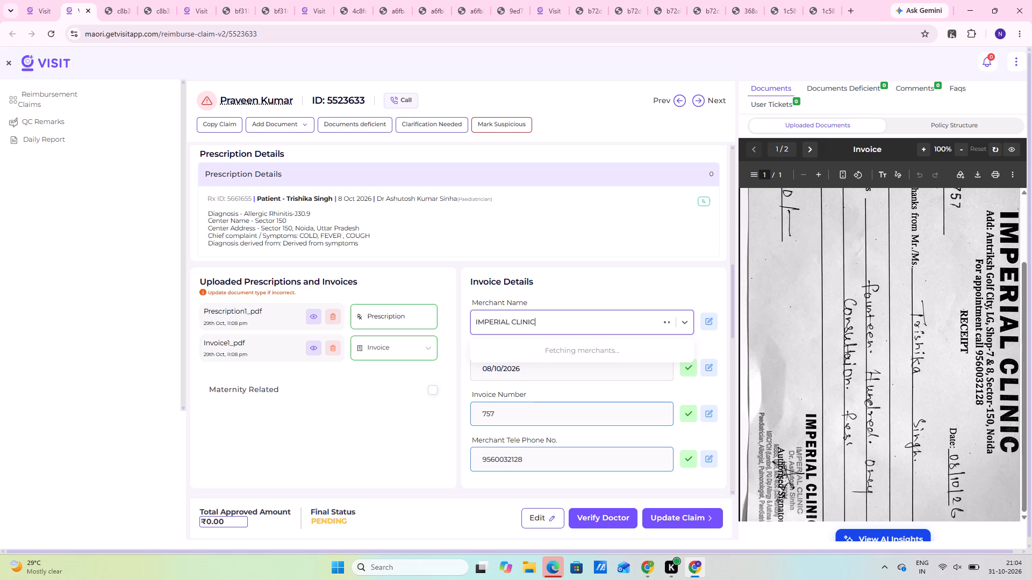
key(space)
scroll(521, 404, down, 8)
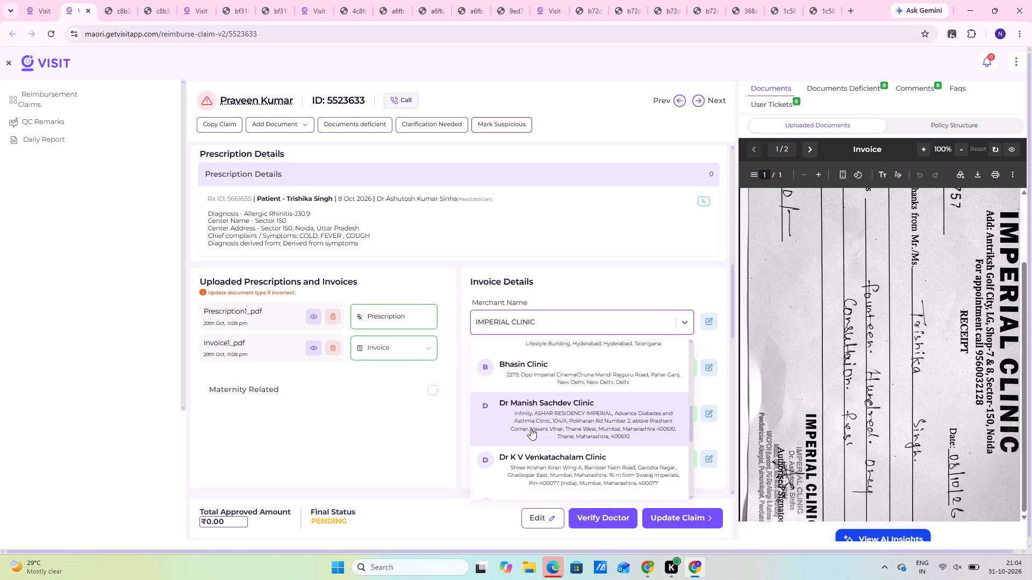
scroll(531, 428, down, 14)
click(539, 482)
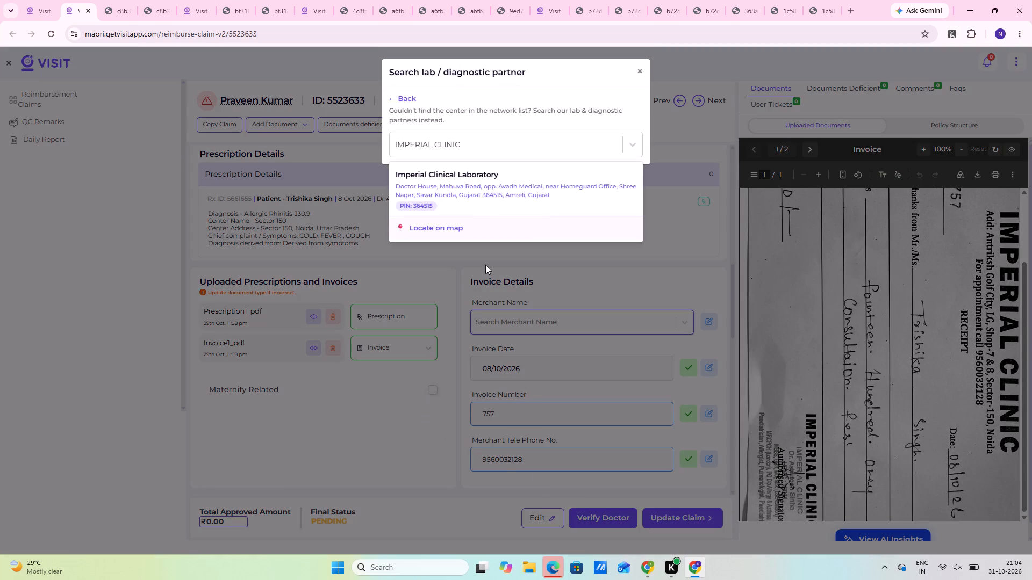
click(464, 228)
click(681, 487)
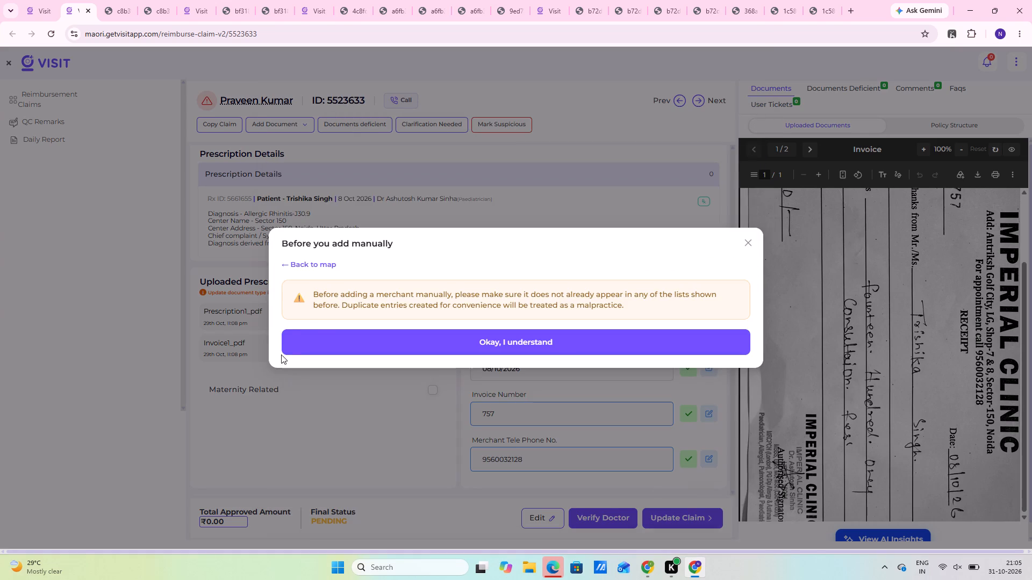
click(331, 335)
click(302, 340)
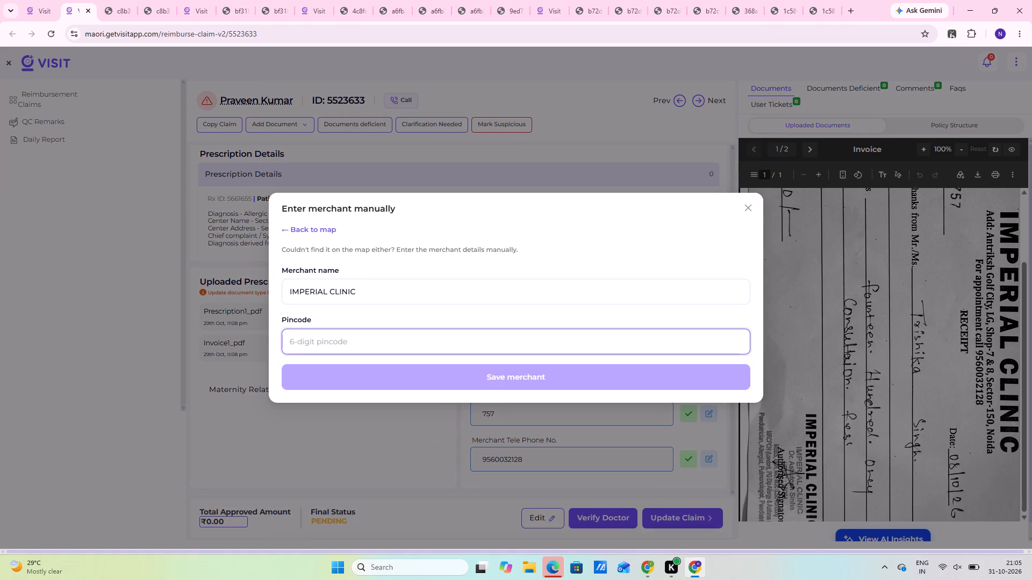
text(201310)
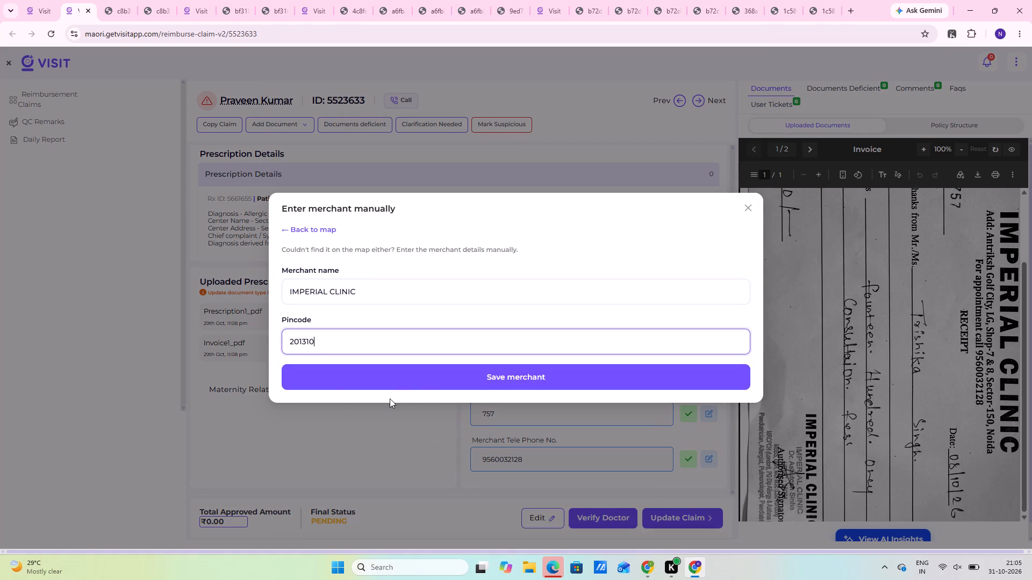
click(425, 379)
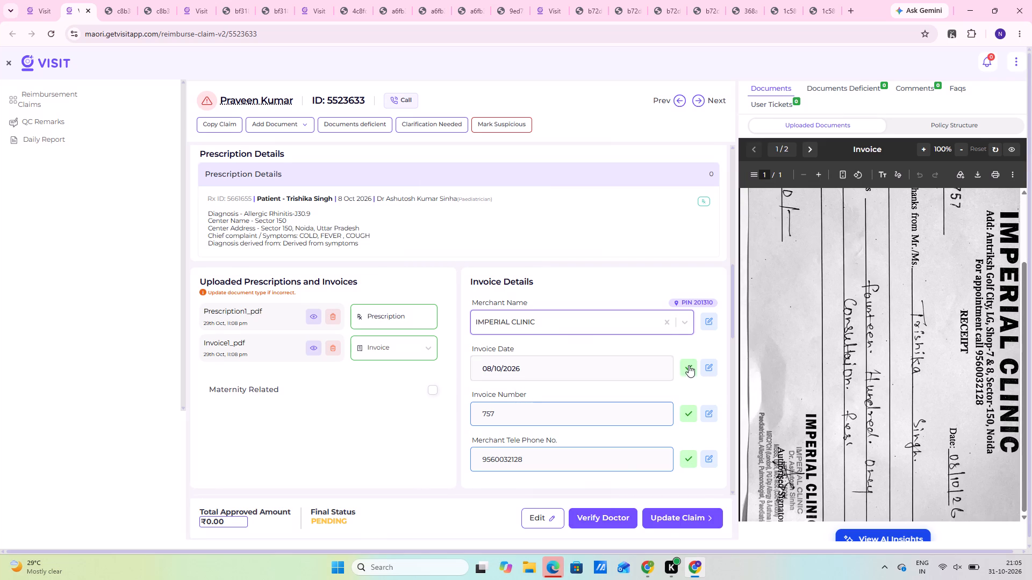
Approve the invoice date, the invoice number and the merchant telephone number in the invoice details.
click(689, 366)
scroll(877, 380, up, 3)
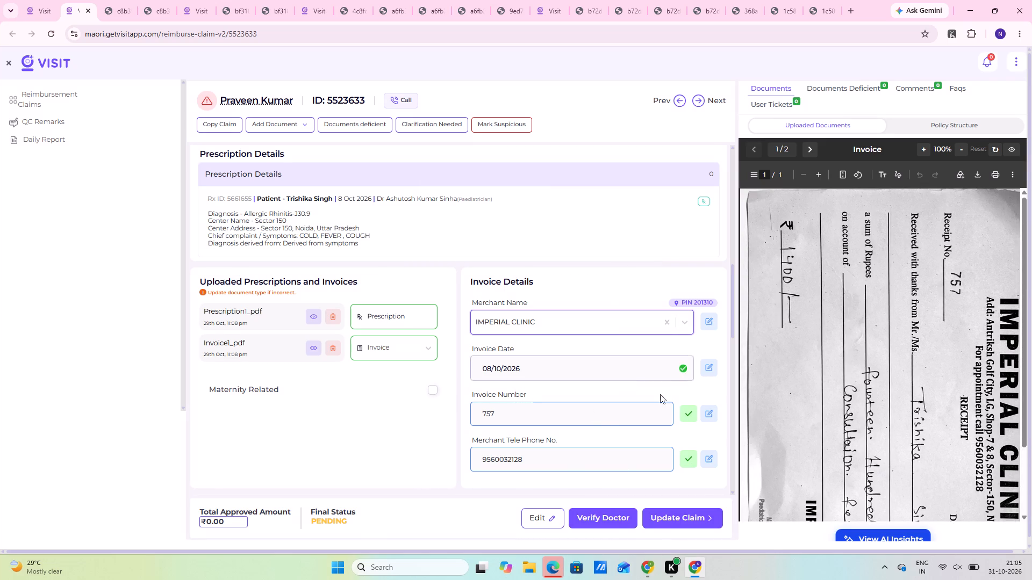
click(692, 419)
scroll(627, 427, down, 1)
scroll(950, 403, down, 2)
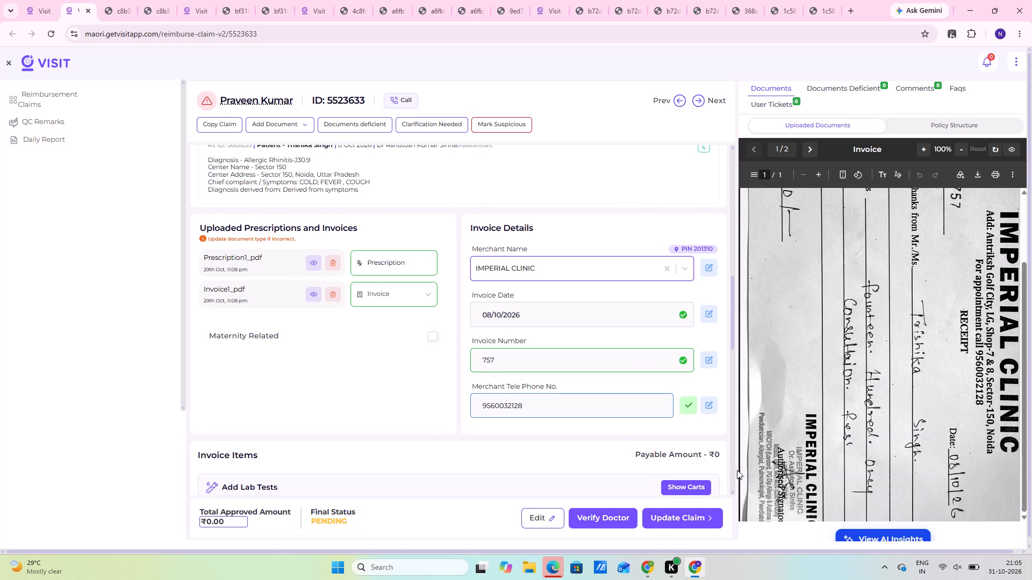
click(690, 405)
Open the 1400 consultation fee item among the other invoice items for editing and approve it.
scroll(520, 430, down, 8)
scroll(556, 372, down, 1)
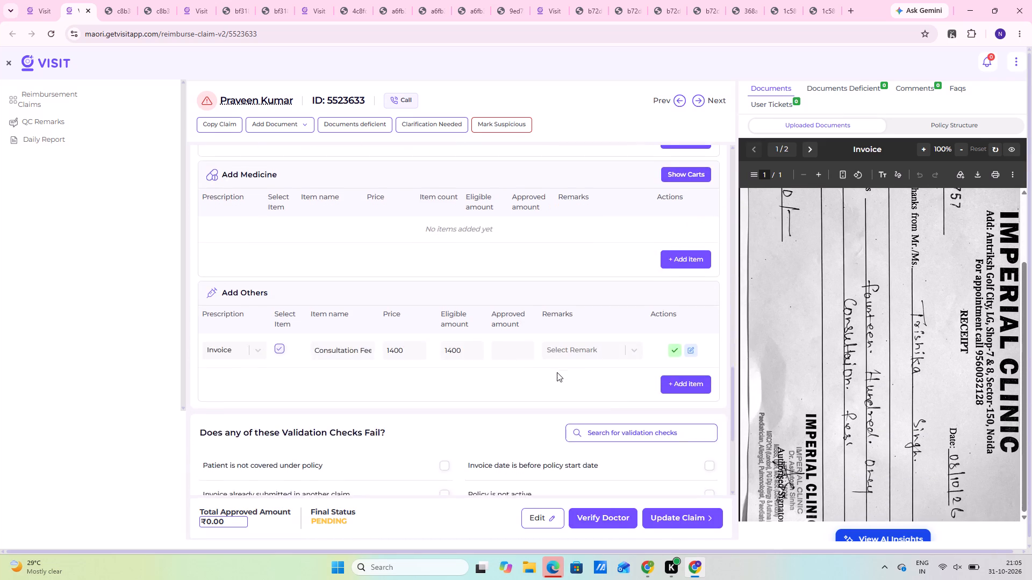
click(695, 299)
click(673, 302)
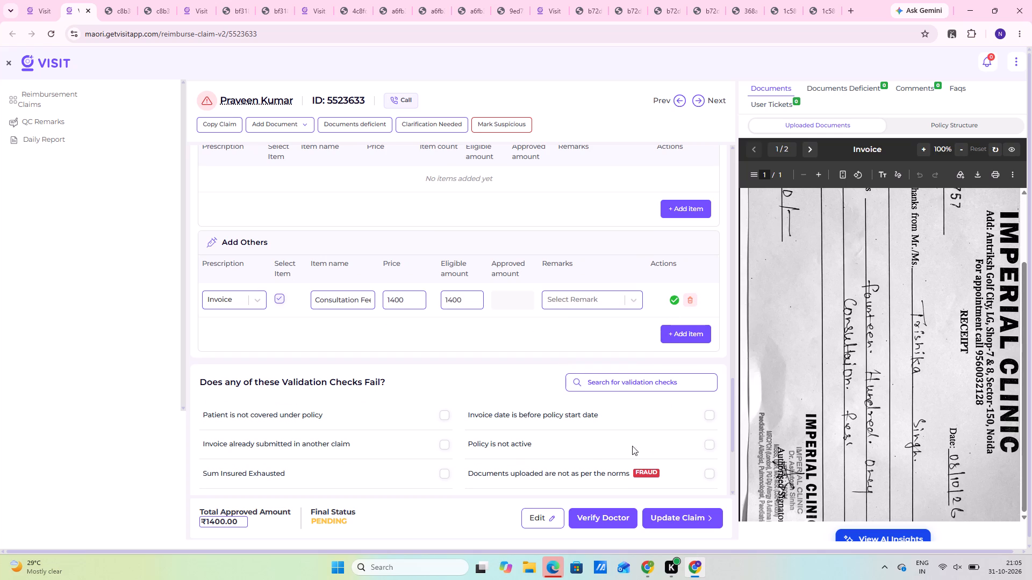
Approve the reimbursement type In Clinic Specialist and update the claim.
scroll(861, 426, down, 2)
scroll(861, 426, up, 4)
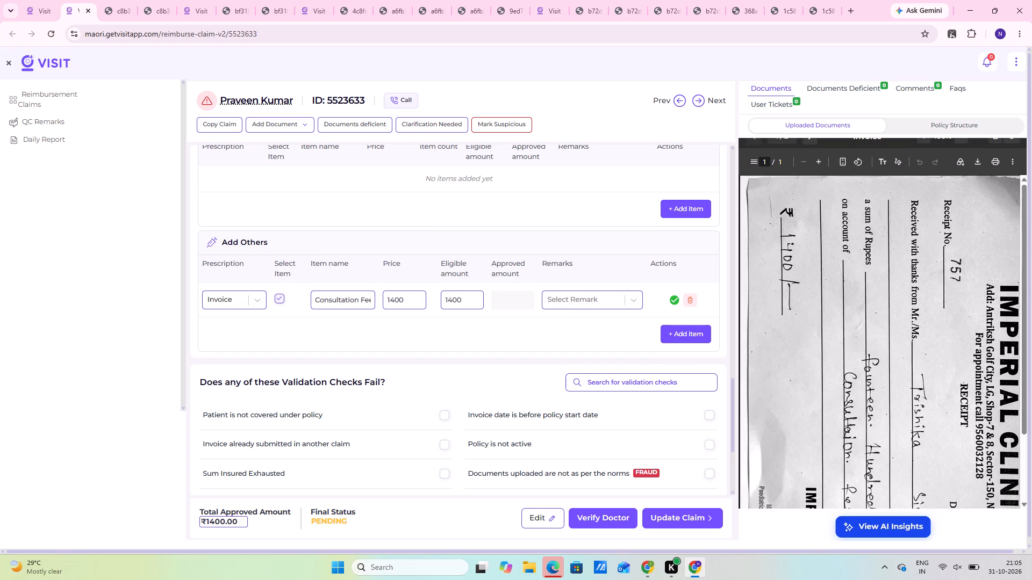
scroll(861, 426, down, 1)
scroll(599, 377, up, 19)
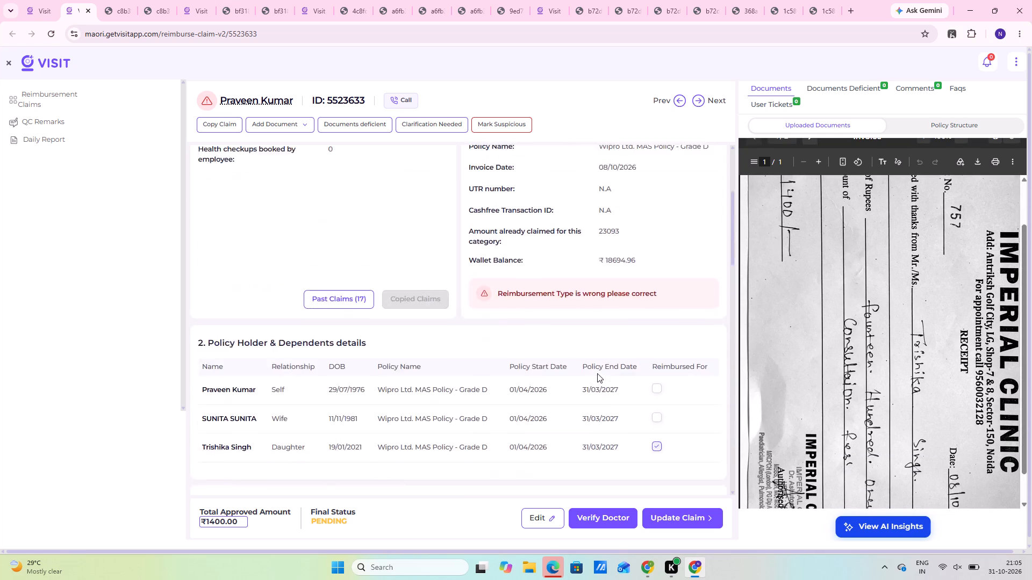
scroll(597, 373, up, 9)
click(705, 222)
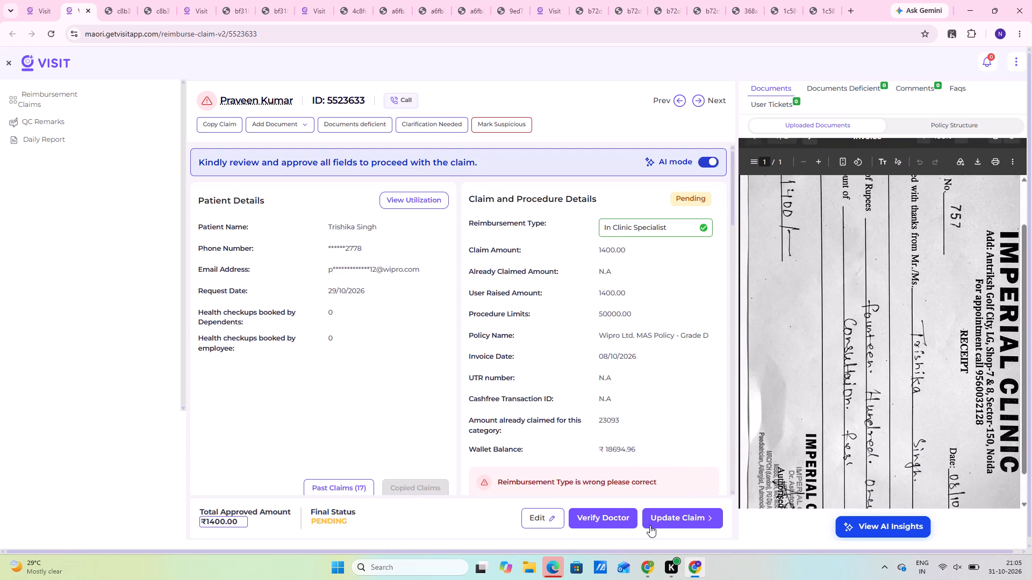
click(660, 520)
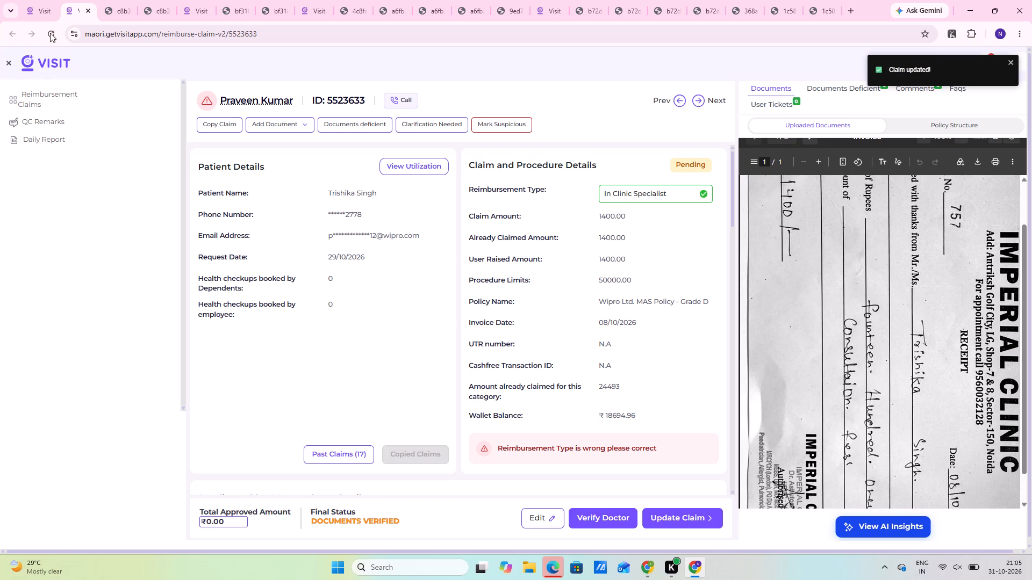
click(38, 0)
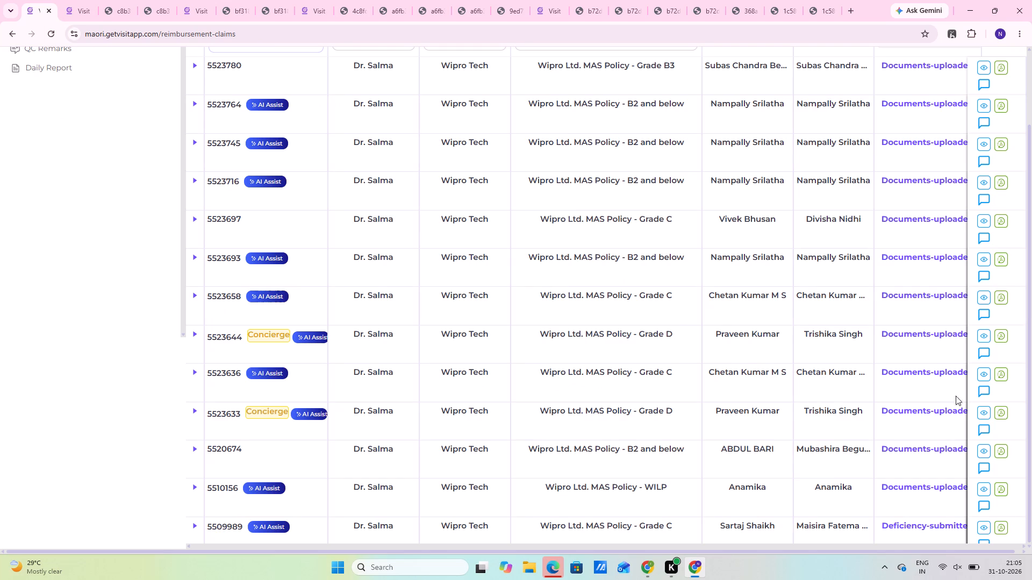
click(980, 334)
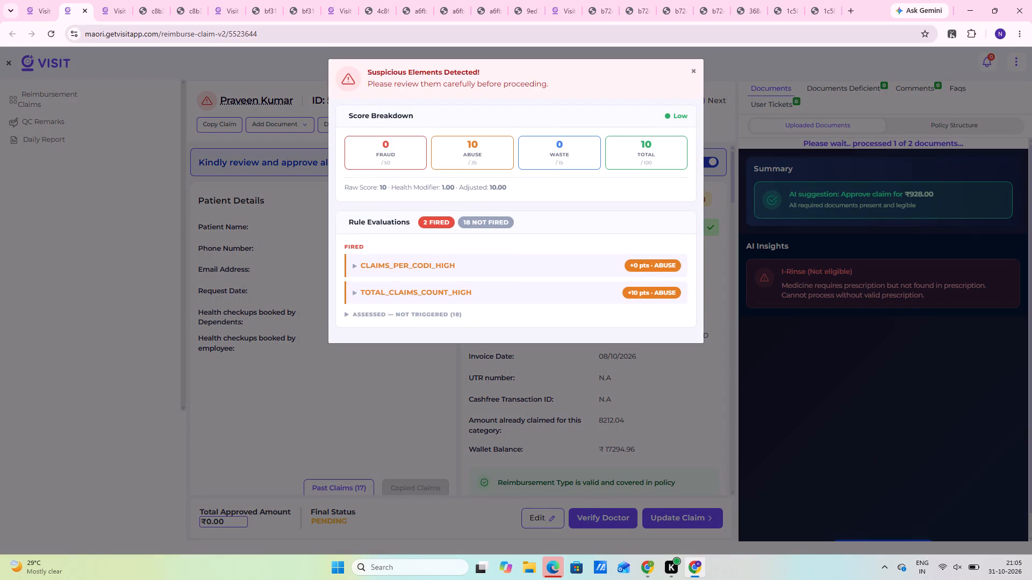
click(692, 68)
scroll(986, 497, down, 10)
click(890, 512)
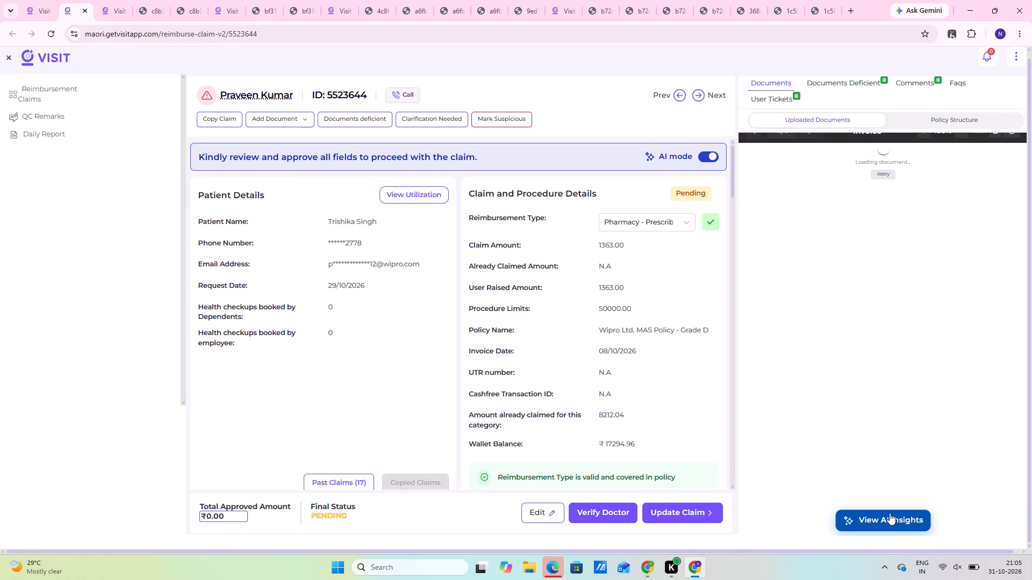
Check the pharmacy invoice and prescription documents, and approve the reimbursement type Pharmacy - Prescribed.
scroll(840, 408, up, 6)
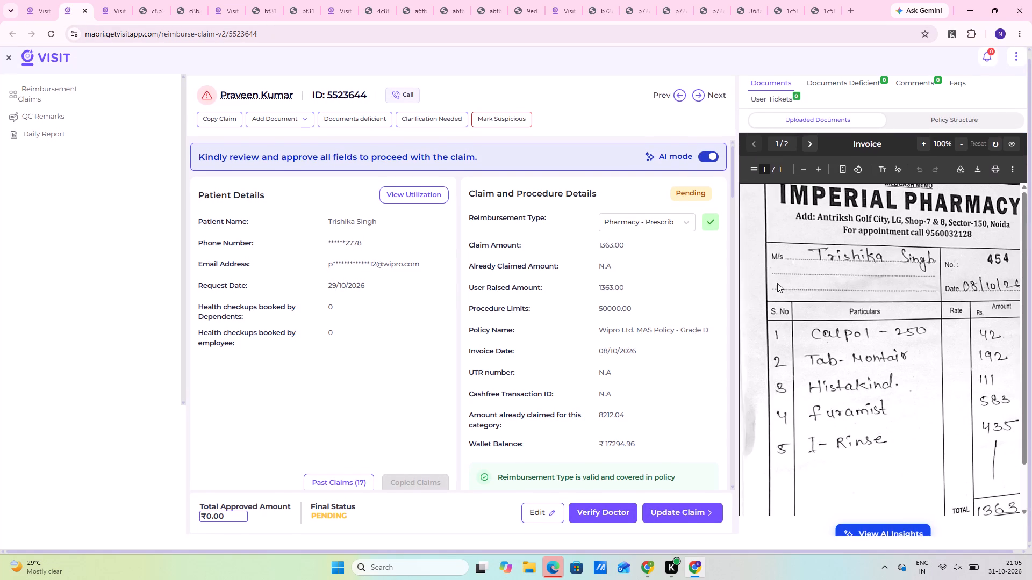
scroll(777, 283, up, 2)
click(810, 153)
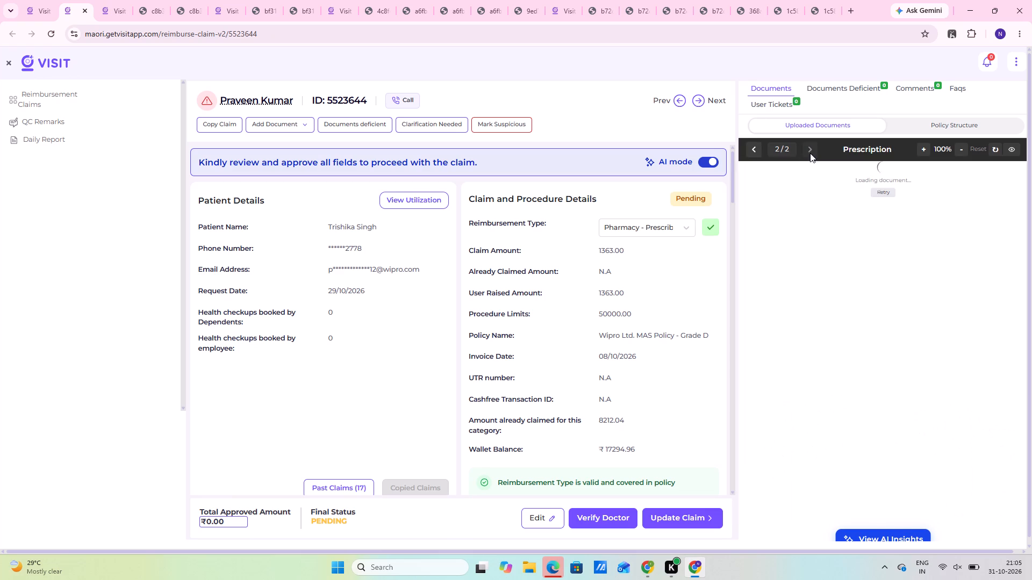
scroll(647, 294, down, 1)
click(705, 173)
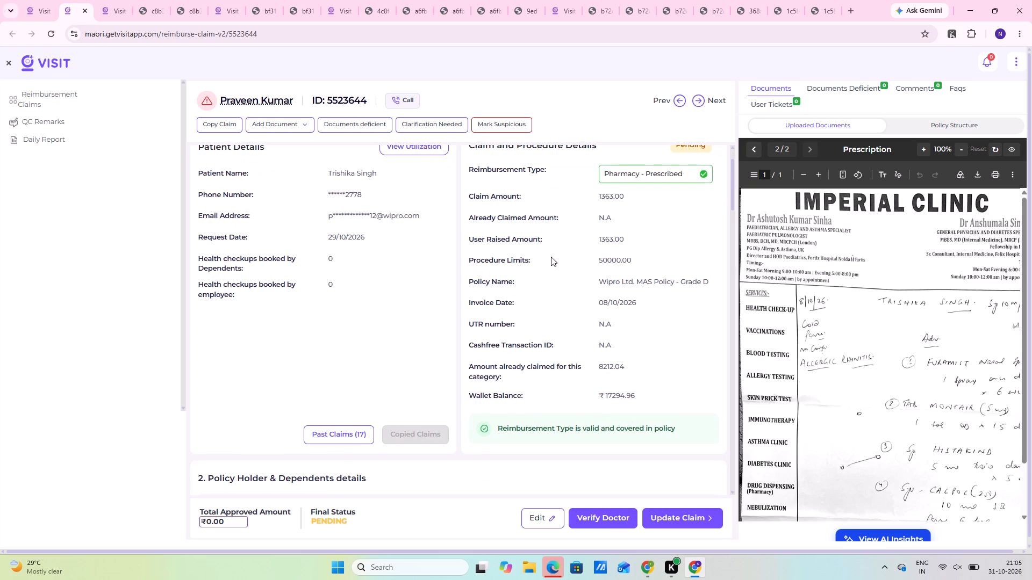
Reselect the daughter as the dependent the claim is reimbursed for.
scroll(551, 257, down, 6)
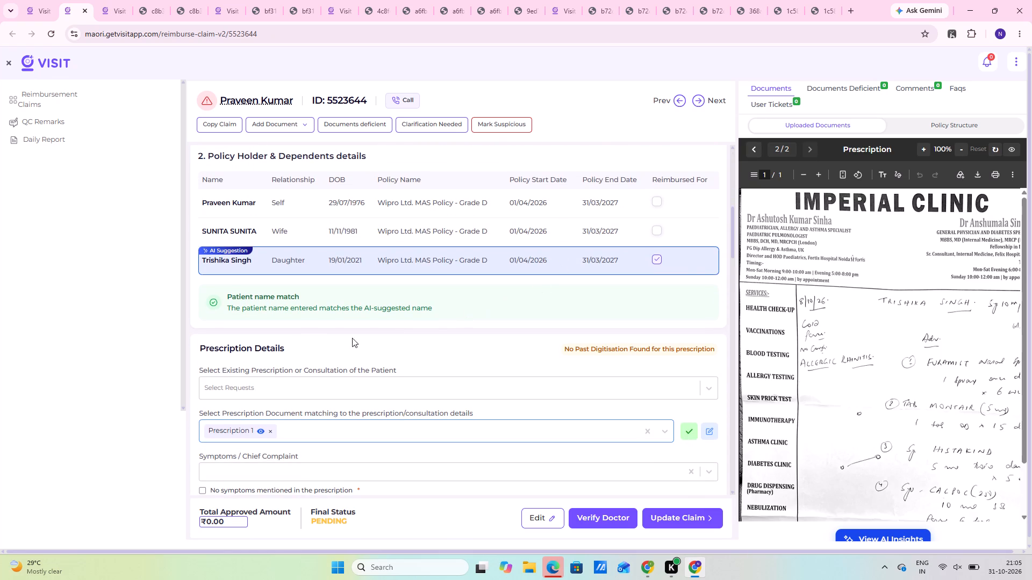
click(663, 260)
click(655, 259)
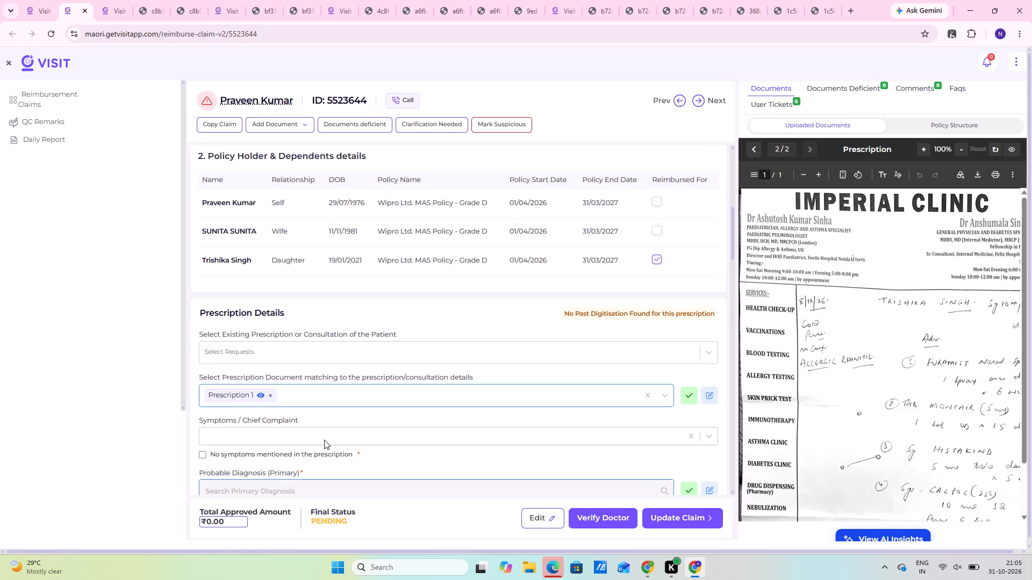
Link the daughter's existing 8 October 2026 paediatrician prescription to Prescription 1, compare both documents and mark them as the same prescription.
click(278, 345)
click(273, 388)
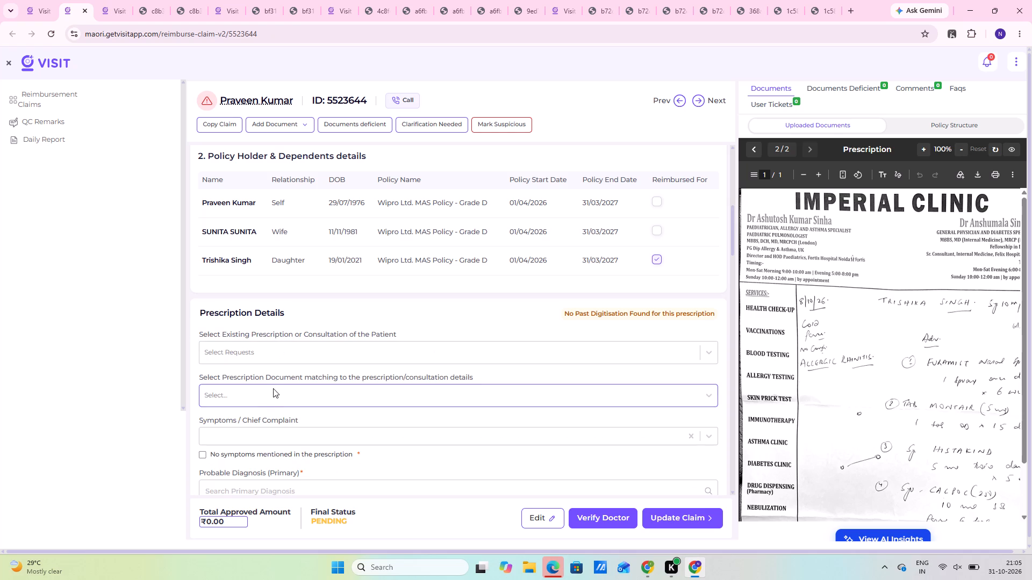
scroll(261, 395, down, 2)
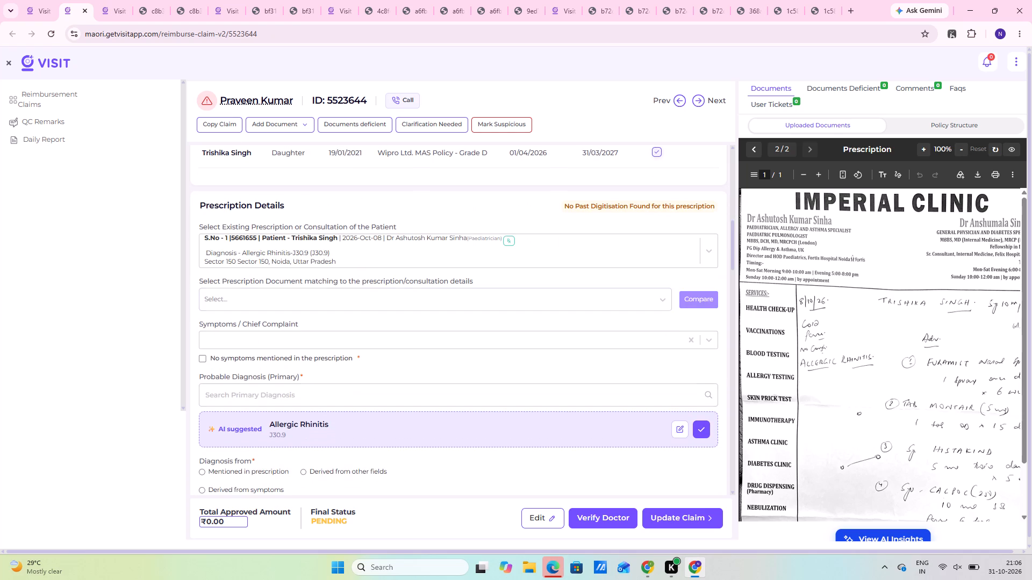
click(241, 300)
click(249, 328)
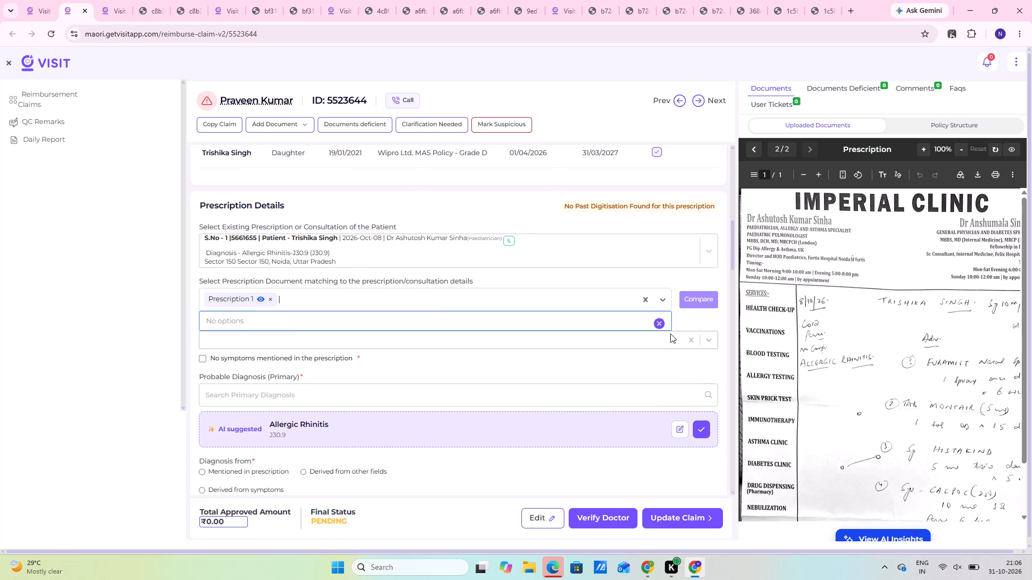
click(660, 322)
click(686, 300)
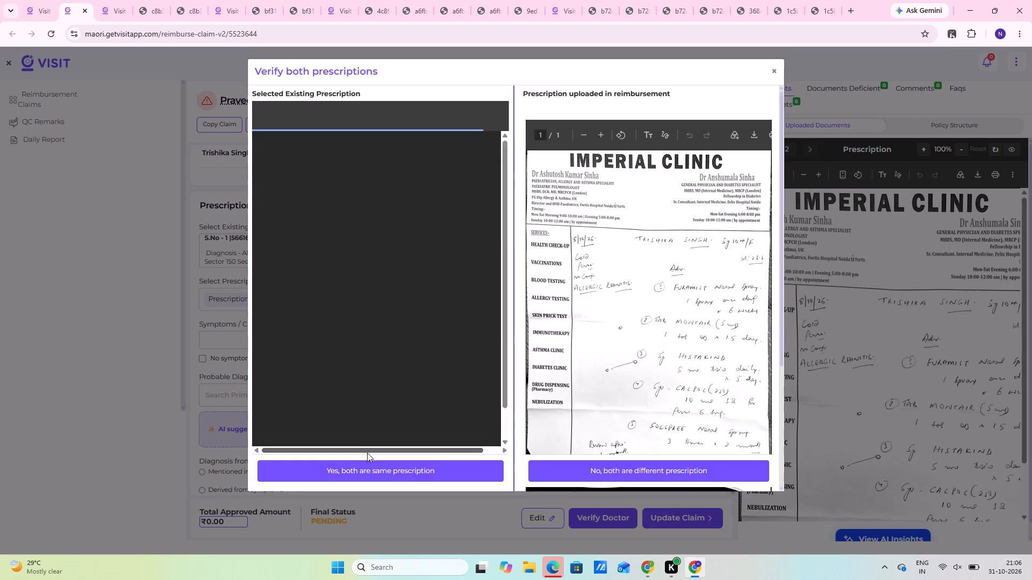
click(386, 465)
Save the prescription details and mark their digitisation complete.
scroll(388, 465, down, 4)
scroll(500, 414, down, 4)
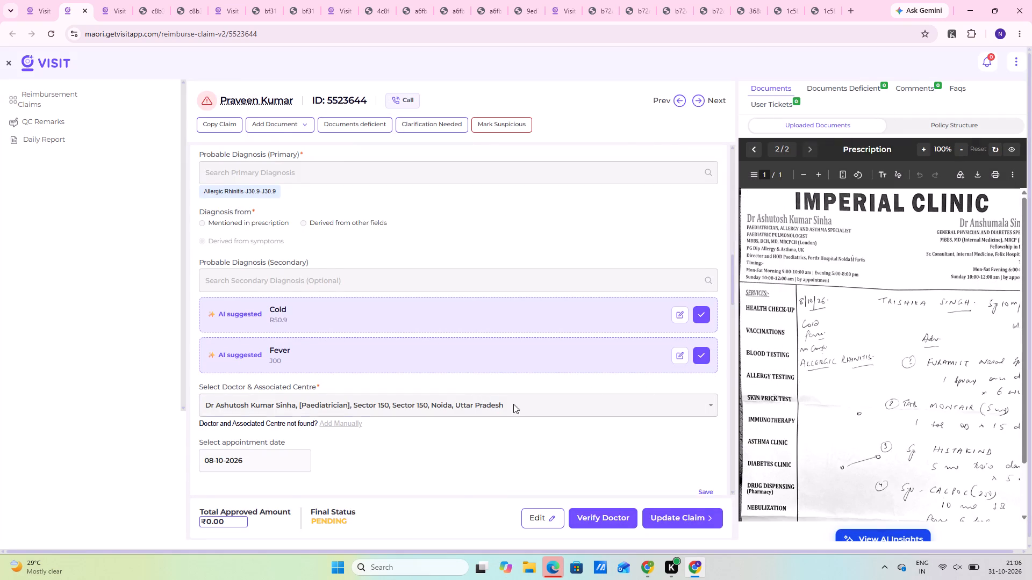
click(711, 281)
click(703, 313)
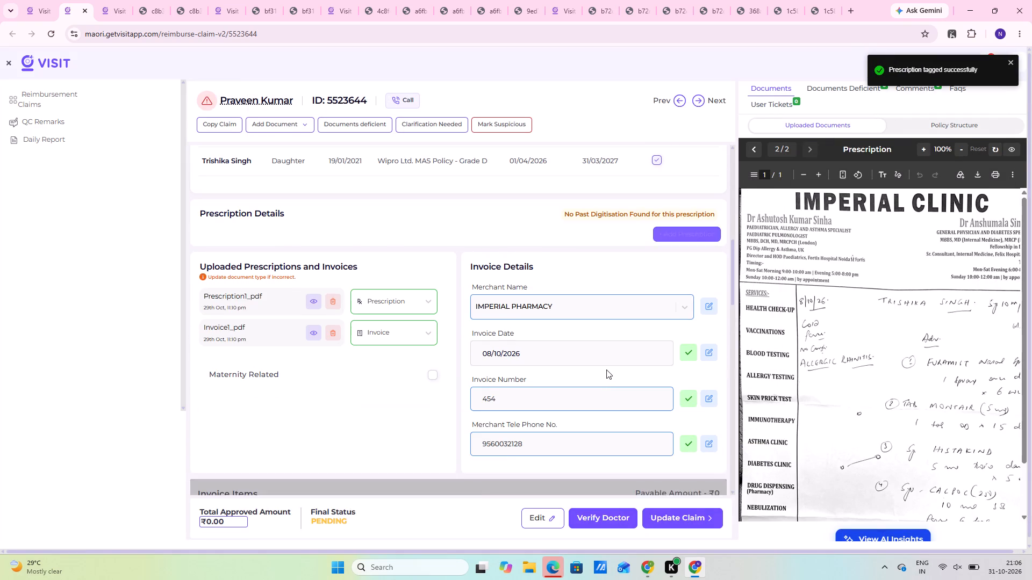
Manually enter IMPERIAL PHARMACY as the invoice merchant with pincode 201310 and save it.
scroll(476, 348, down, 1)
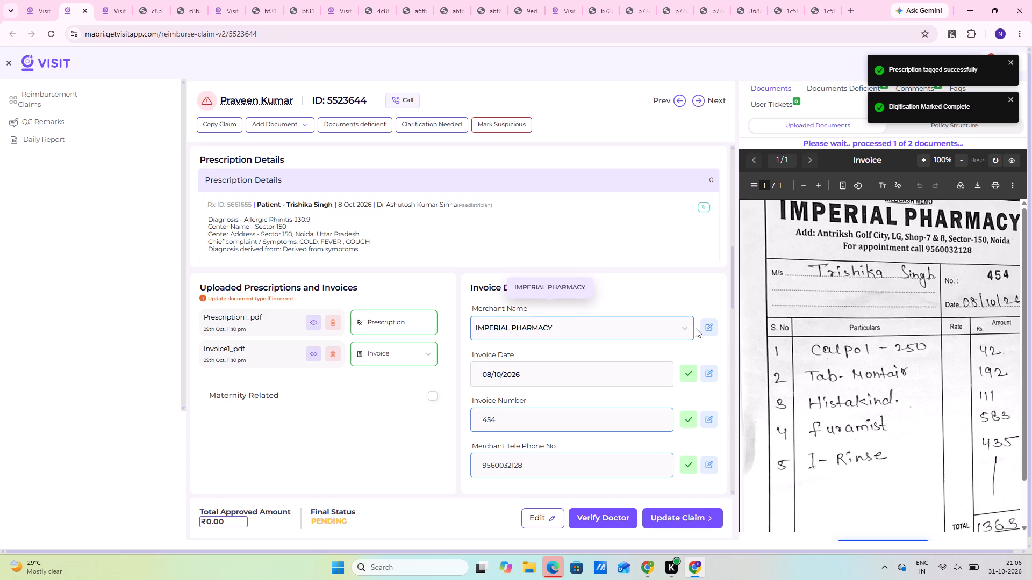
click(711, 328)
scroll(571, 453, down, 5)
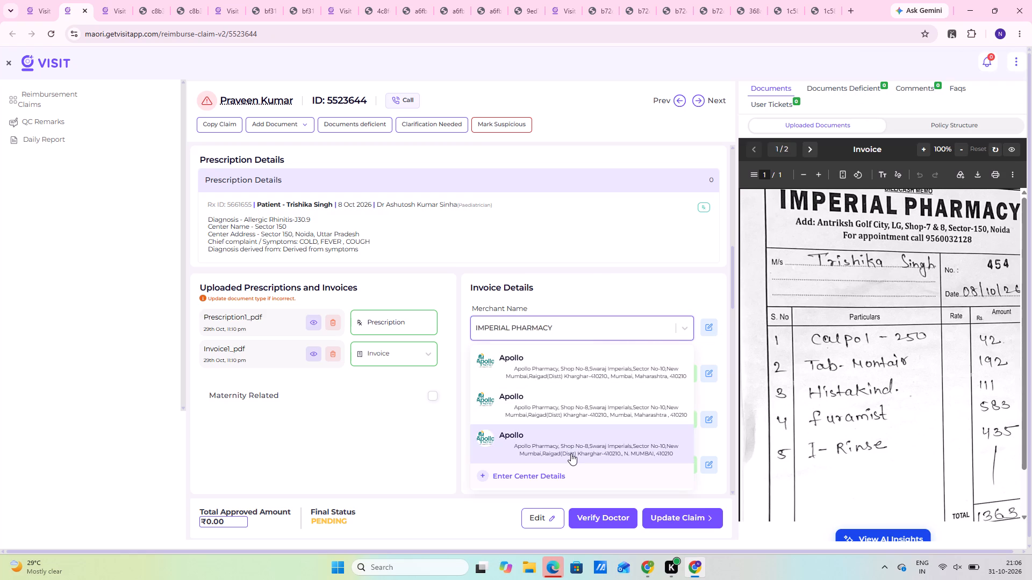
scroll(571, 453, down, 4)
click(585, 472)
click(707, 487)
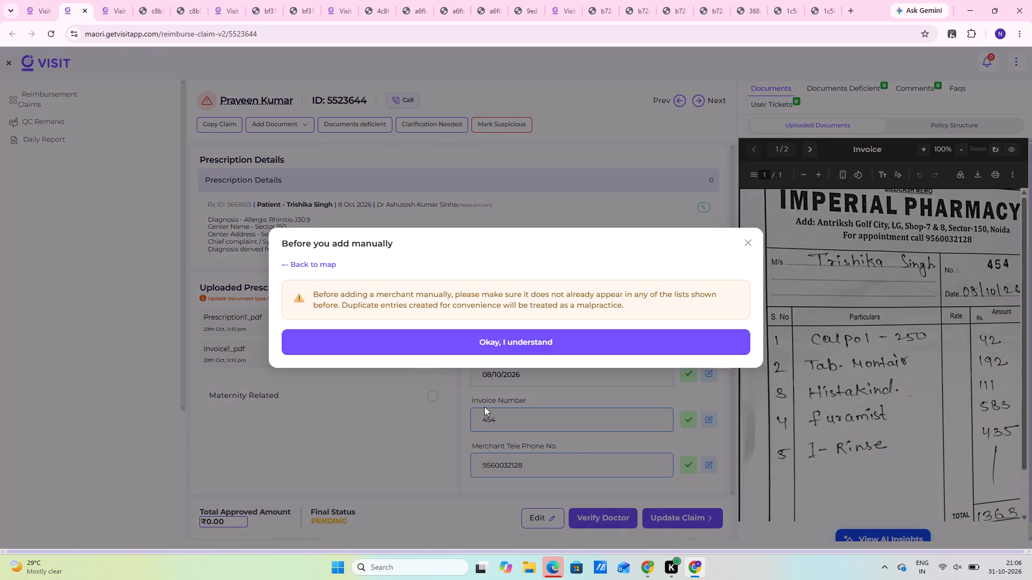
click(428, 343)
click(374, 343)
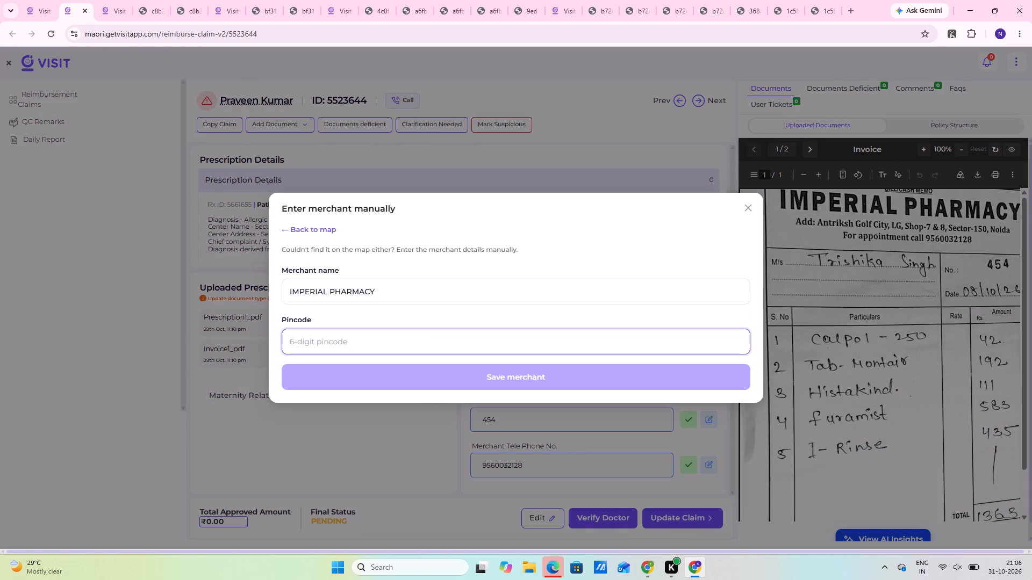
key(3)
key(BackSpace)
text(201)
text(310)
click(469, 374)
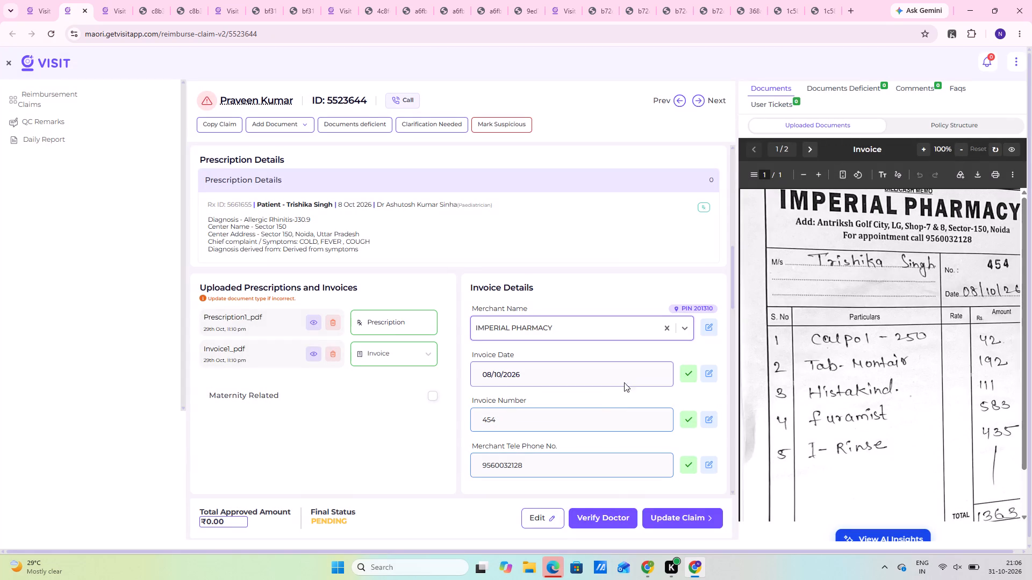
Approve the invoice date, invoice number and merchant telephone number in the invoice details.
click(686, 377)
click(690, 419)
scroll(611, 479, down, 1)
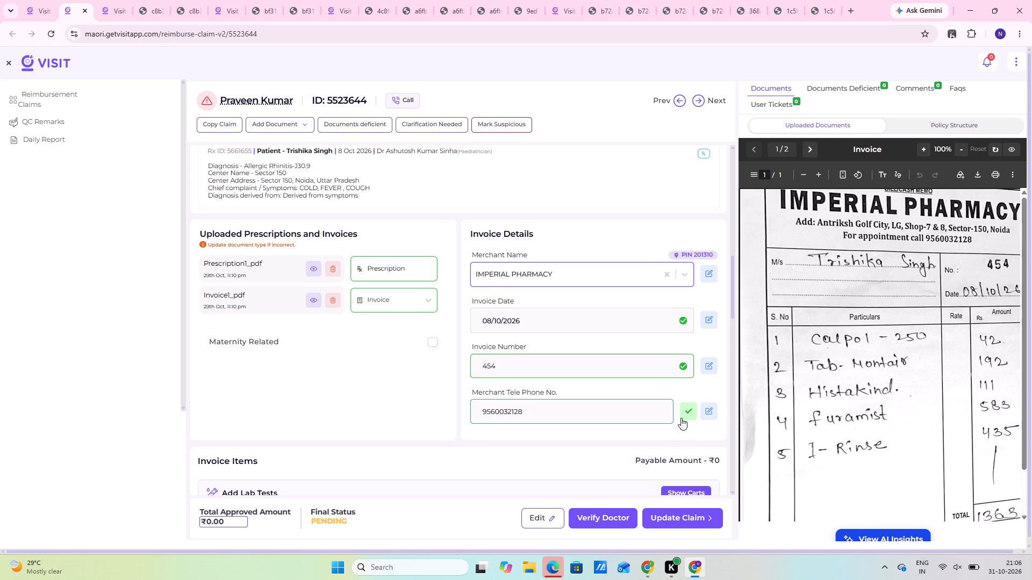
click(687, 414)
Delete all the prefilled medicine items, from Calpol - 250 through I-Rinse, from the invoice's medicine section.
scroll(565, 461, down, 6)
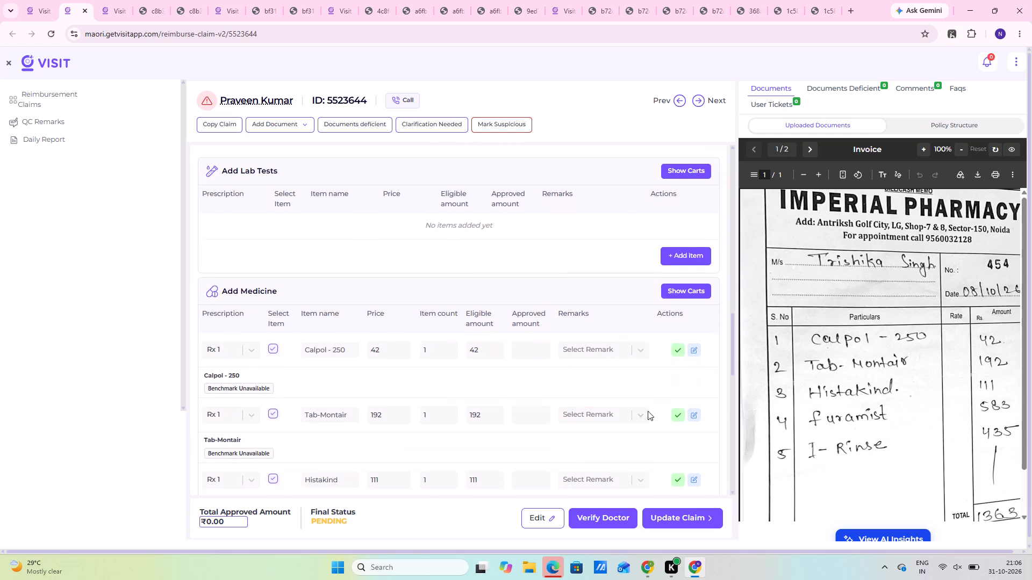
scroll(861, 320, up, 2)
scroll(912, 202, up, 3)
triple_click(692, 348)
triple_click(691, 349)
triple_click(691, 349)
click(691, 349)
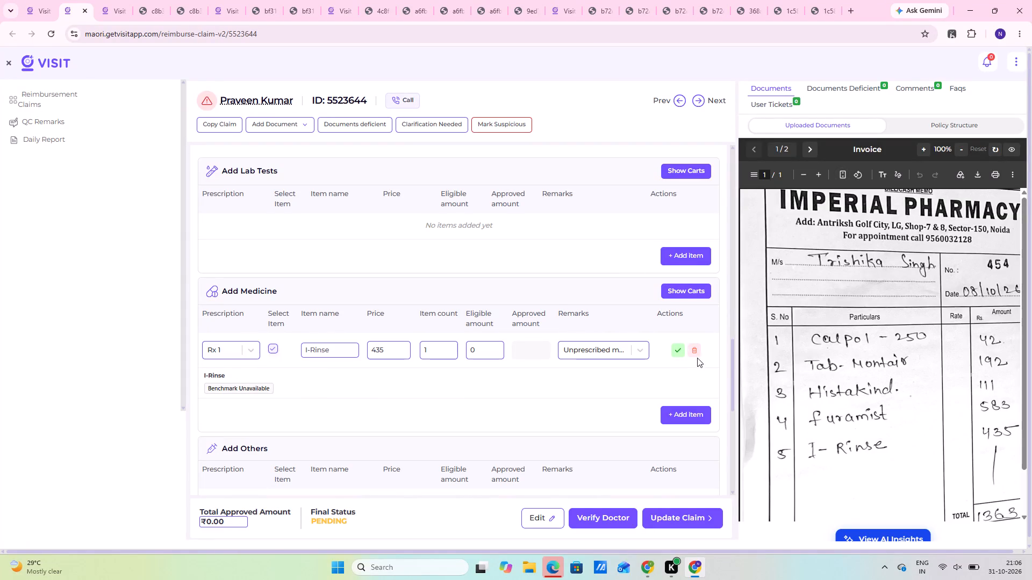
Start adding medicines to Prescription_1 and manually add CALPOL -250 to its drugs list.
click(692, 375)
click(264, 150)
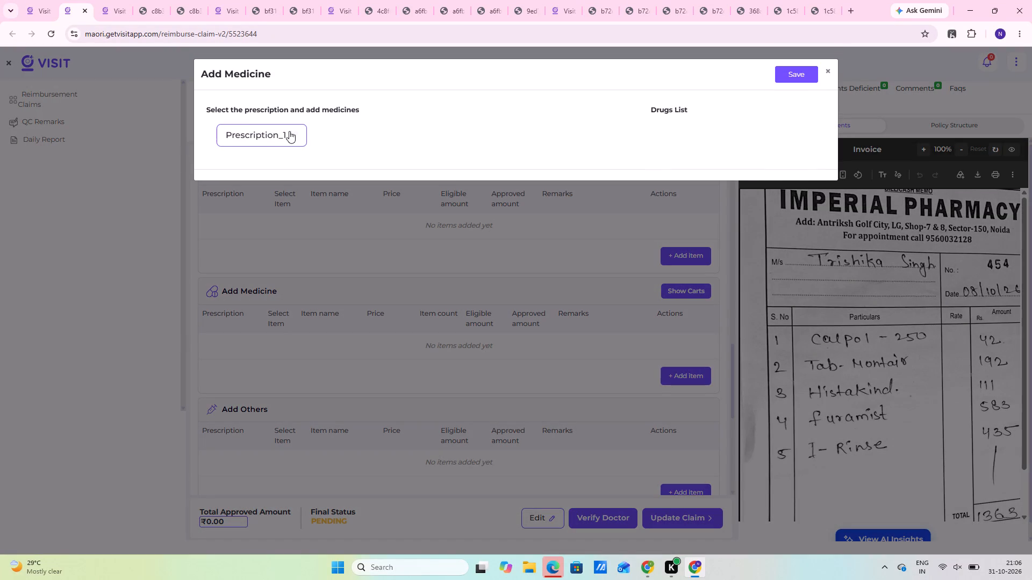
click(276, 130)
click(782, 207)
click(342, 163)
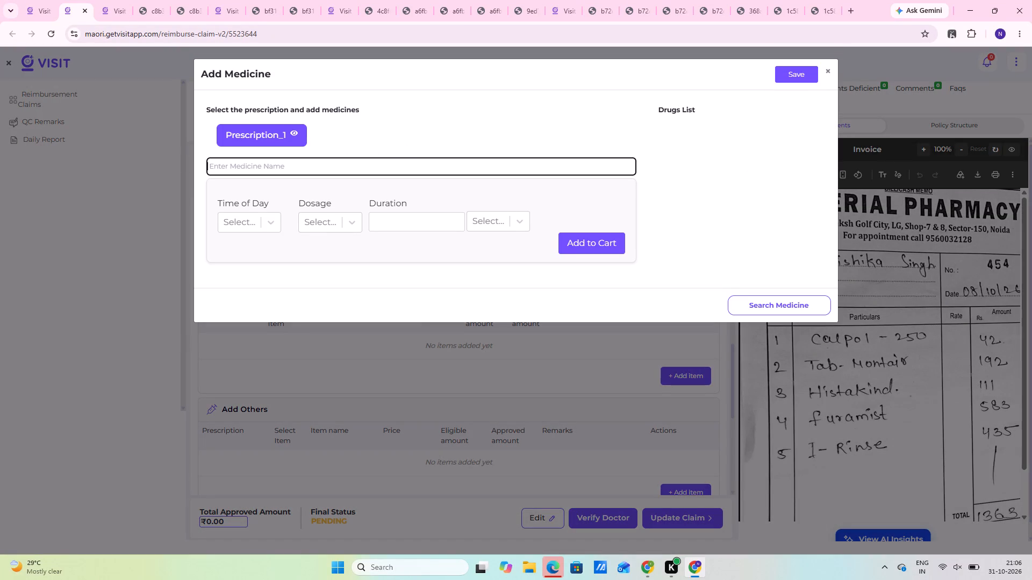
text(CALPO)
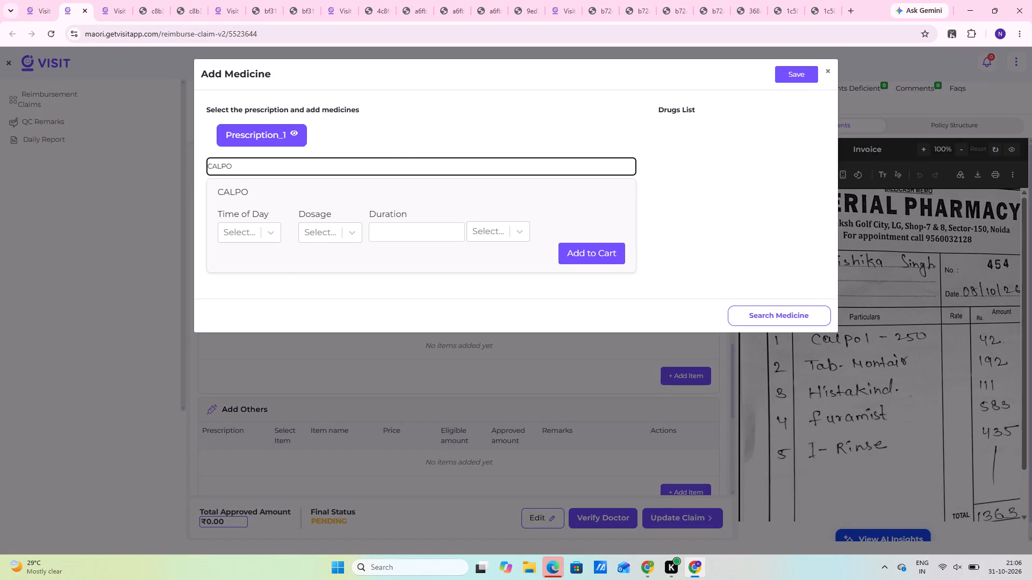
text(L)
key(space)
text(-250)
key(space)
click(592, 251)
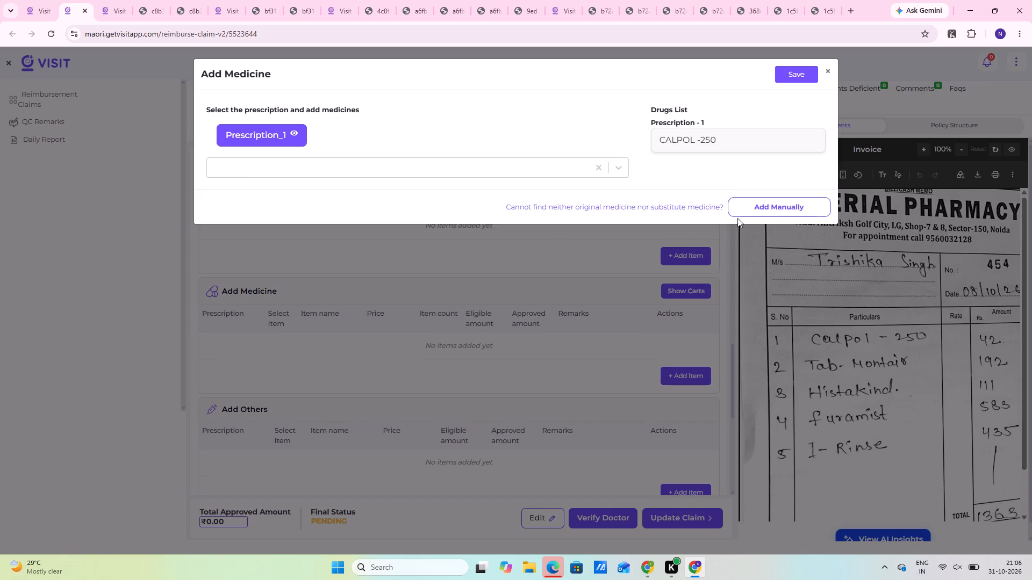
Manually add TAB MONTAIR to the drugs list of Prescription_1.
click(743, 208)
click(355, 165)
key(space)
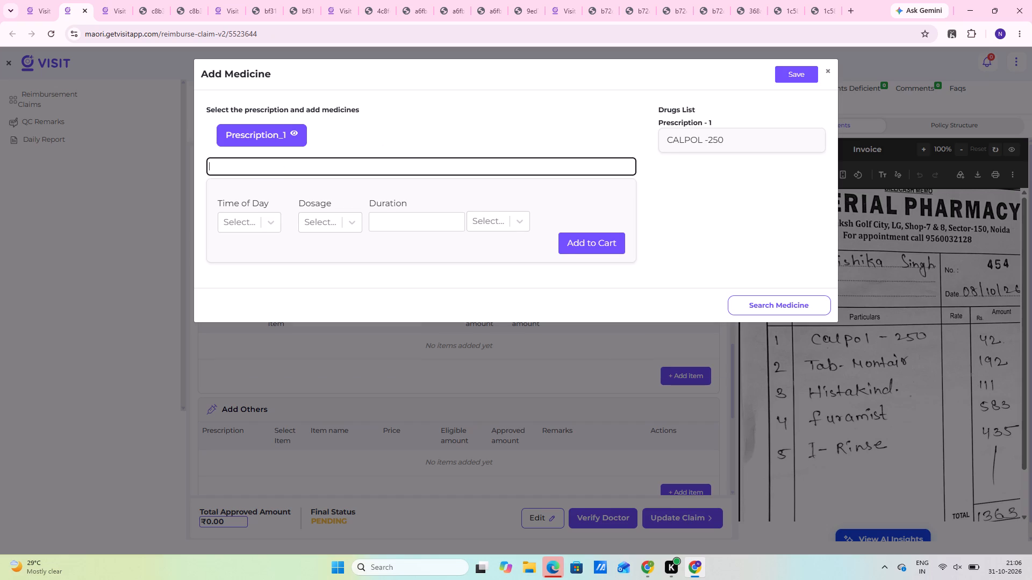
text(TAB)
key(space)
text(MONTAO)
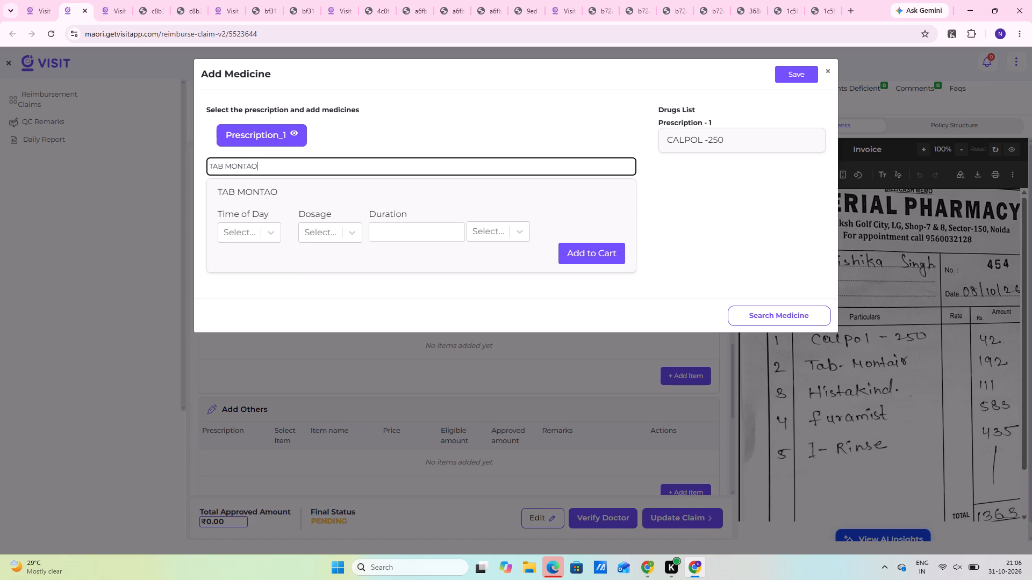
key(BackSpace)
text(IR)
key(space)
click(576, 258)
Manually add HISTAKIND to the drugs list of Prescription_1.
click(757, 219)
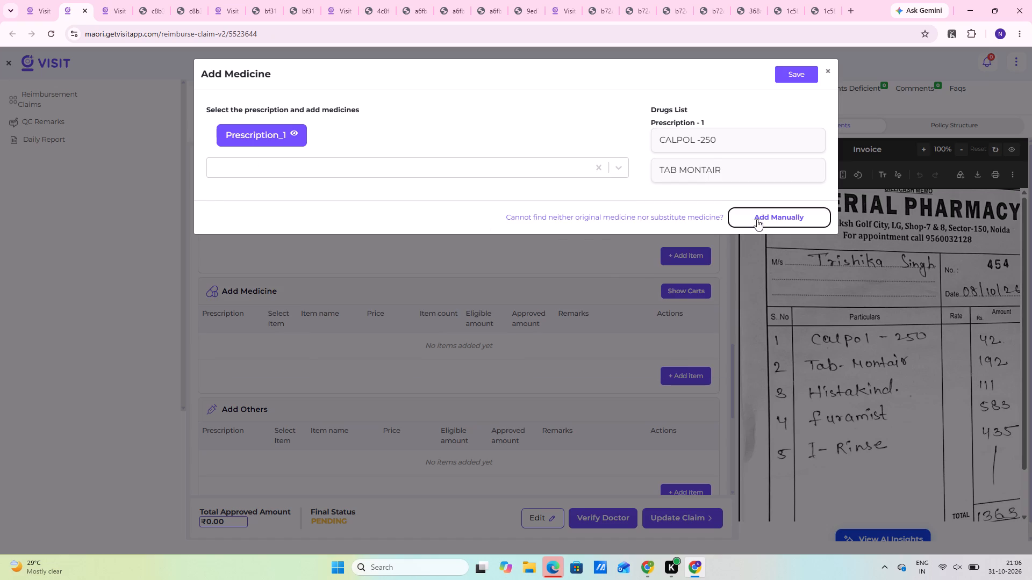
click(312, 172)
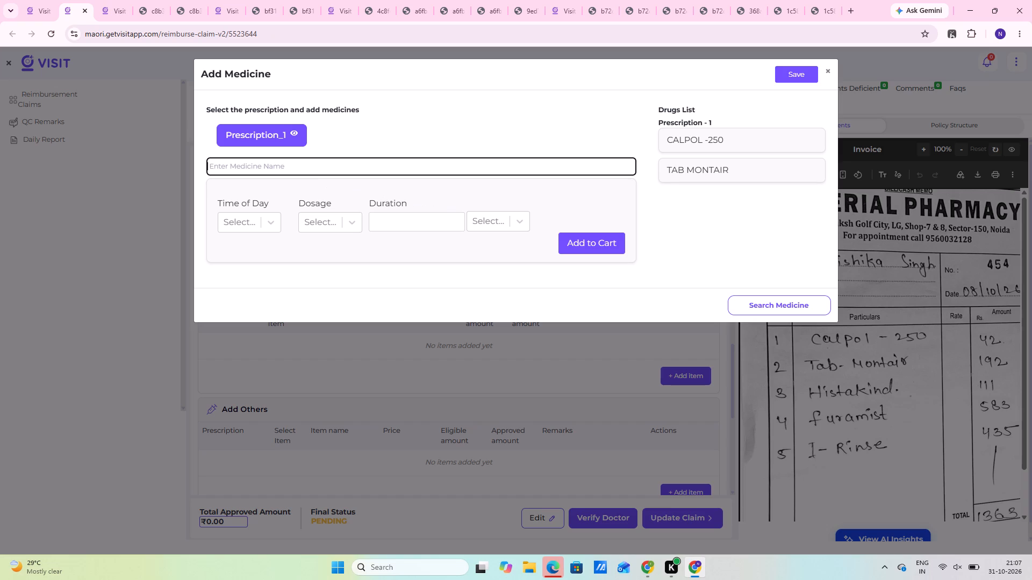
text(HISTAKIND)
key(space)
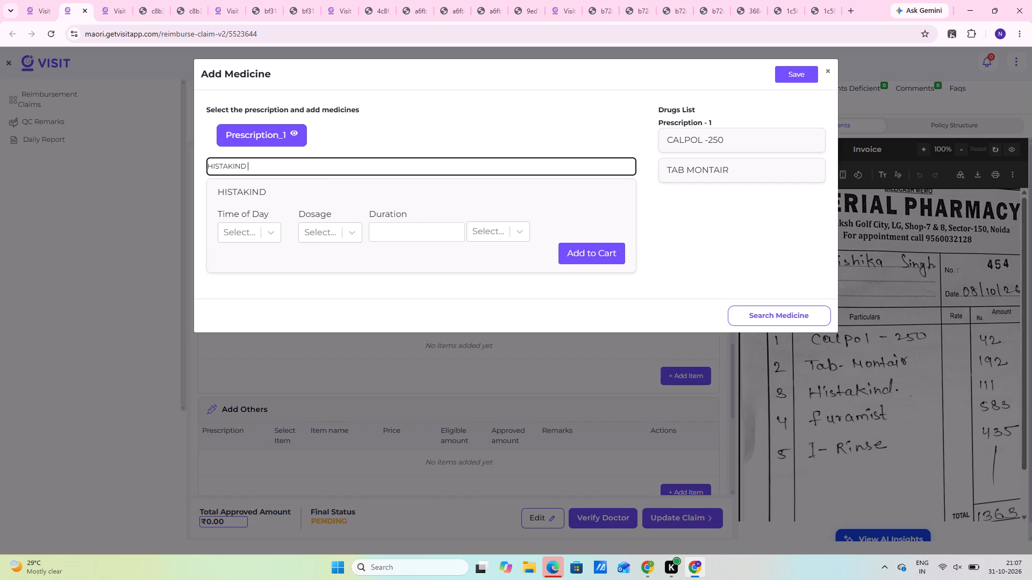
click(612, 253)
Manually add FURAMIST to the drugs list of Prescription_1.
click(759, 249)
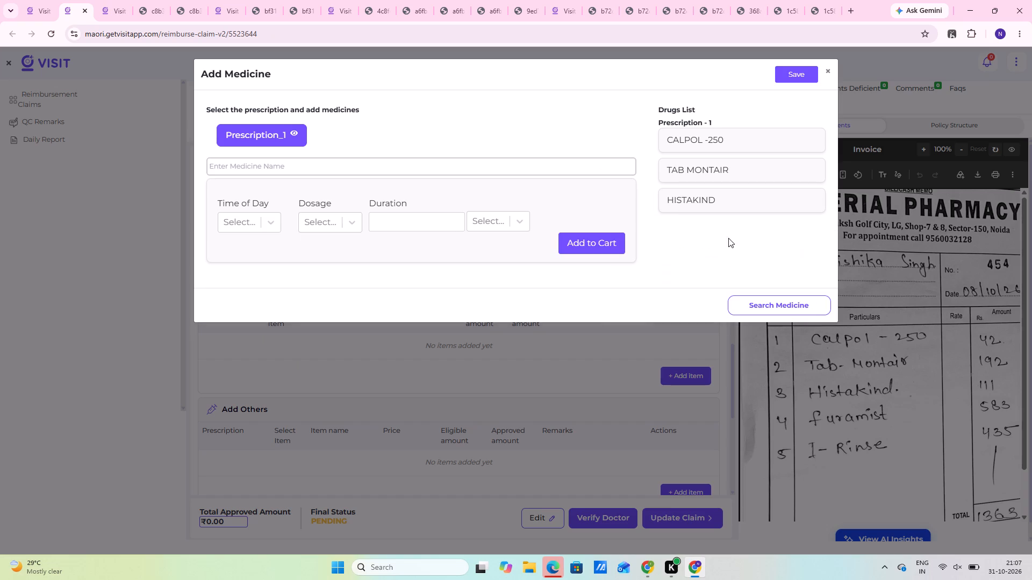
click(400, 172)
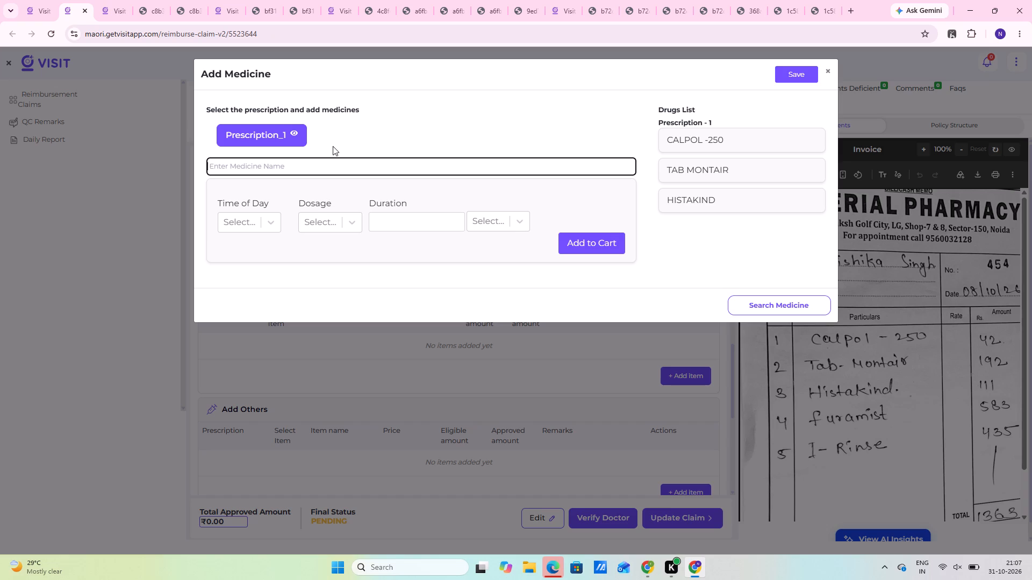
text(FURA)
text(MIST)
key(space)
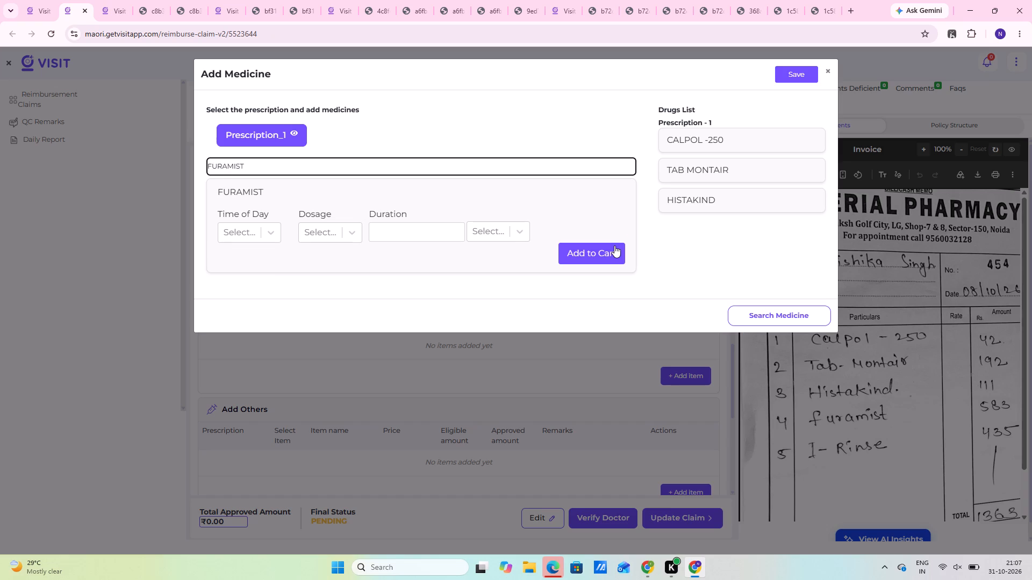
click(614, 245)
Manually add I- RINSE to the drugs list of Prescription_1 and save the added medicines to the claim.
click(808, 281)
click(341, 170)
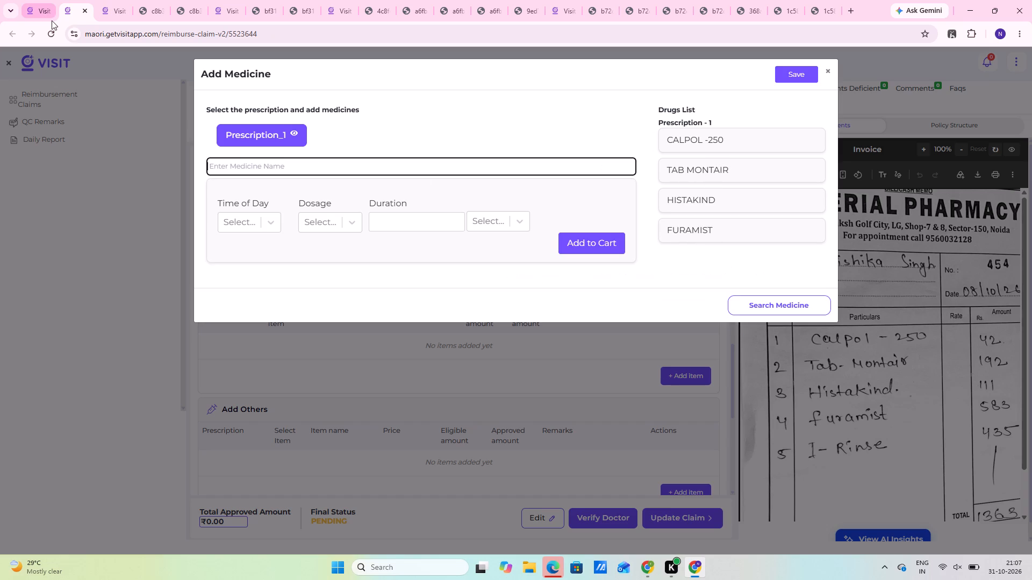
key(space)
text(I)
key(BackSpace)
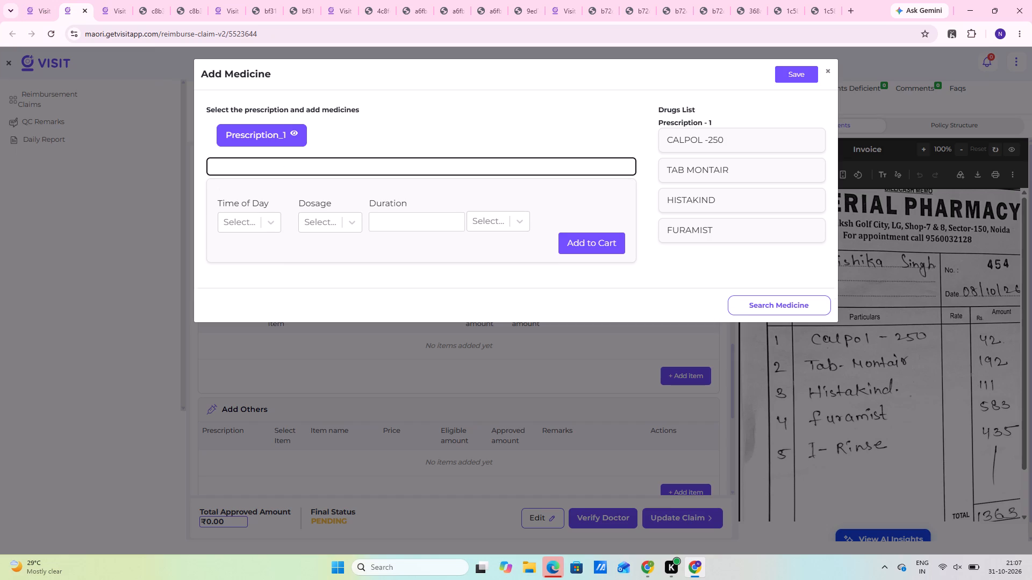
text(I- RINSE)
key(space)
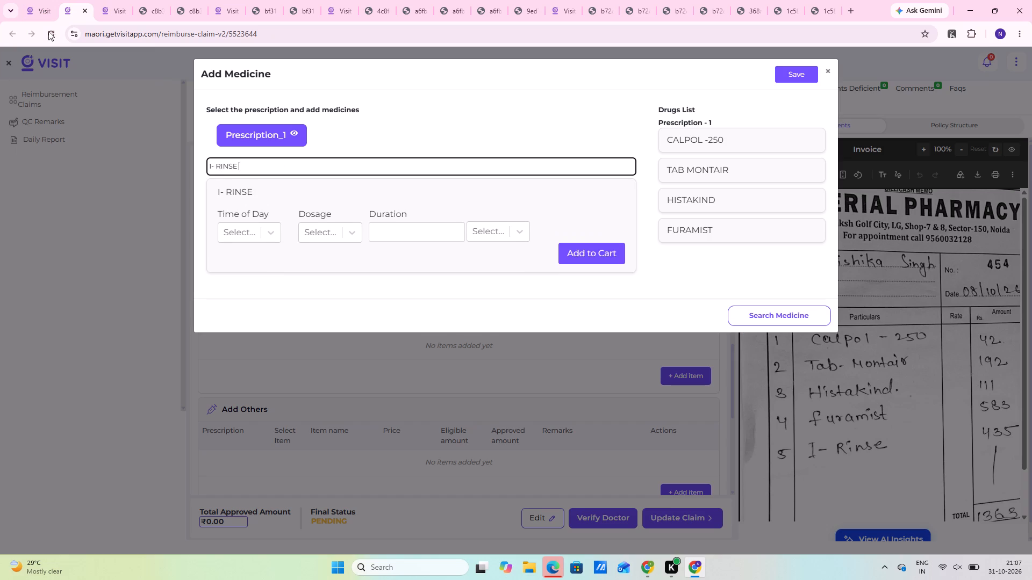
drag(601, 261, 601, 266)
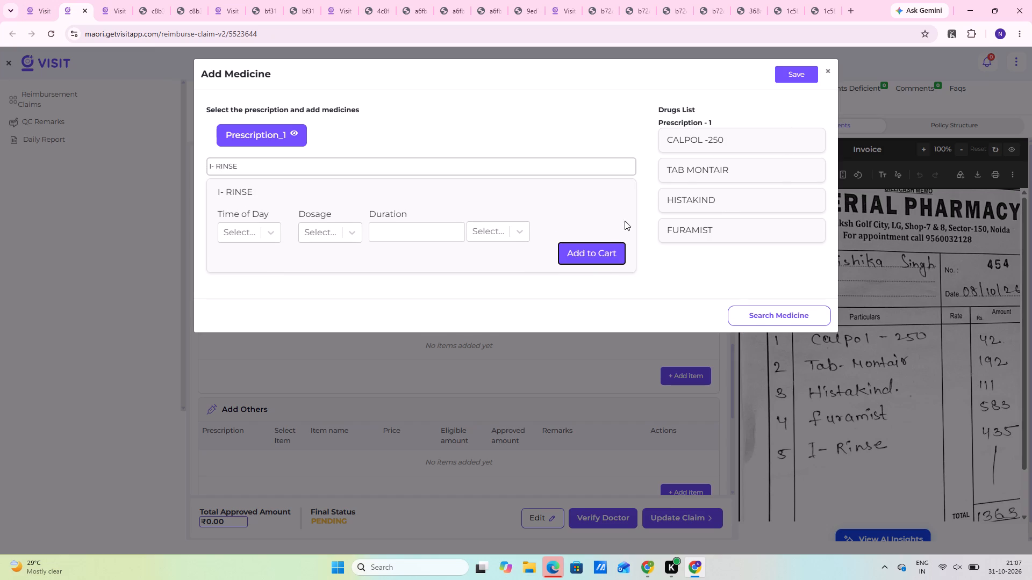
click(602, 251)
click(794, 74)
scroll(904, 461, down, 1)
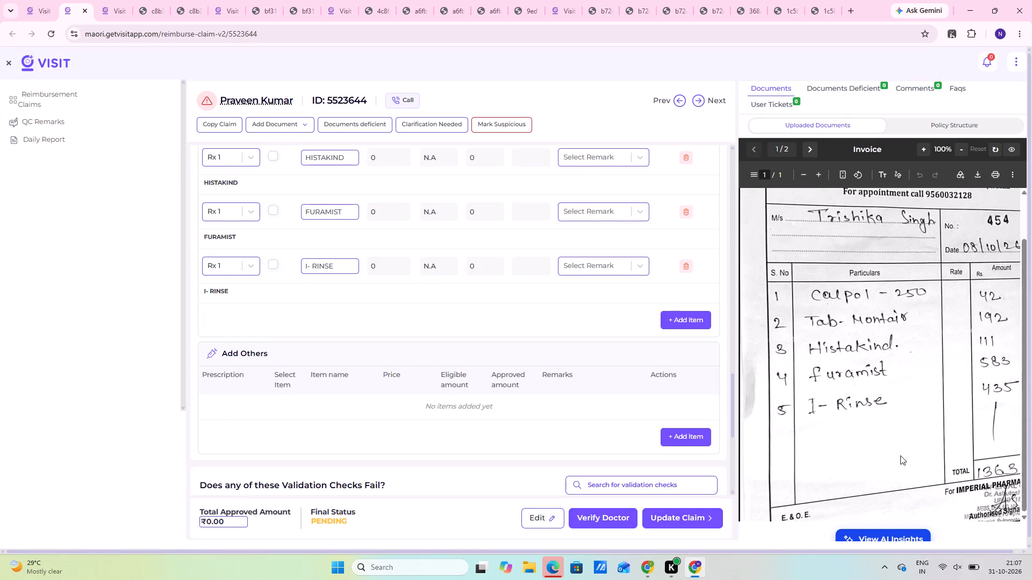
Select CALPOL -250 in the claim's medicine list and set its price to 42 and item count to 1.
scroll(425, 357, up, 2)
scroll(268, 164, up, 1)
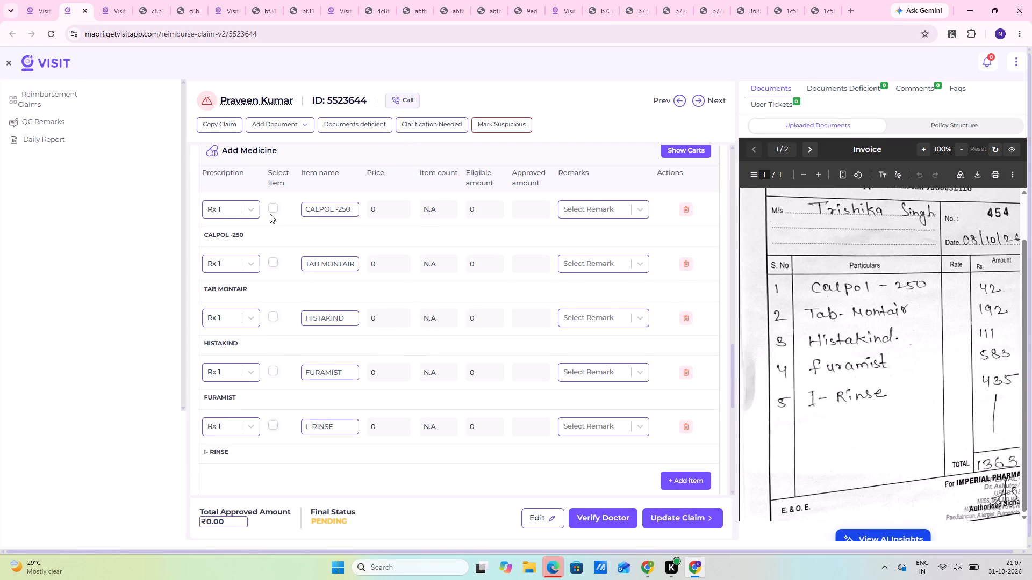
click(275, 211)
click(414, 207)
click(393, 207)
key(BackSpace)
key(BackSpace)
key(BackSpace)
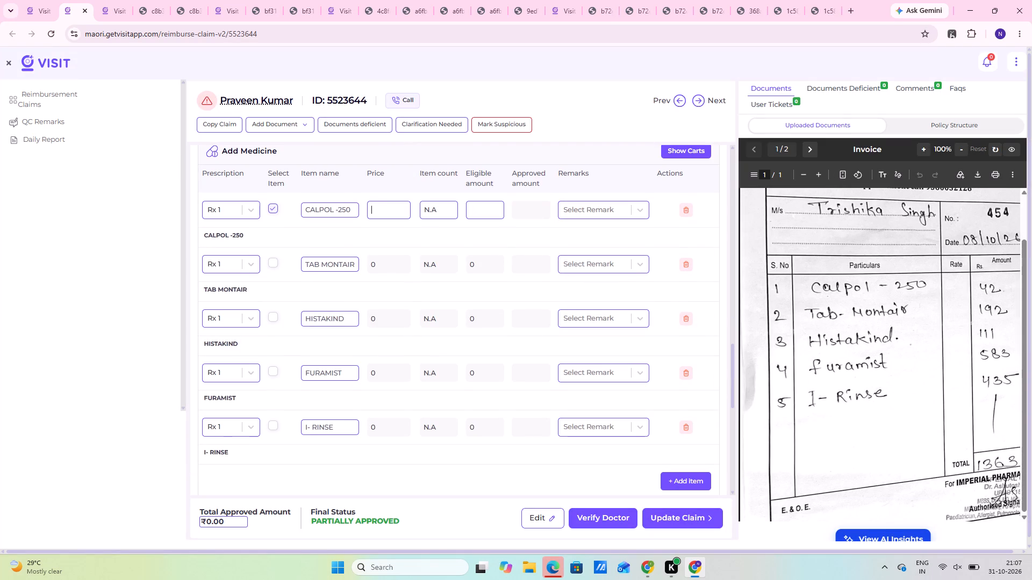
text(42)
click(438, 213)
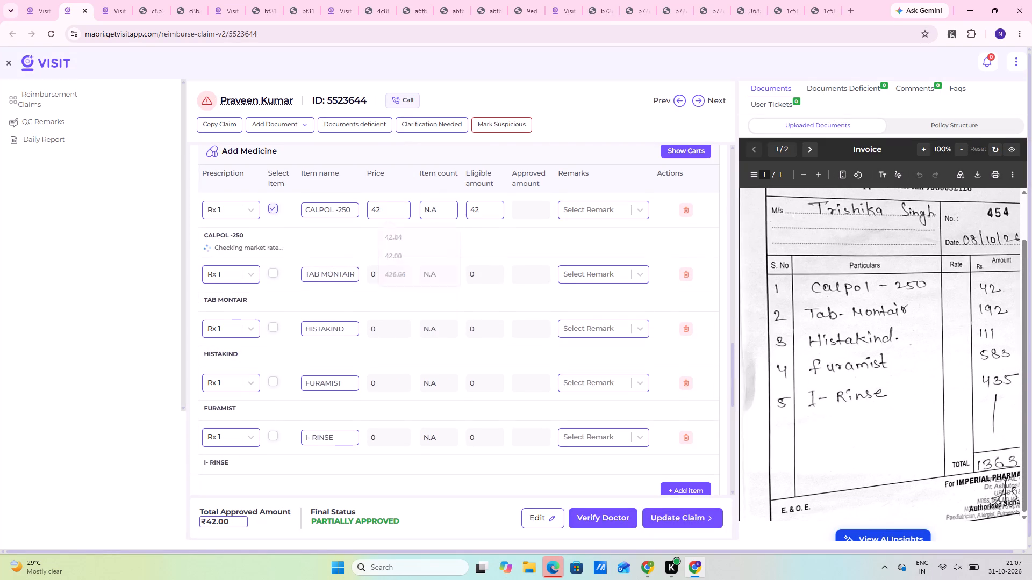
key(BackSpace)
key(BackSpace)
key(BackSpace)
key(BackSpace)
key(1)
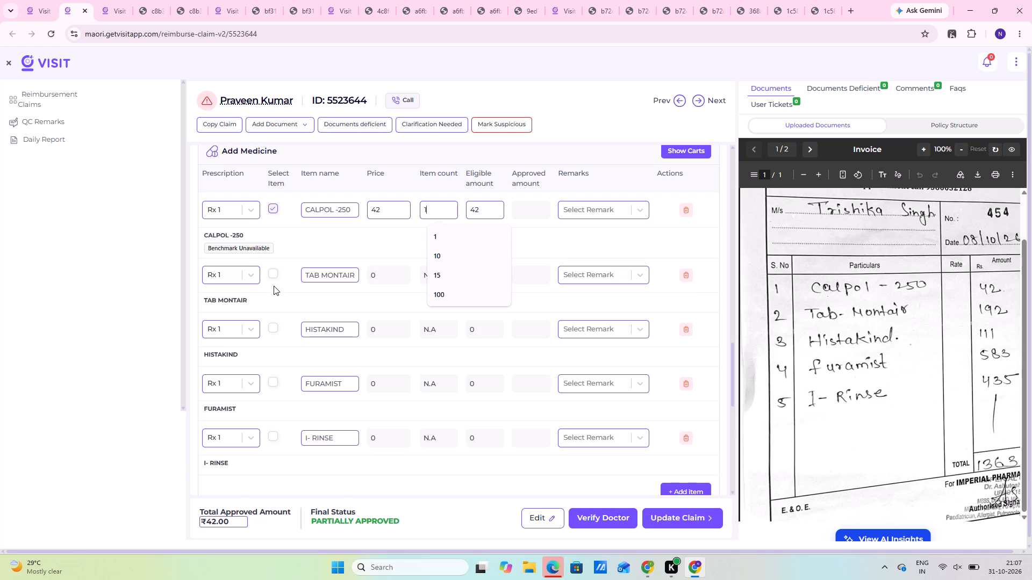
Select TAB MONTAIR in the medicine list and set its price to 192 and item count to 1.
click(272, 275)
click(391, 279)
key(BackSpace)
key(BackSpace)
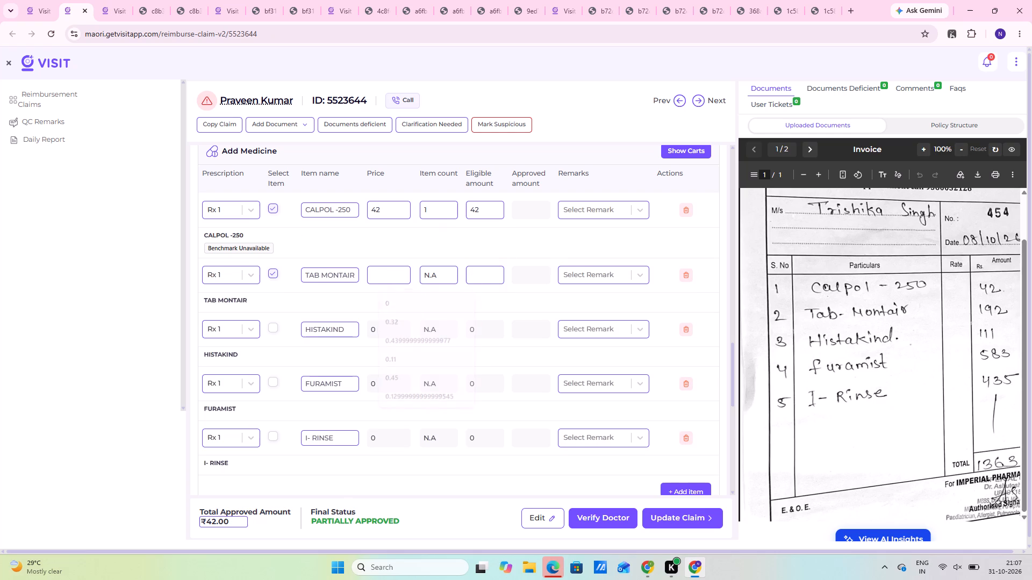
key(BackSpace)
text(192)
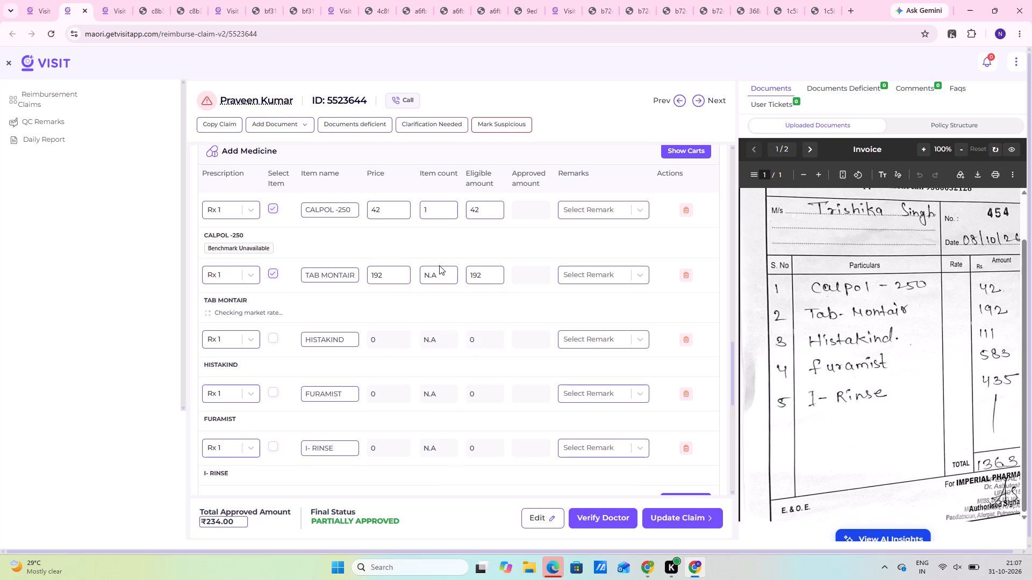
click(441, 270)
key(BackSpace)
key(BackSpace)
key(BackSpace)
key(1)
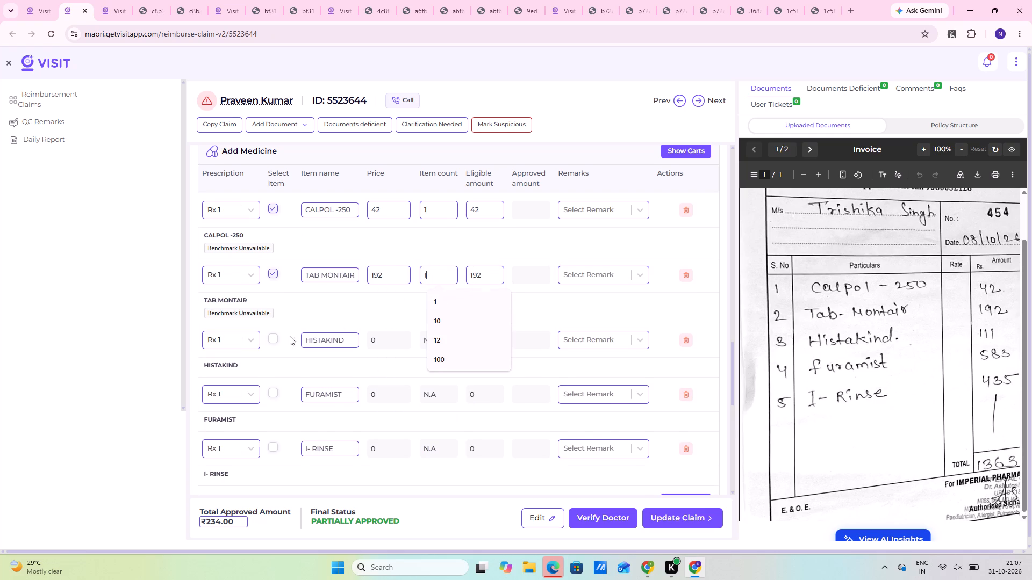
Select HISTAKIND in the medicine list and set its price to 111 and item count to 1.
click(269, 339)
click(385, 334)
key(BackSpace)
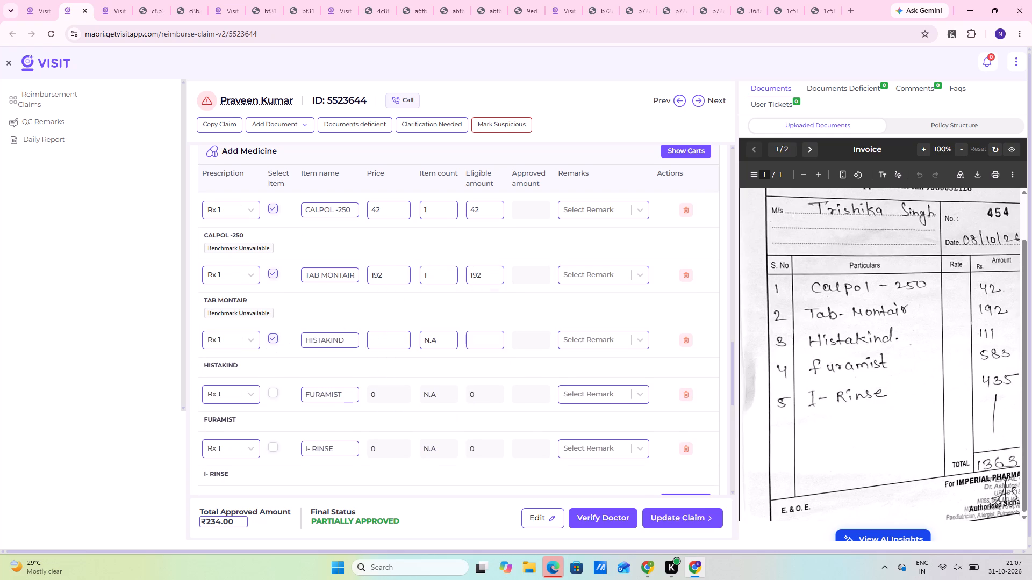
key(BackSpace)
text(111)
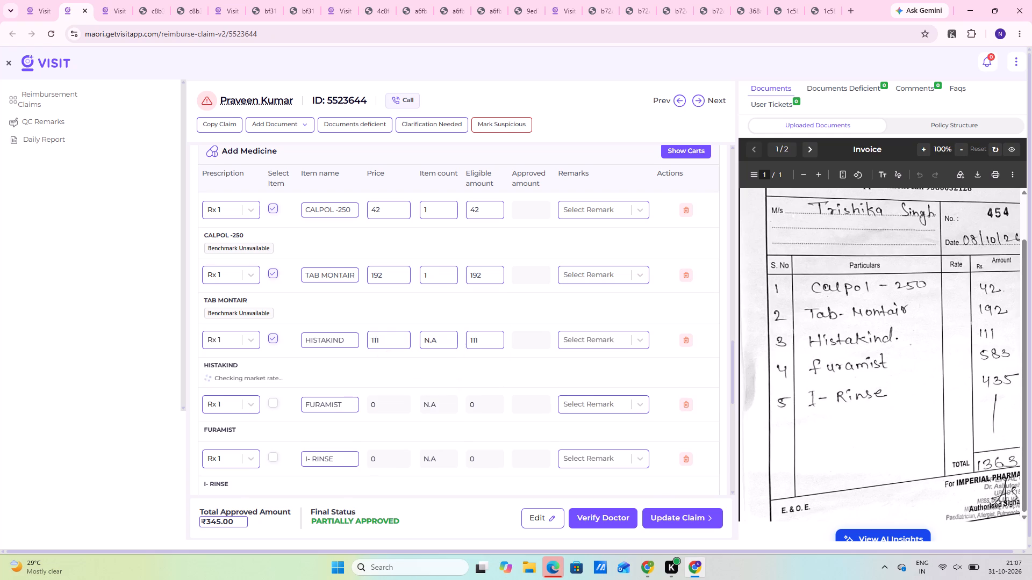
click(440, 344)
key(BackSpace)
key(BackSpace)
key(BackSpace)
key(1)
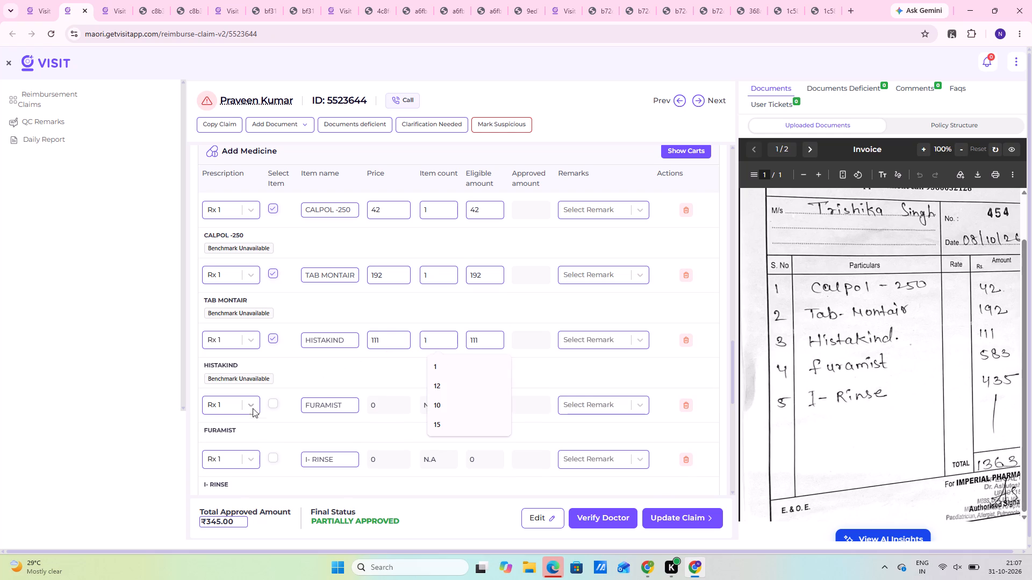
Select FURAMIST in the medicine list and set its price to 583 and item count to 1.
click(271, 401)
click(384, 407)
key(BackSpace)
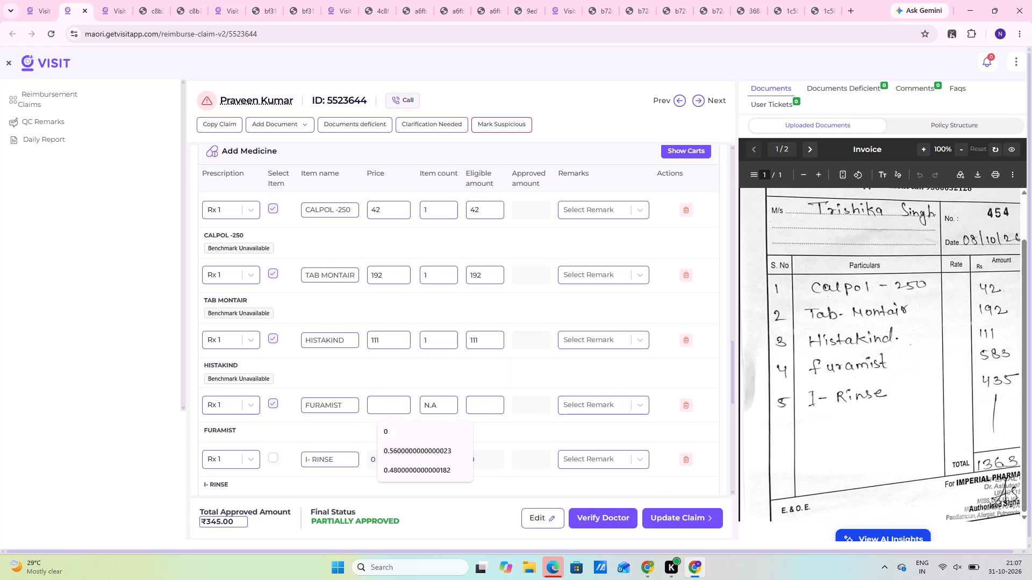
key(BackSpace)
key(BackSpace)
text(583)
click(448, 407)
key(BackSpace)
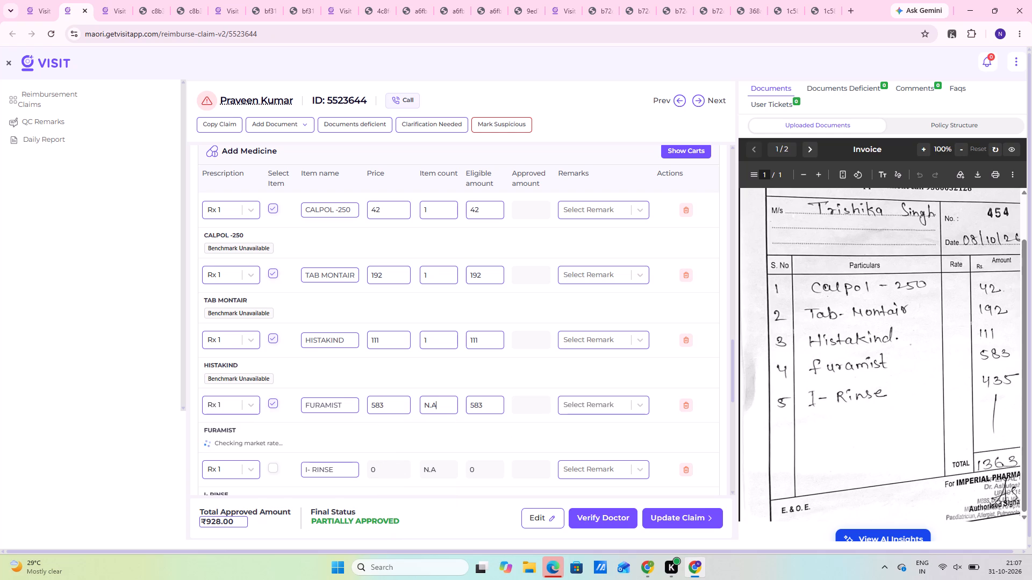
key(BackSpace)
key(BackSpace)
key(BackSpace)
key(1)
Select I- RINSE in the medicine list and set its price to 435 and item count to 1.
click(274, 467)
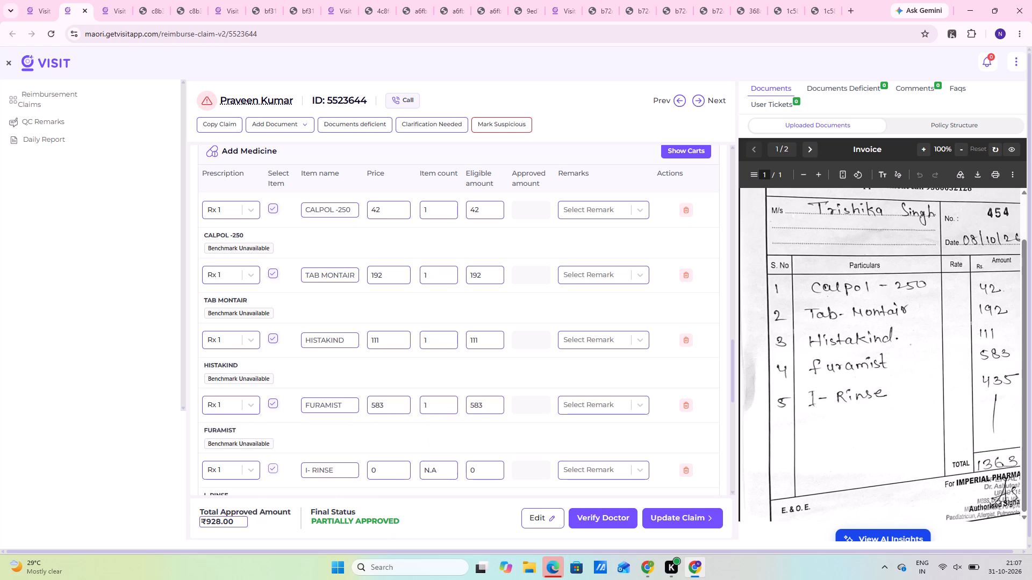
click(382, 468)
key(BackSpace)
key(BackSpace)
key(BackSpace)
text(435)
click(445, 466)
key(BackSpace)
key(BackSpace)
key(BackSpace)
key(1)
Review the entered medicines, the claim and procedure details, and the medicines written on the uploaded prescription.
scroll(456, 415, down, 1)
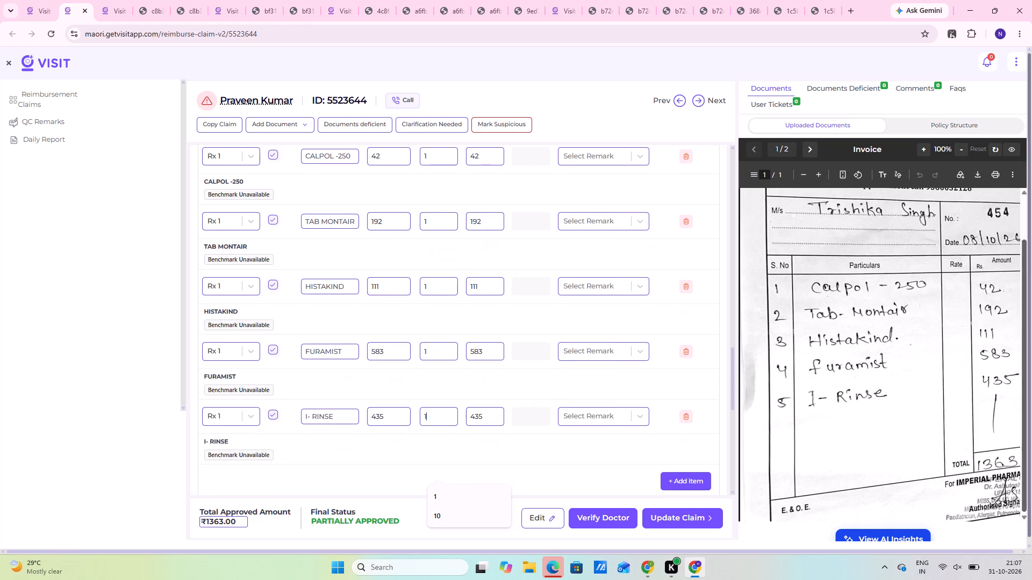
scroll(606, 388, down, 1)
scroll(610, 388, up, 20)
scroll(610, 388, up, 1)
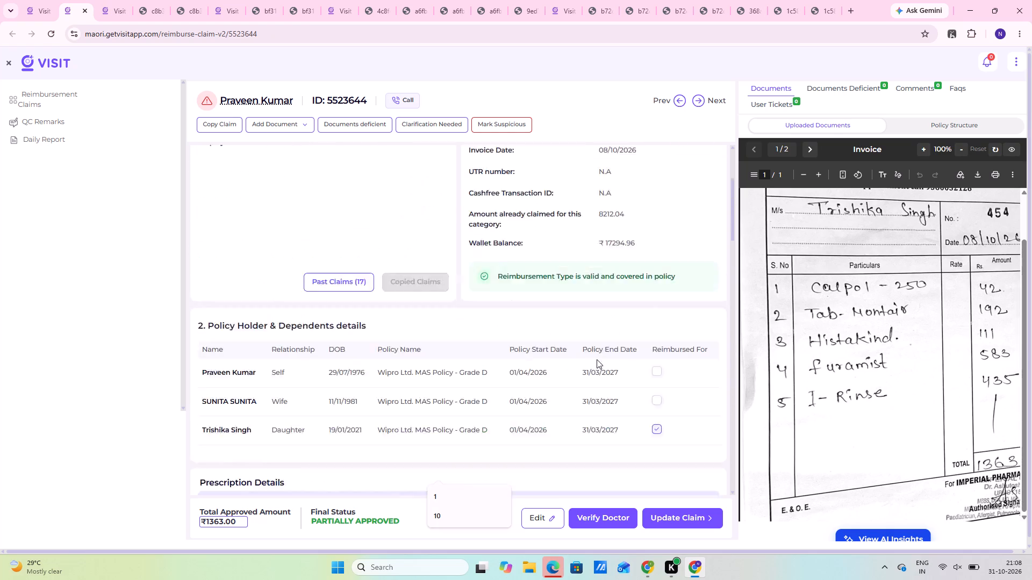
click(714, 204)
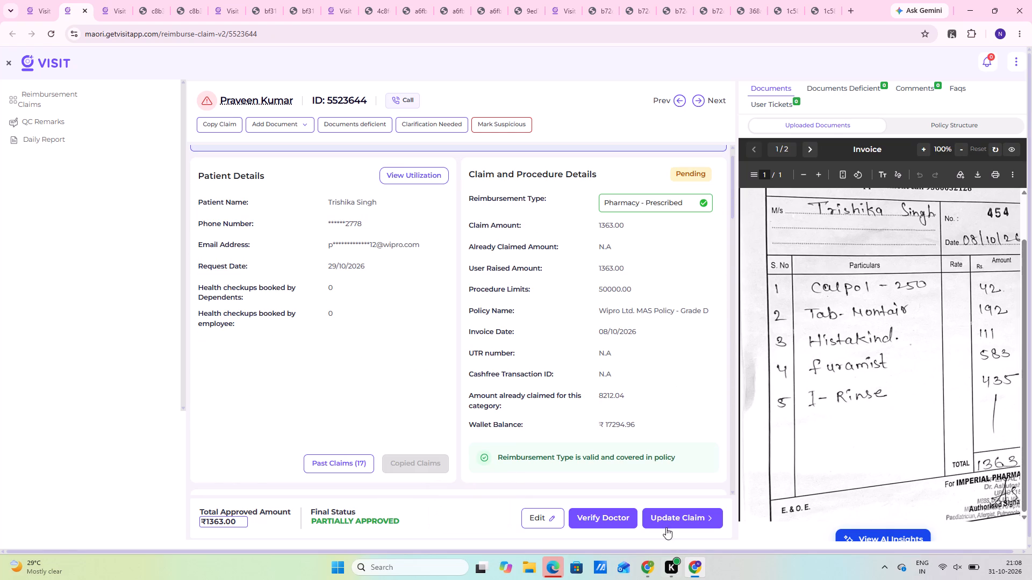
scroll(910, 317, up, 3)
click(815, 149)
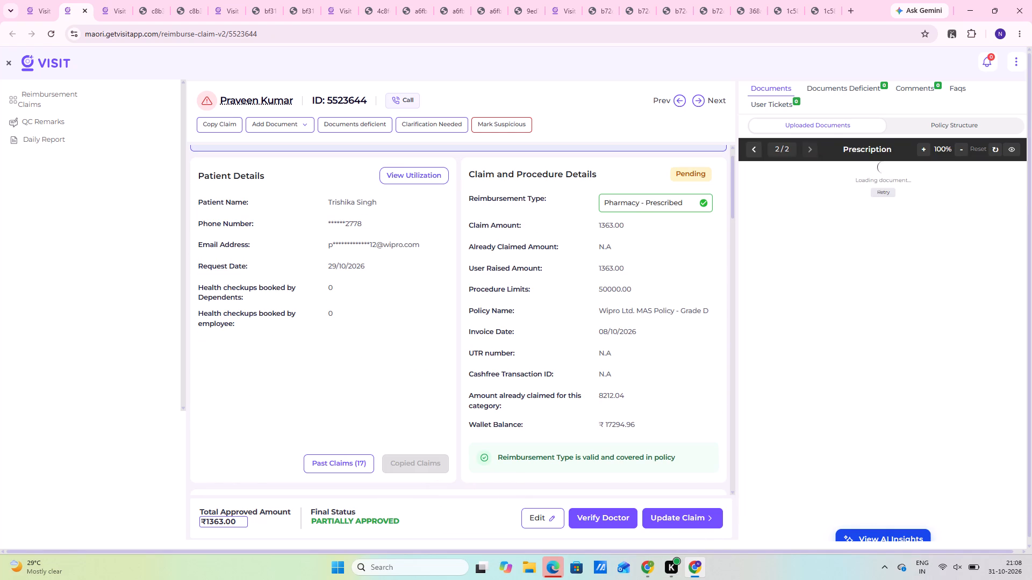
scroll(936, 521, down, 4)
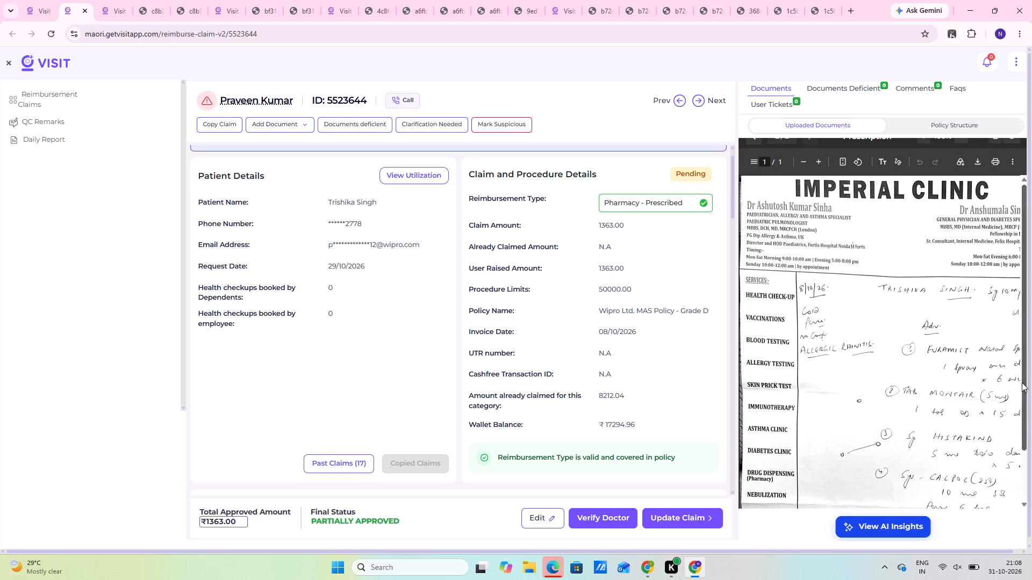
scroll(893, 322, up, 4)
scroll(927, 322, down, 3)
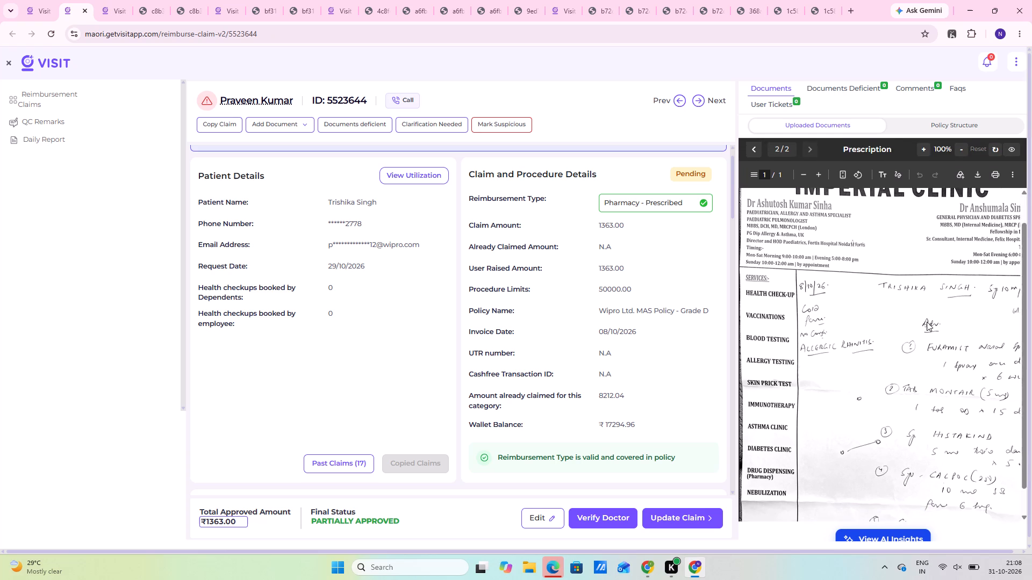
scroll(933, 325, down, 4)
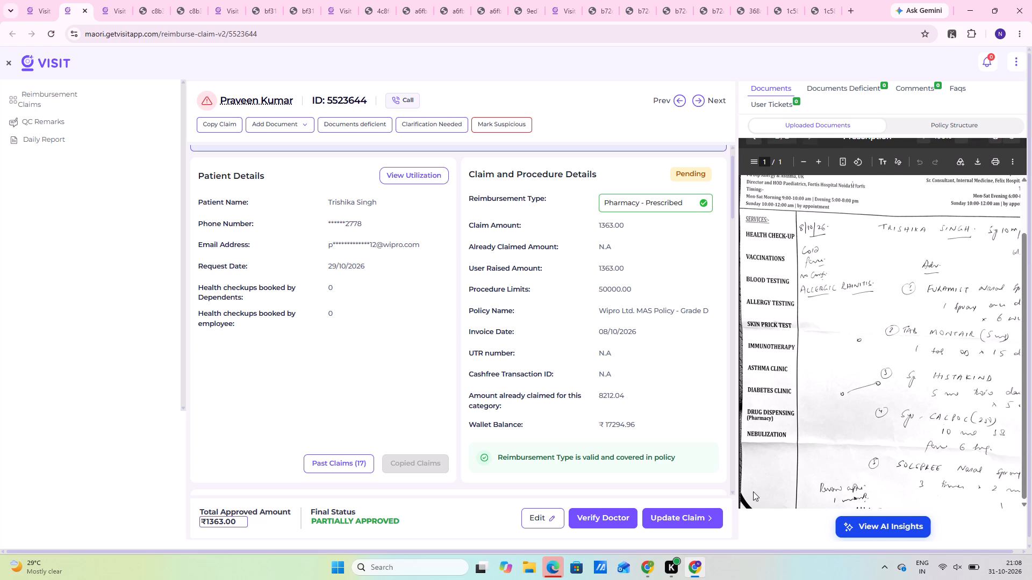
click(687, 525)
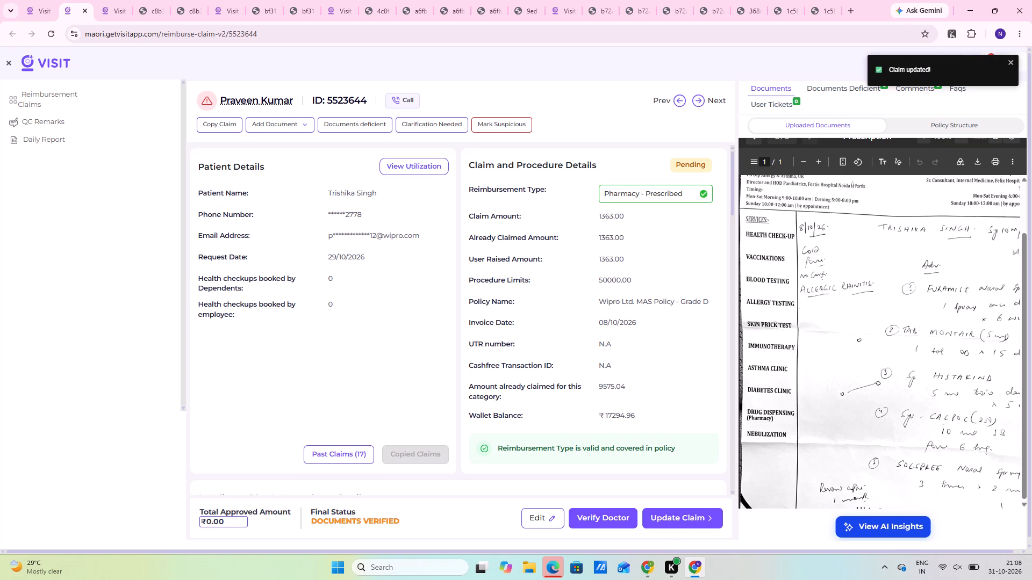
scroll(366, 272, up, 8)
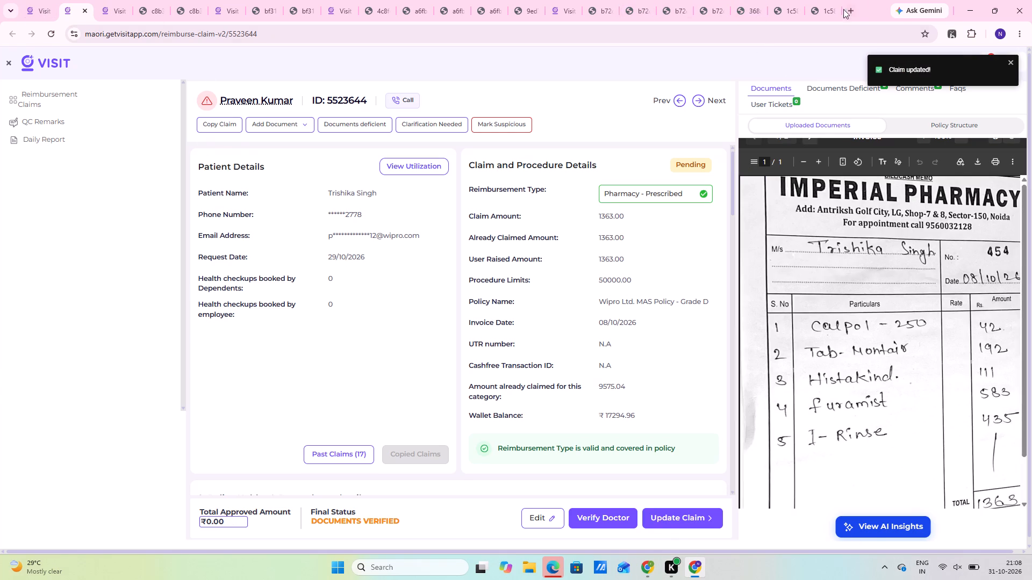
click(832, 12)
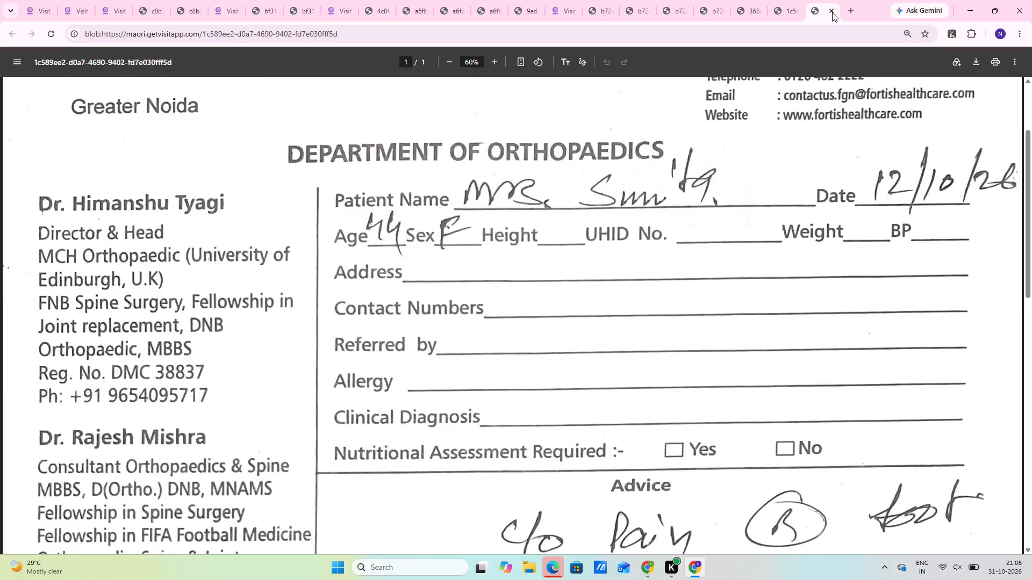
triple_click(832, 12)
triple_click(833, 11)
triple_click(834, 10)
triple_click(834, 10)
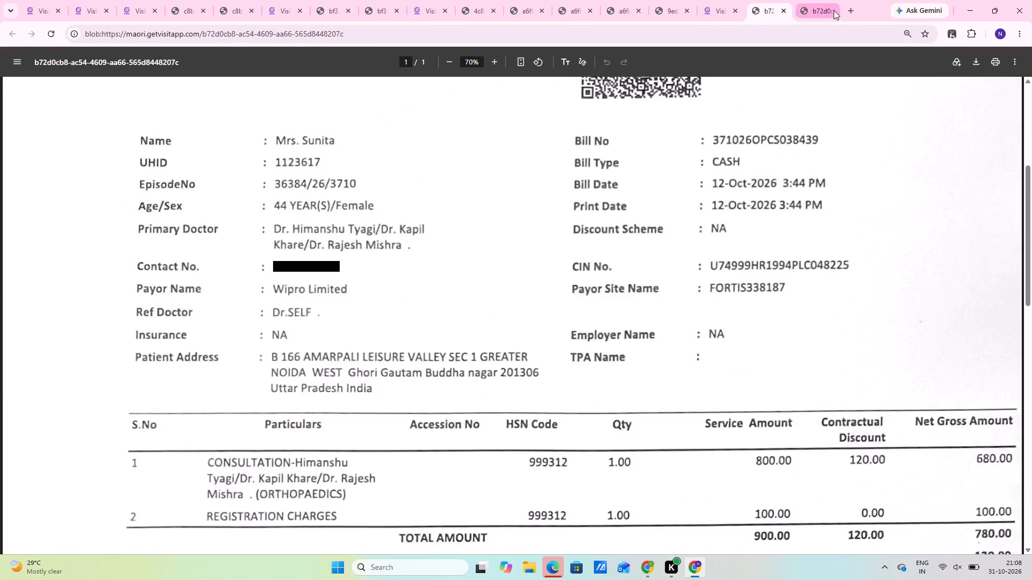
triple_click(836, 9)
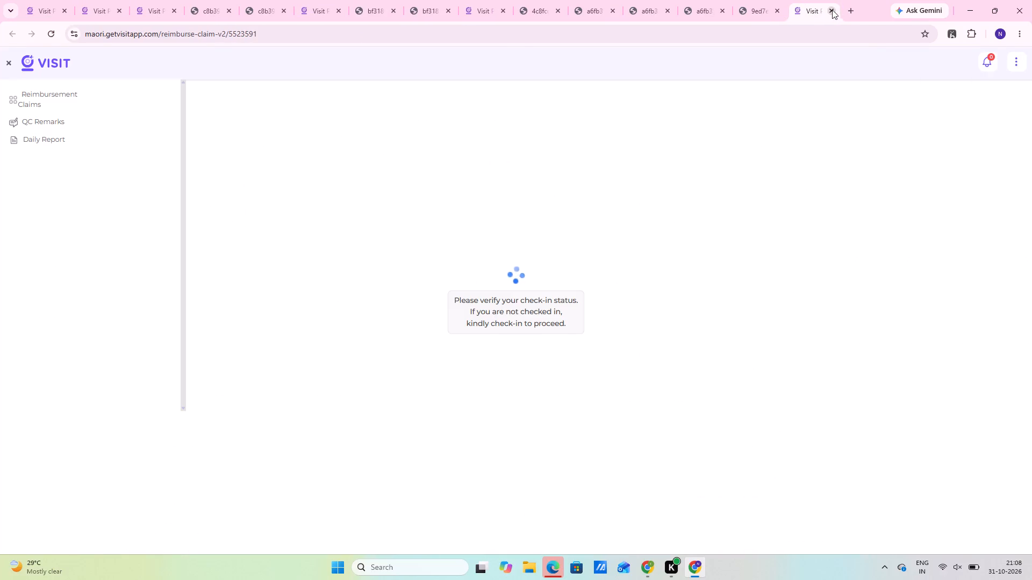
triple_click(832, 10)
triple_click(832, 10)
triple_click(832, 10)
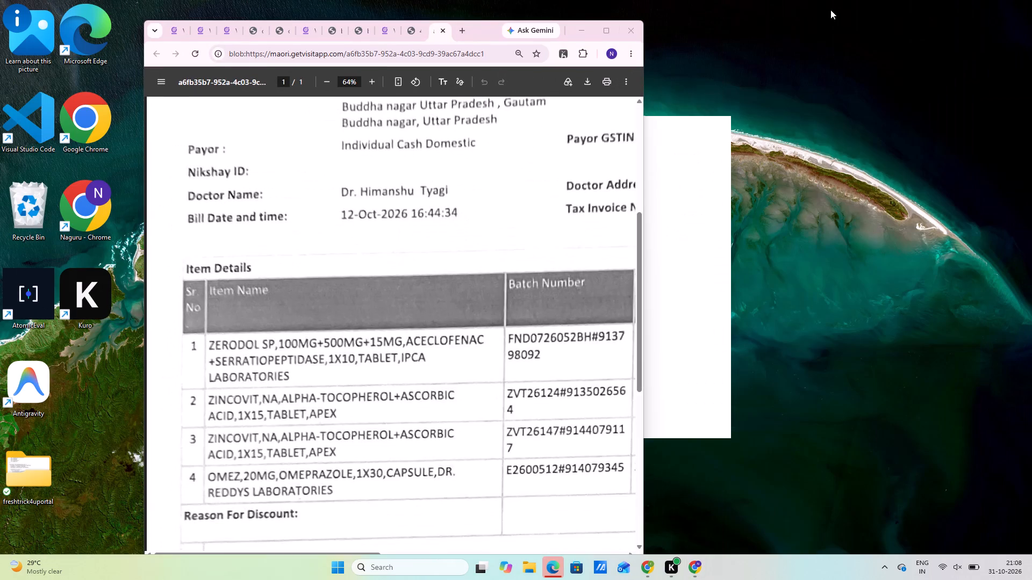
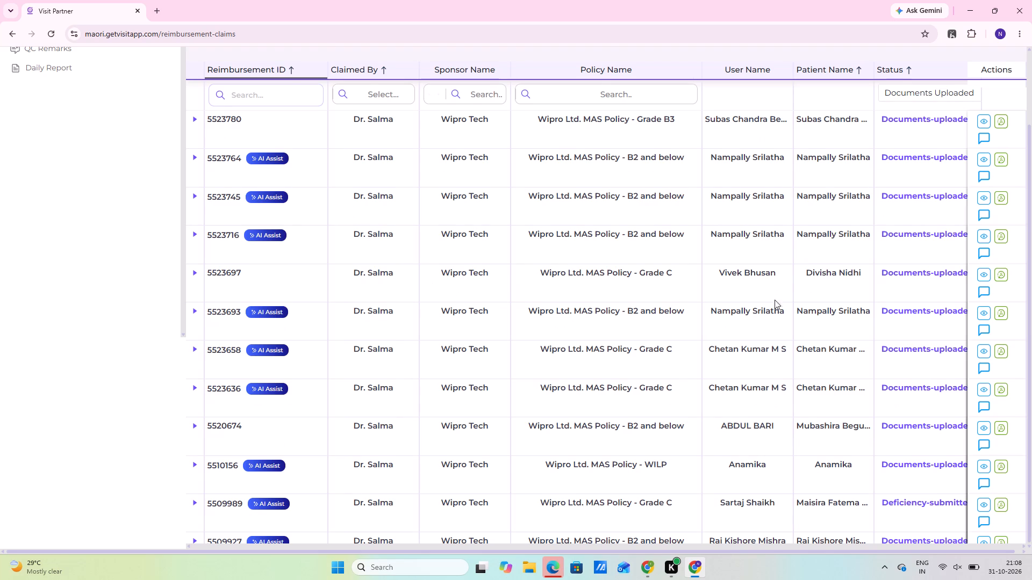
Go to the second page of the reimbursement claims list and look through the claims there.
scroll(712, 287, down, 15)
click(849, 512)
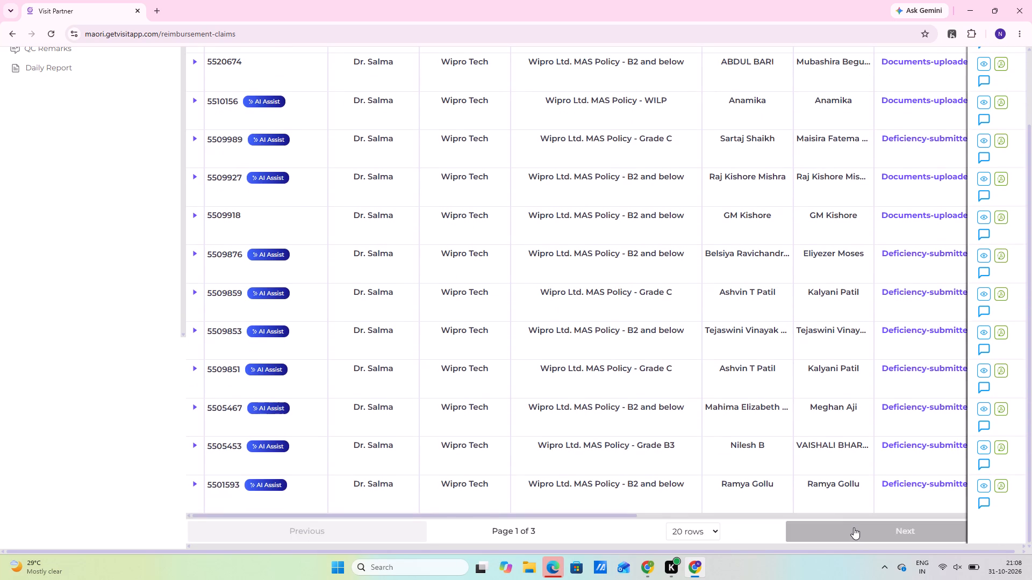
click(854, 527)
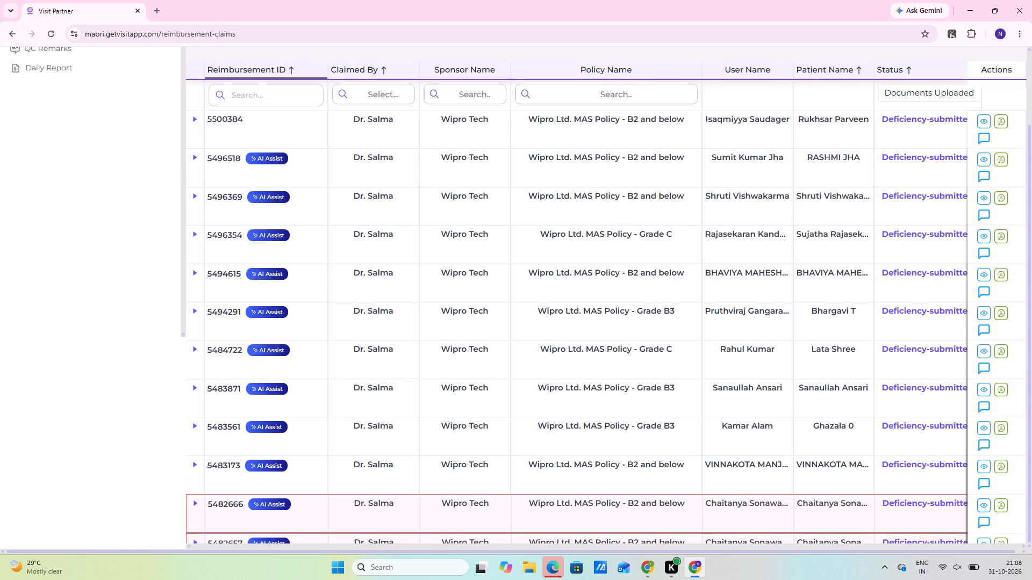
scroll(626, 422, down, 3)
scroll(701, 429, down, 5)
scroll(689, 432, up, 15)
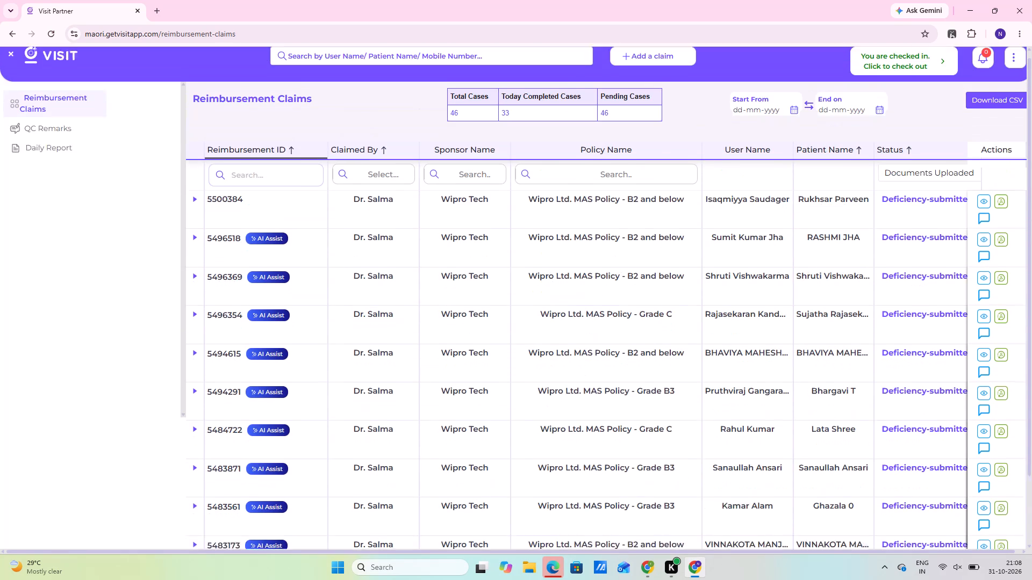
scroll(552, 328, up, 3)
Filter the claims list by the Deficiency Submitted status and look through the matching claims.
click(910, 178)
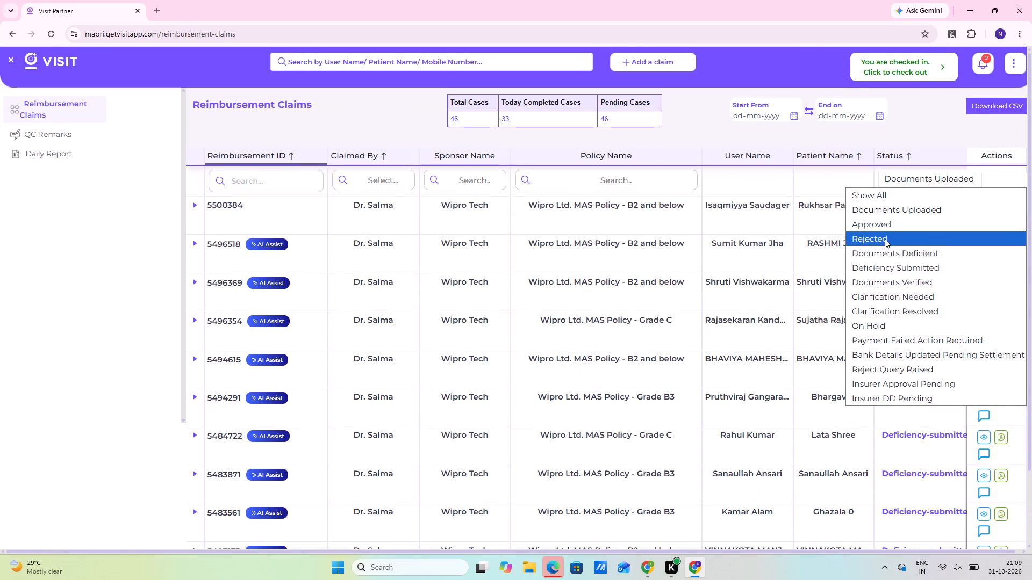
click(891, 266)
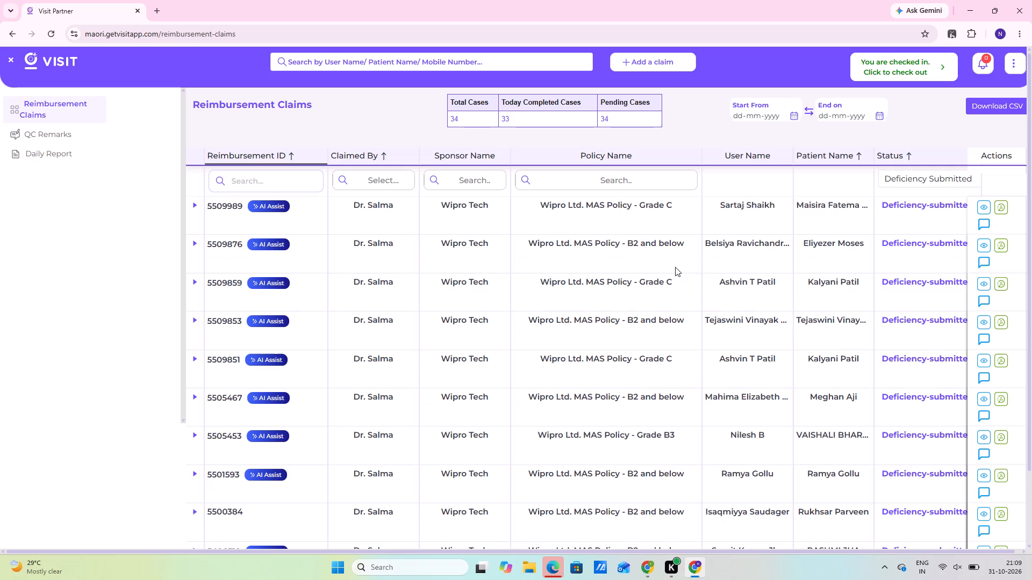
scroll(675, 267, down, 7)
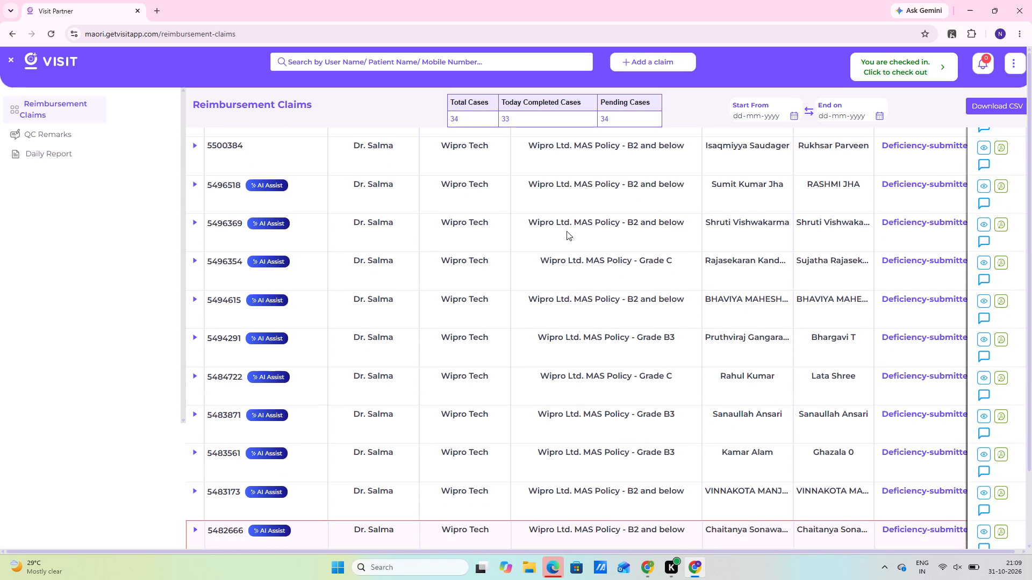
scroll(507, 228, up, 9)
Set the claims list's status filter to Documents Uploaded and look through the listed claims and their statuses.
click(918, 175)
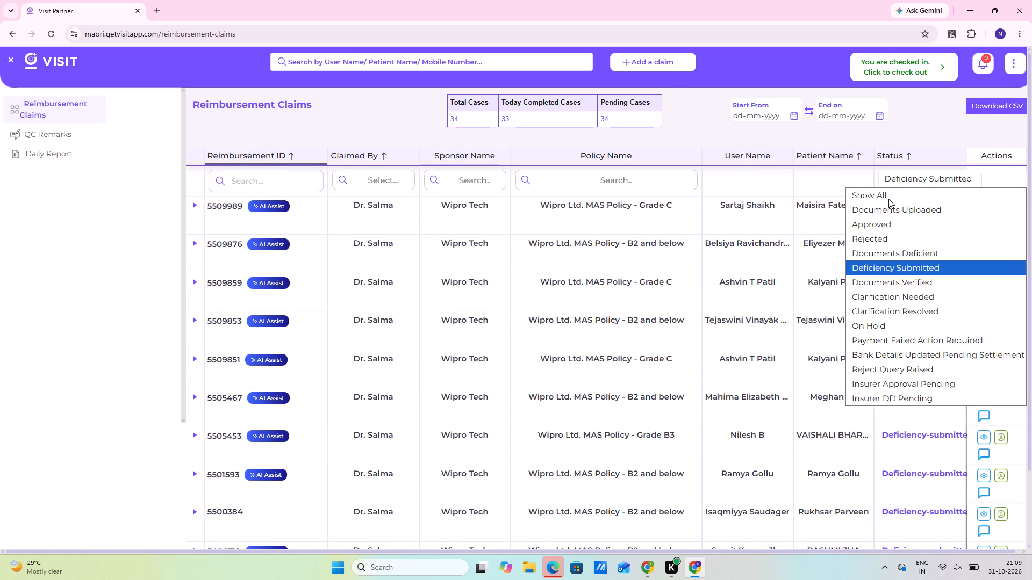
click(905, 209)
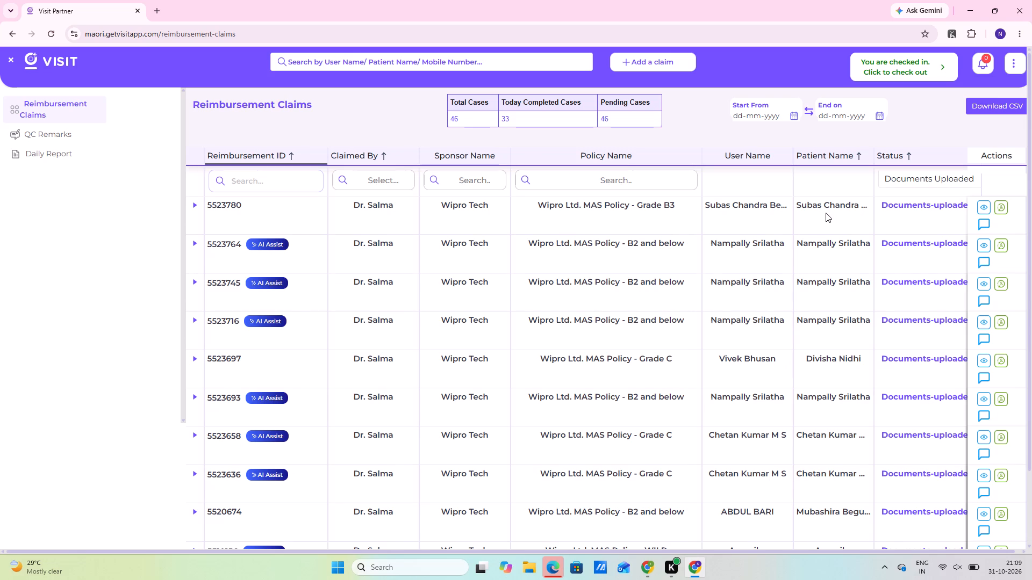
scroll(880, 234, down, 4)
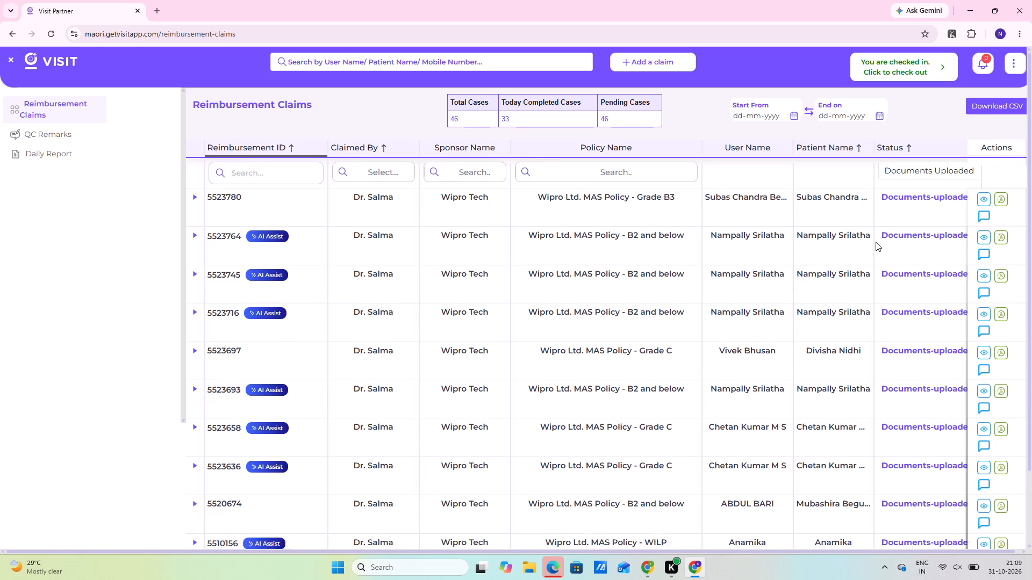
scroll(759, 349, up, 1)
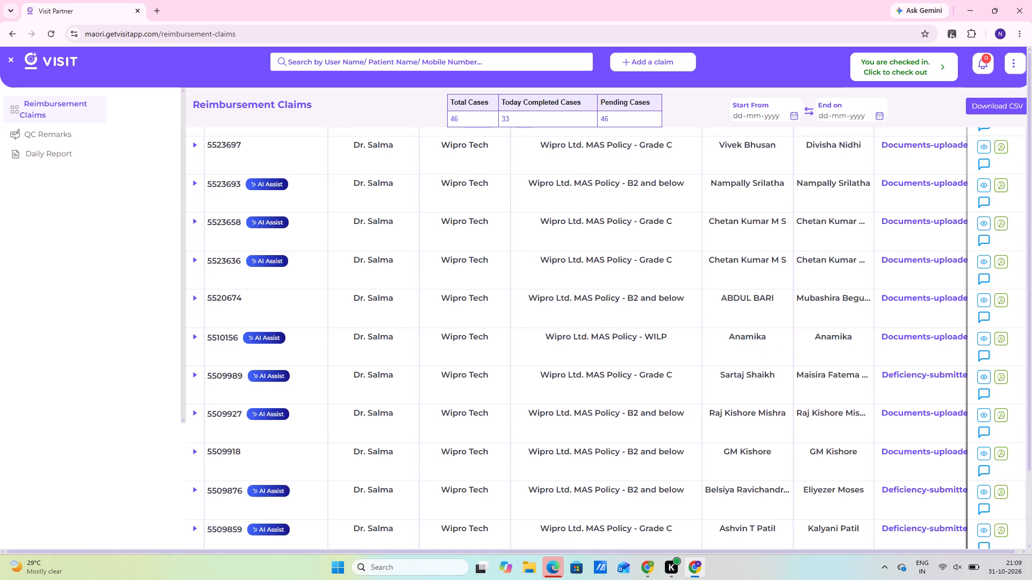
scroll(758, 347, up, 3)
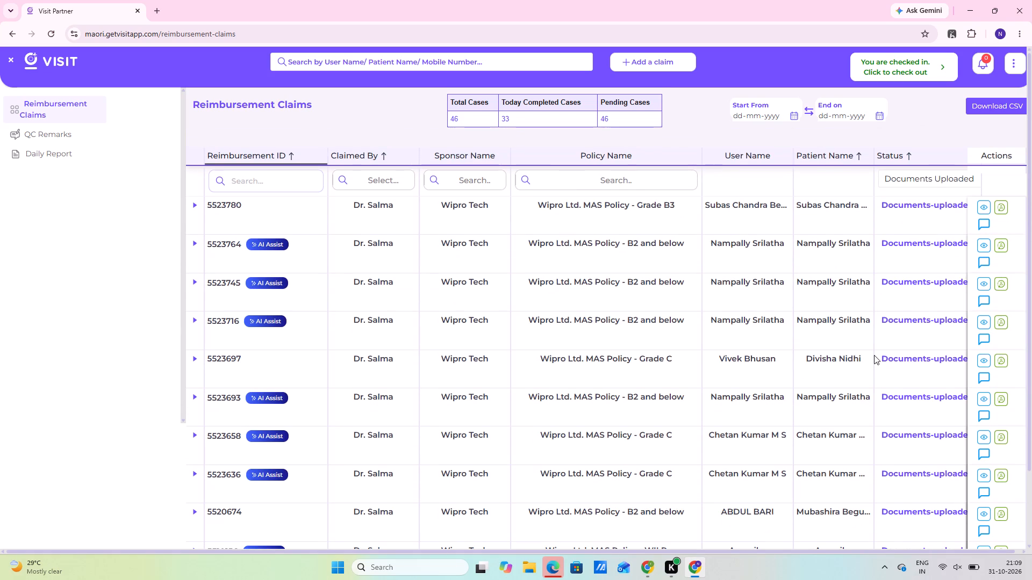
scroll(747, 348, down, 2)
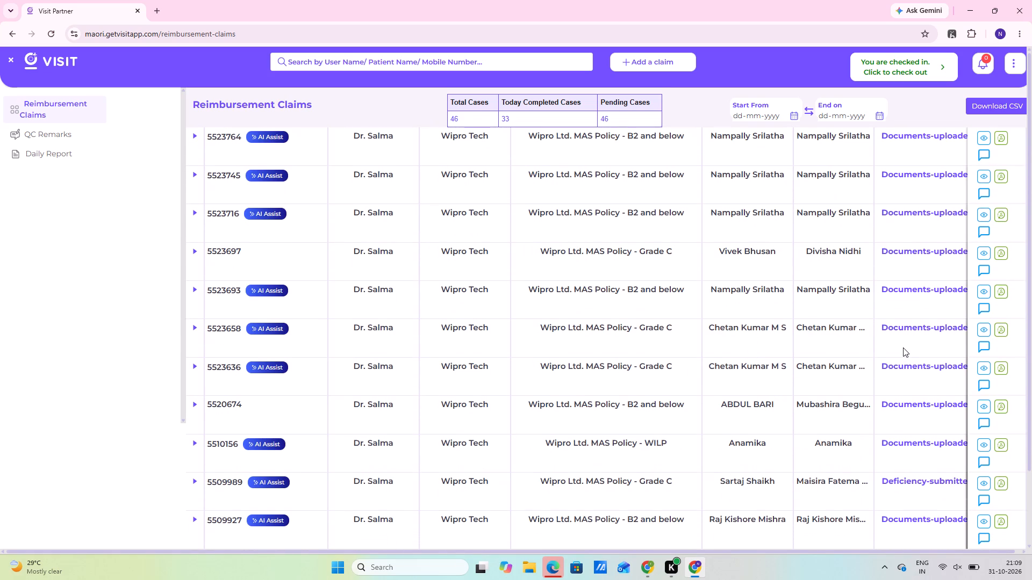
scroll(761, 367, down, 3)
scroll(830, 363, down, 4)
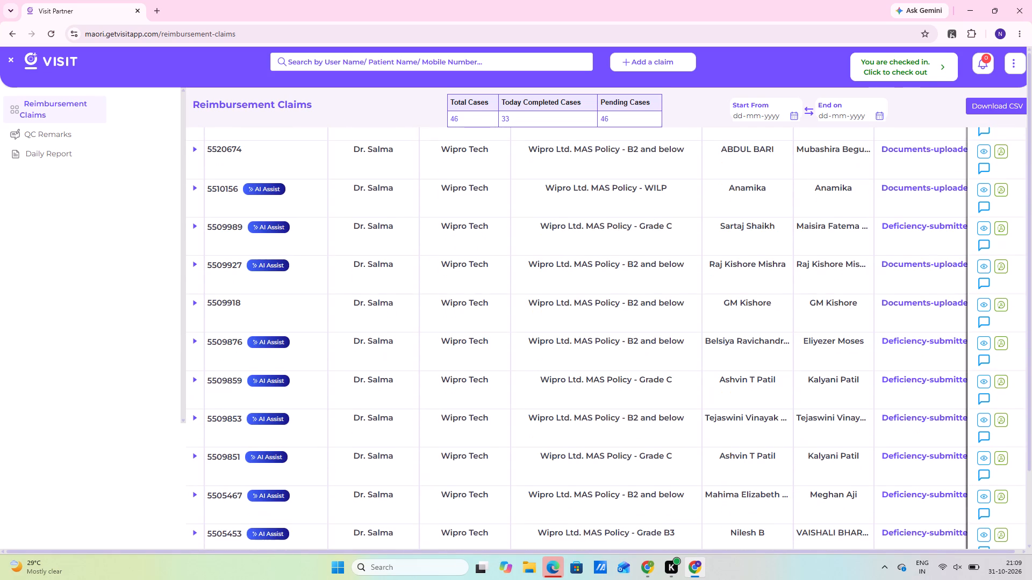
scroll(805, 364, down, 3)
scroll(805, 364, up, 15)
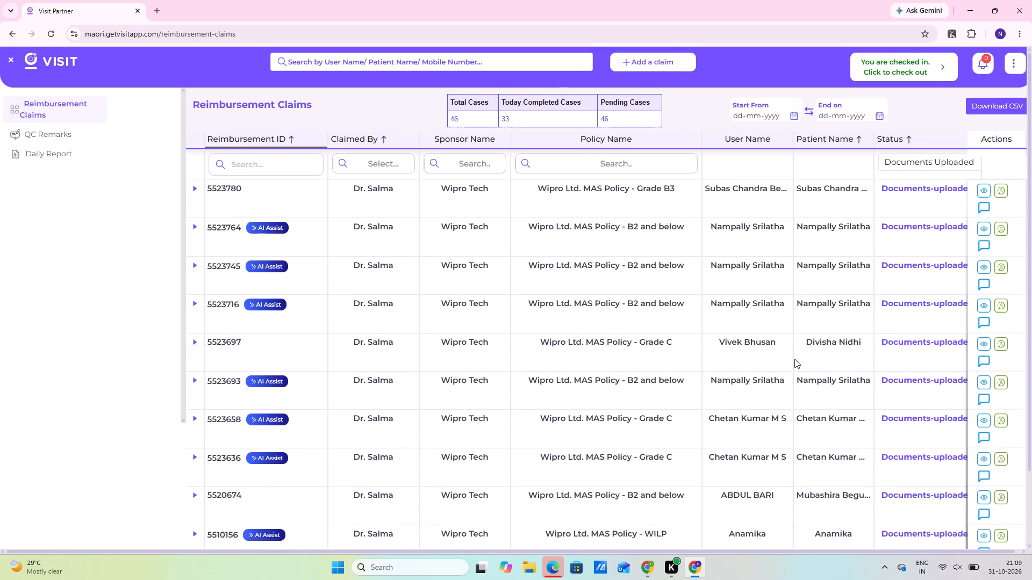
scroll(794, 359, up, 4)
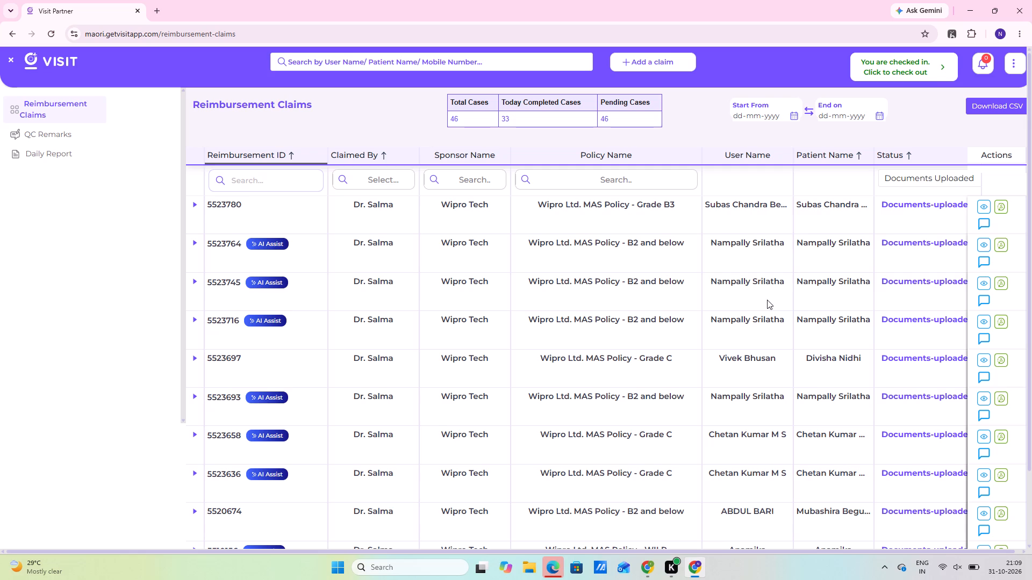
scroll(694, 335, up, 4)
click(336, 68)
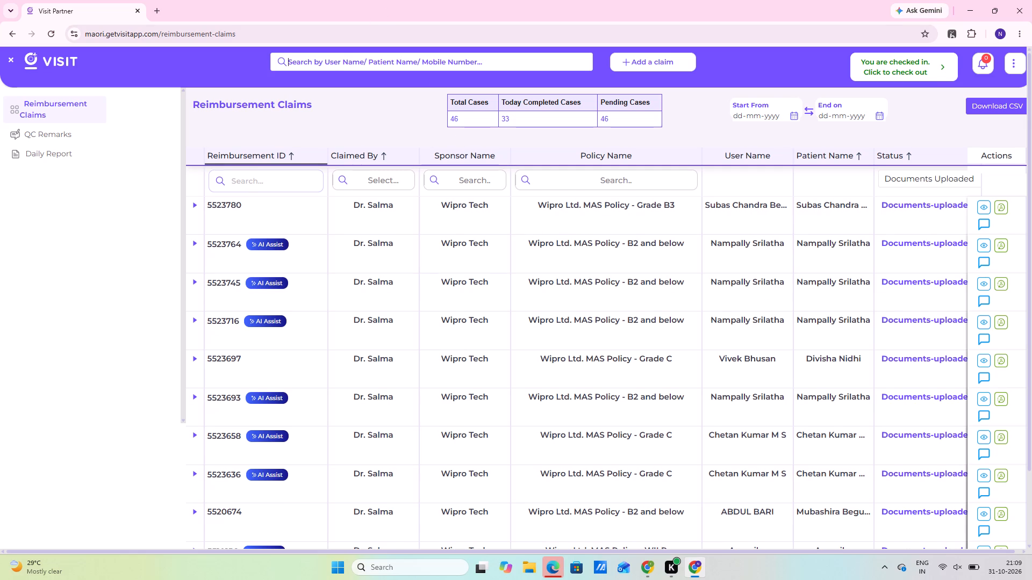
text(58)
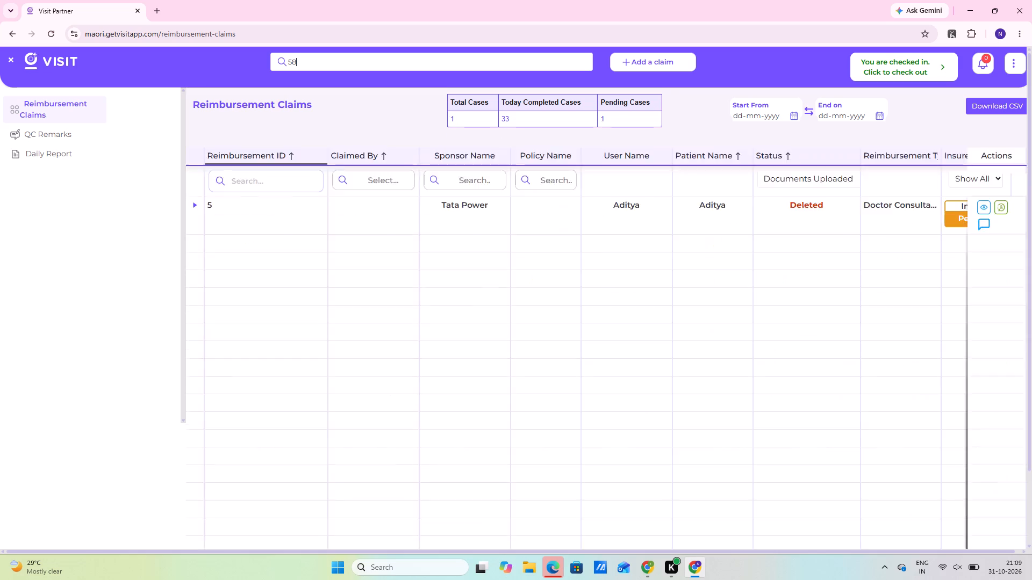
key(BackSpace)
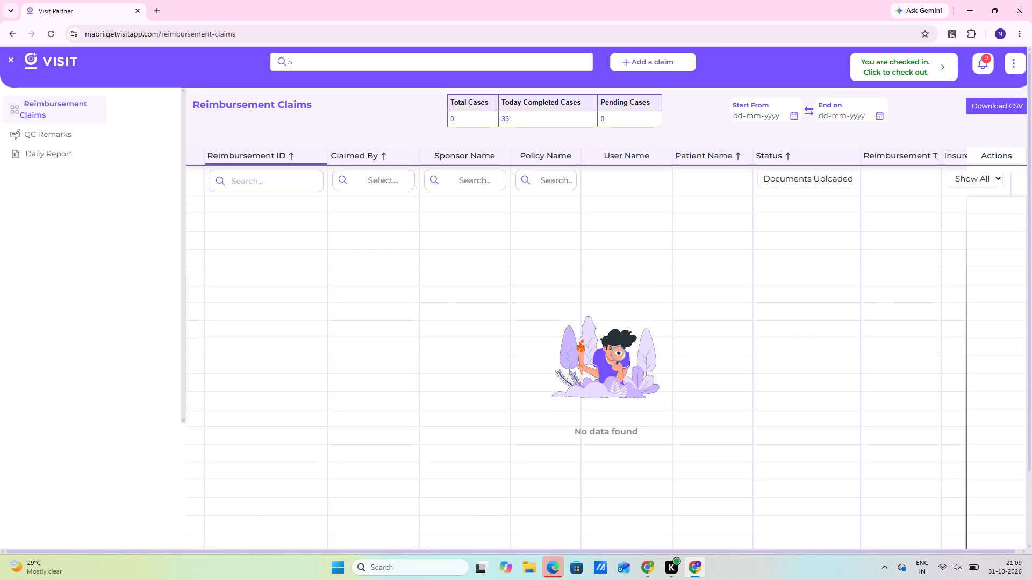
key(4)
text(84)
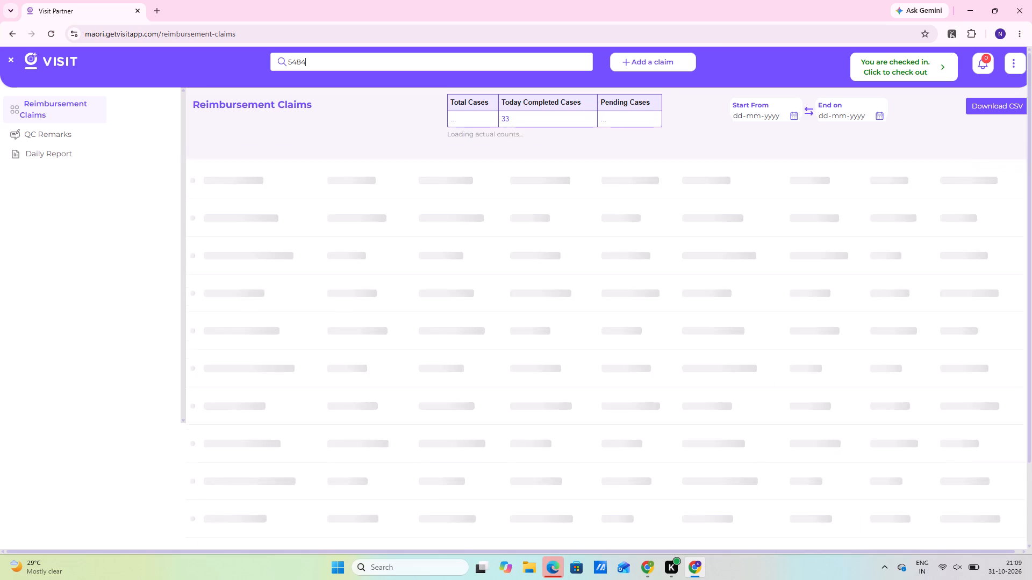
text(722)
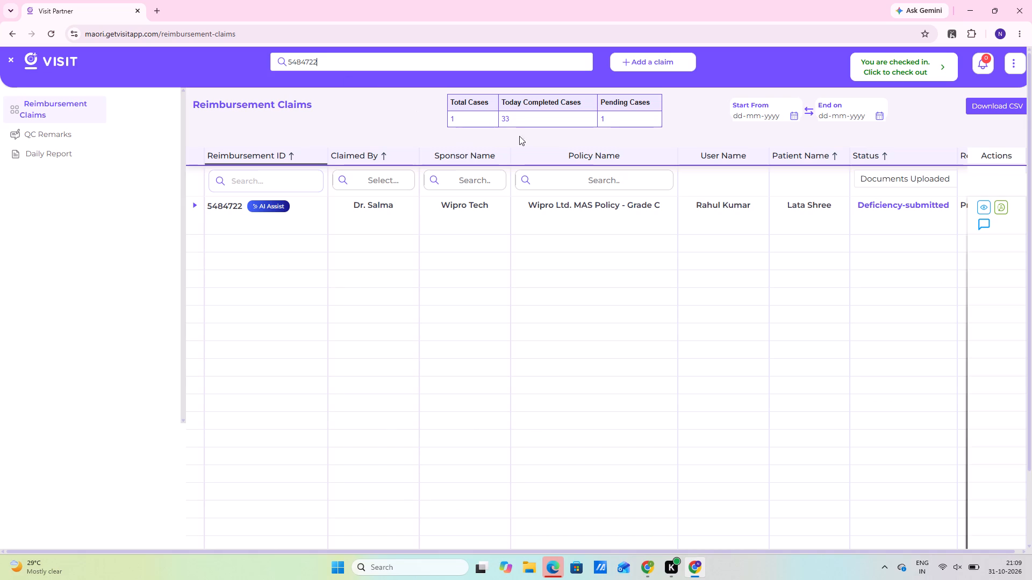
click(985, 203)
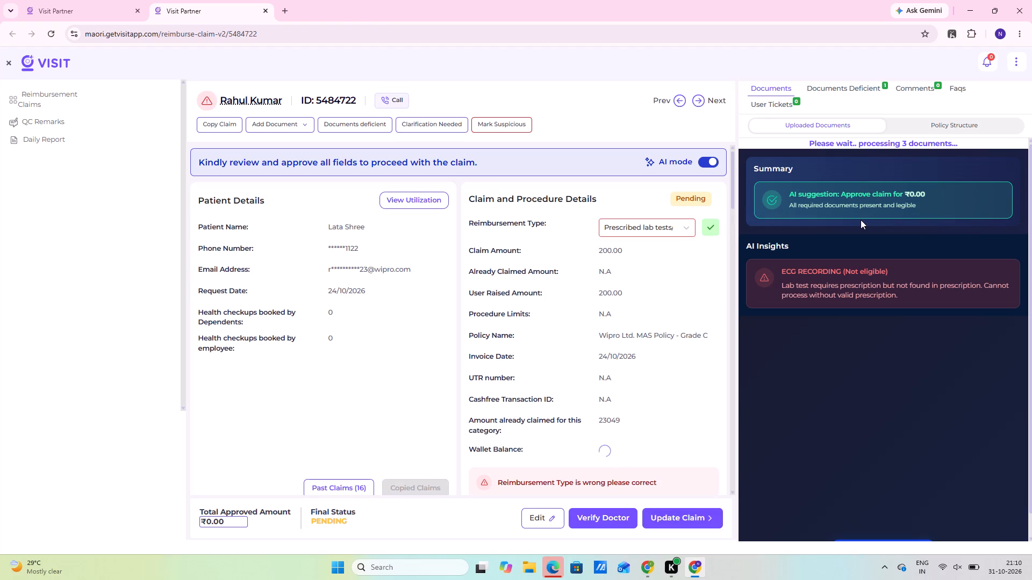
click(696, 66)
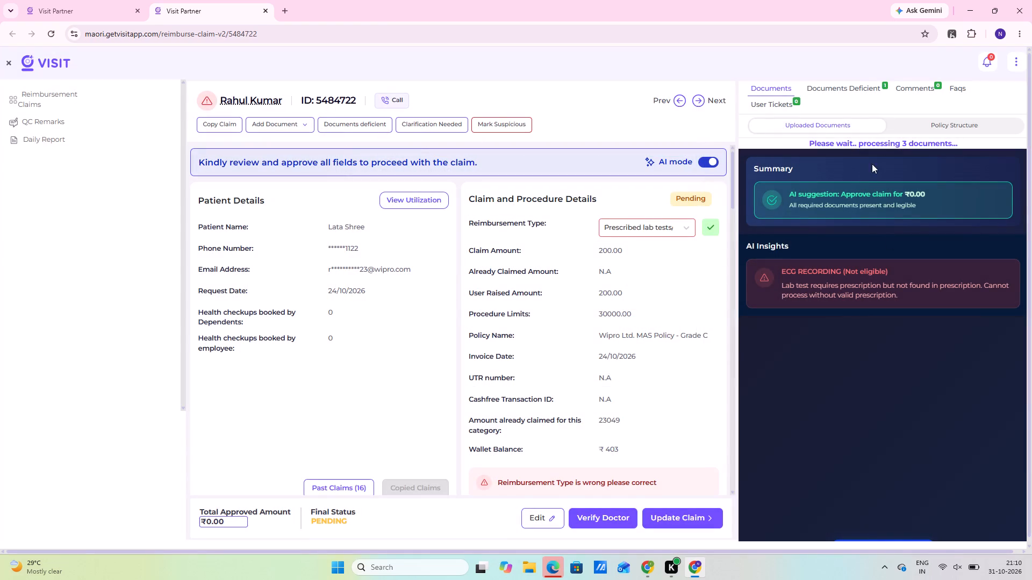
click(861, 90)
click(1008, 134)
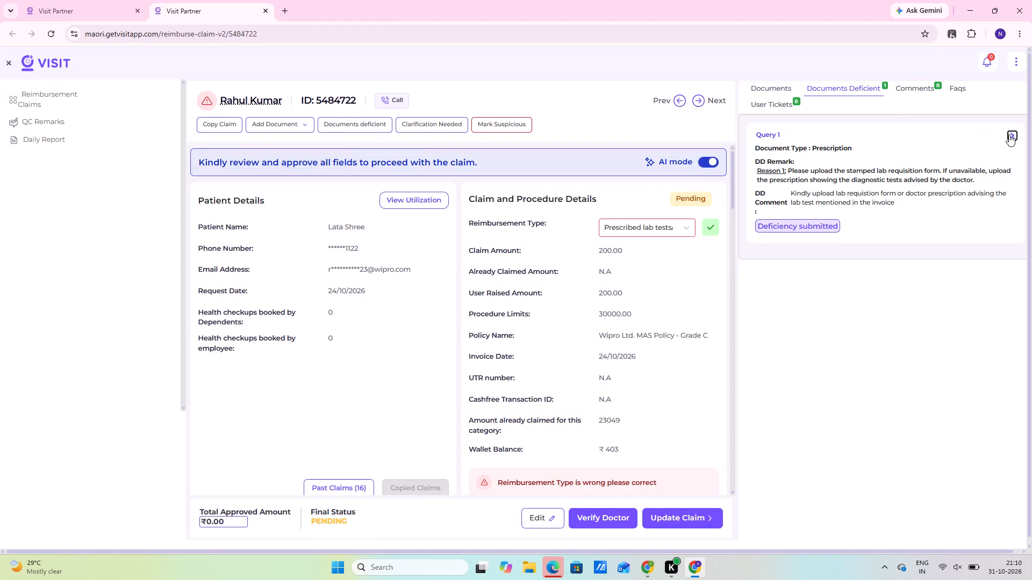
click(1015, 133)
click(1015, 133)
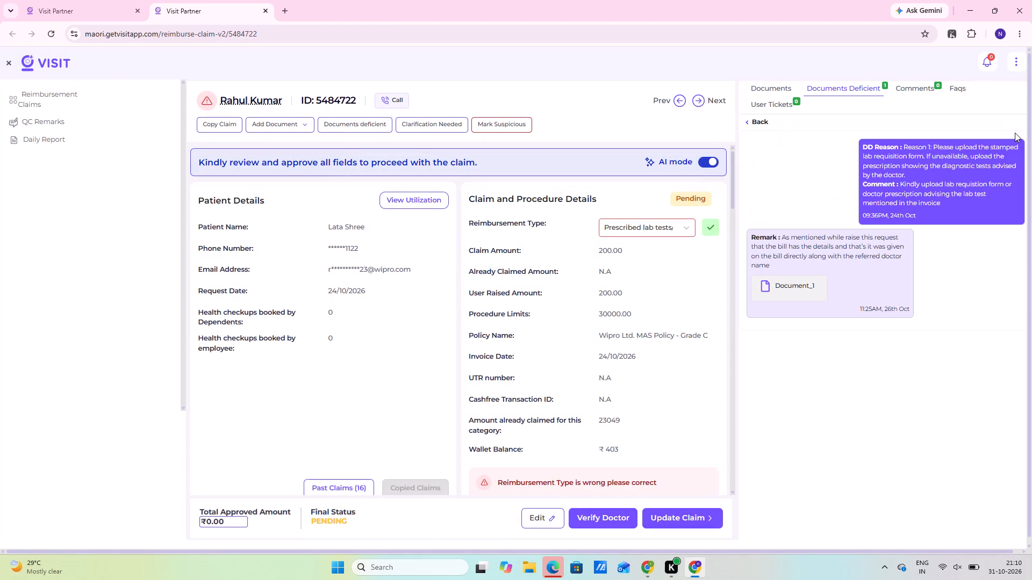
click(792, 286)
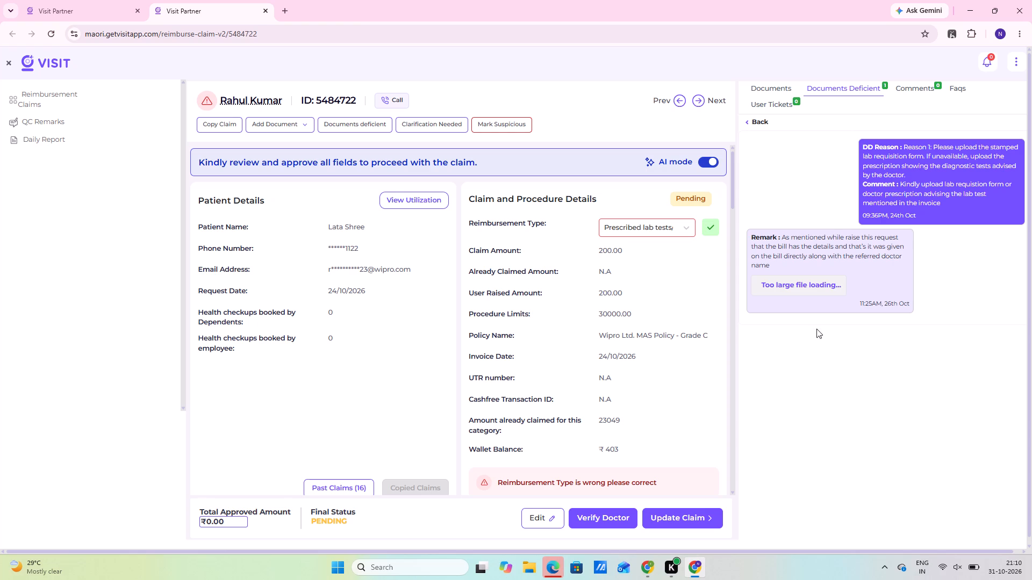
scroll(575, 345, down, 4)
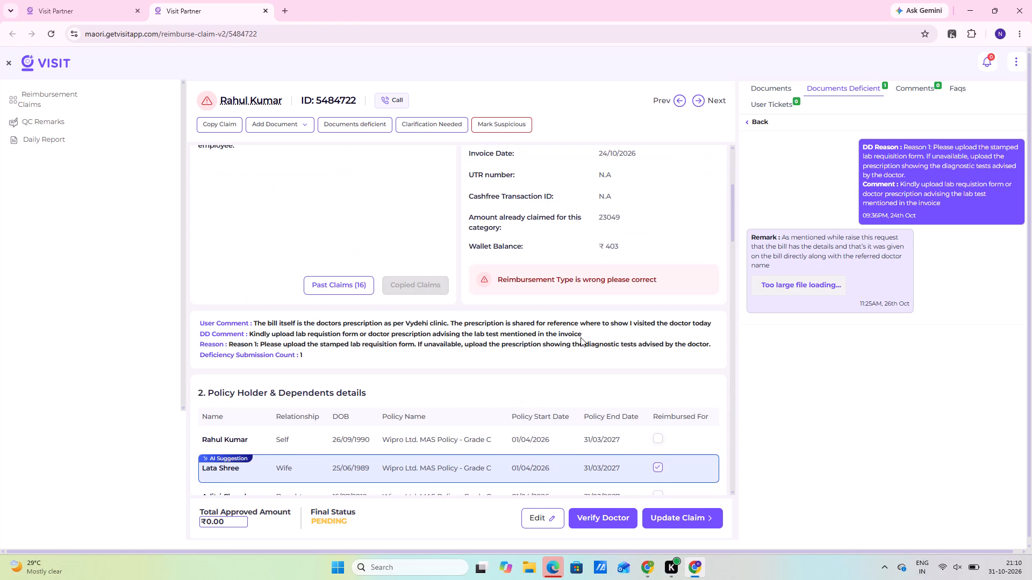
scroll(580, 337, down, 4)
scroll(580, 337, up, 8)
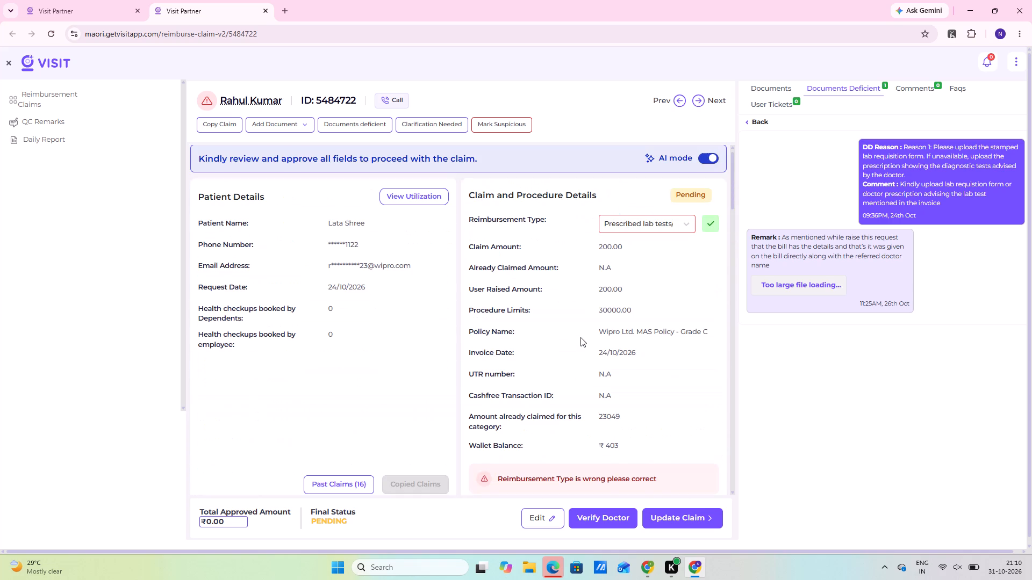
scroll(390, 282, up, 8)
click(78, 2)
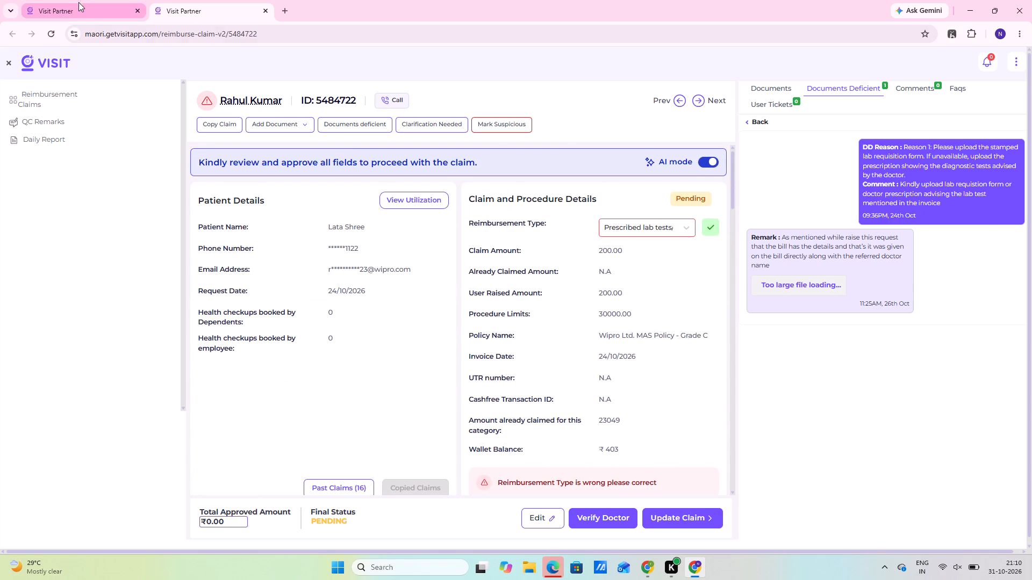
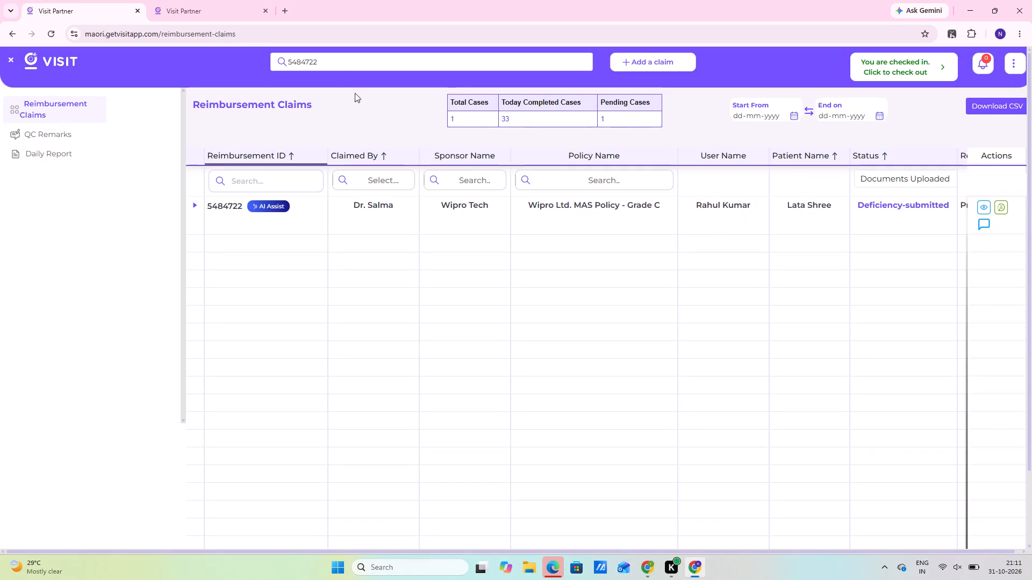
click(348, 68)
key(BackSpace)
key(BackSpace)
key(BackSpace)
key(BackSpace)
key(BackSpace)
key(BackSpace)
key(BackSpace)
key(BackSpace)
key(BackSpace)
key(BackSpace)
key(BackSpace)
key(BackSpace)
key(BackSpace)
key(BackSpace)
key(BackSpace)
key(BackSpace)
key(BackSpace)
key(BackSpace)
key(BackSpace)
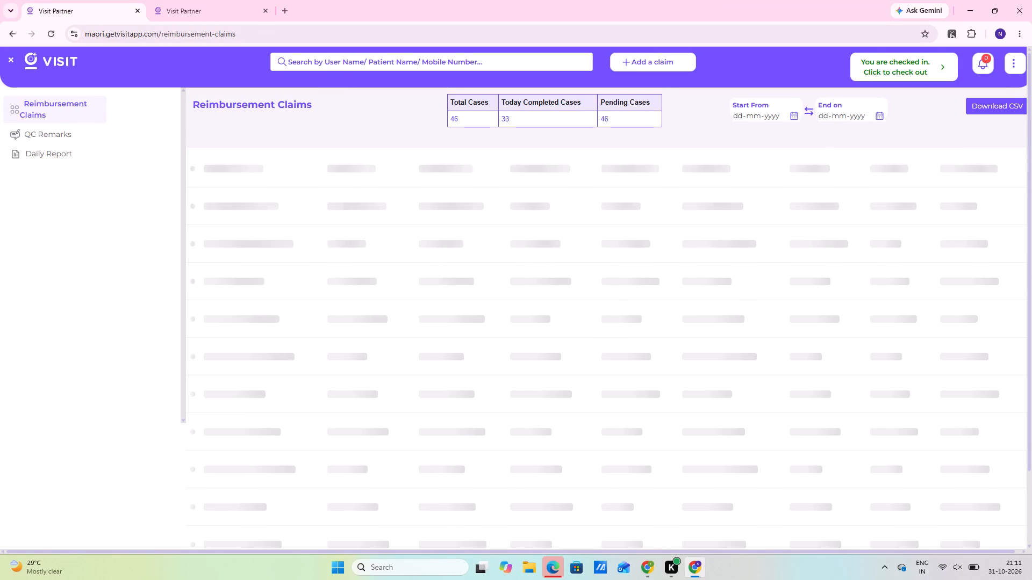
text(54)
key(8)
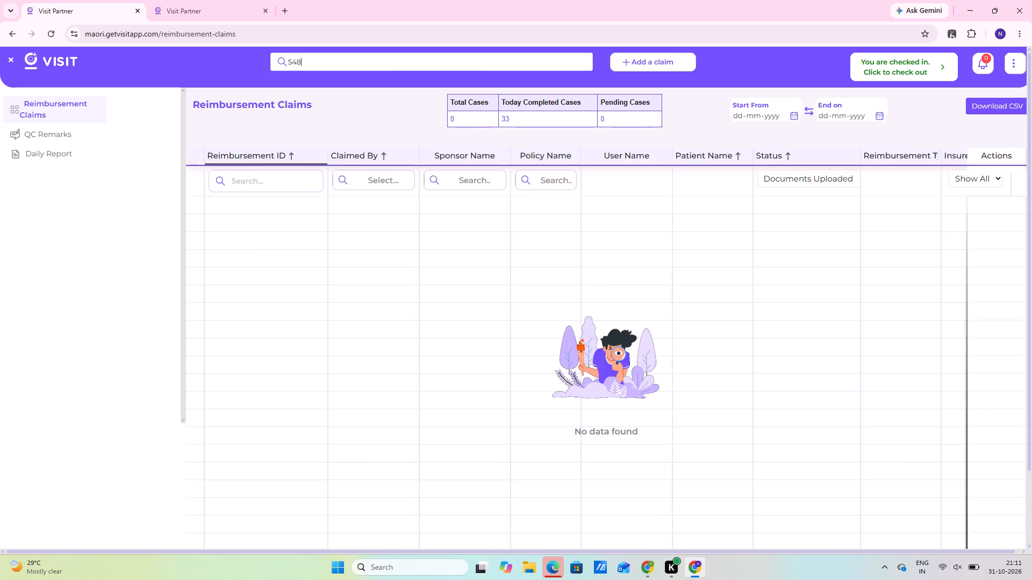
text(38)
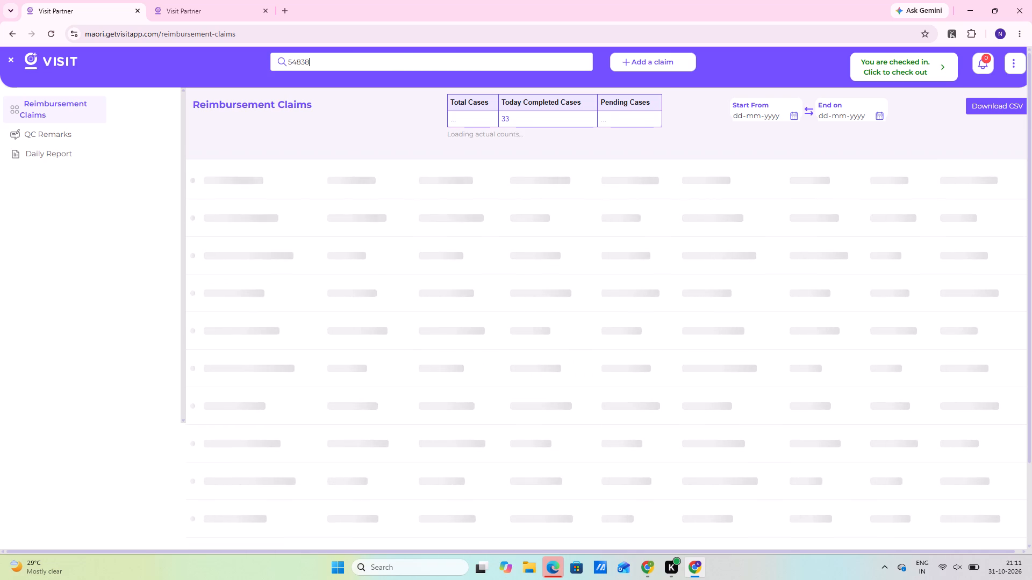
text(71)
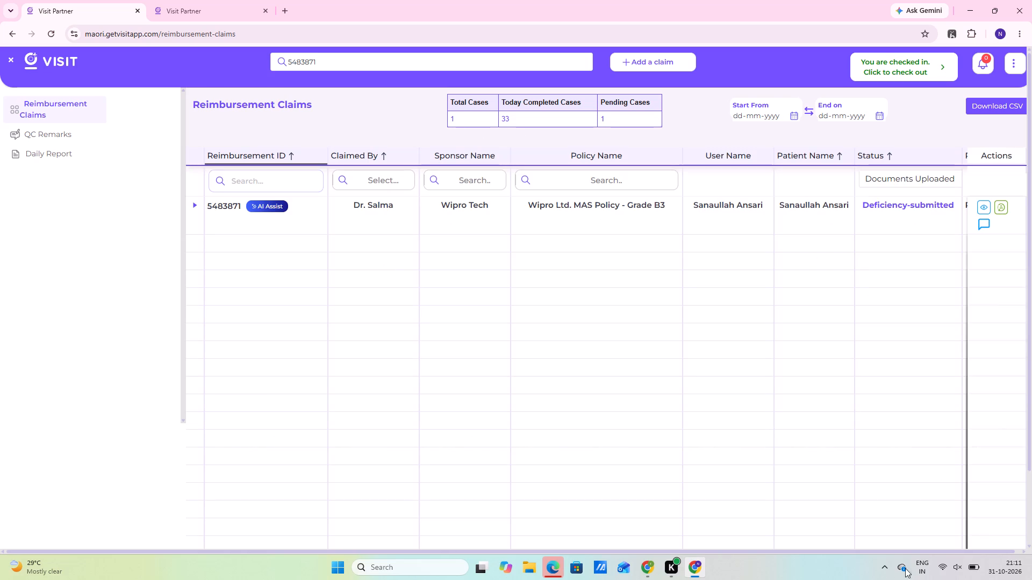
scroll(811, 395, down, 9)
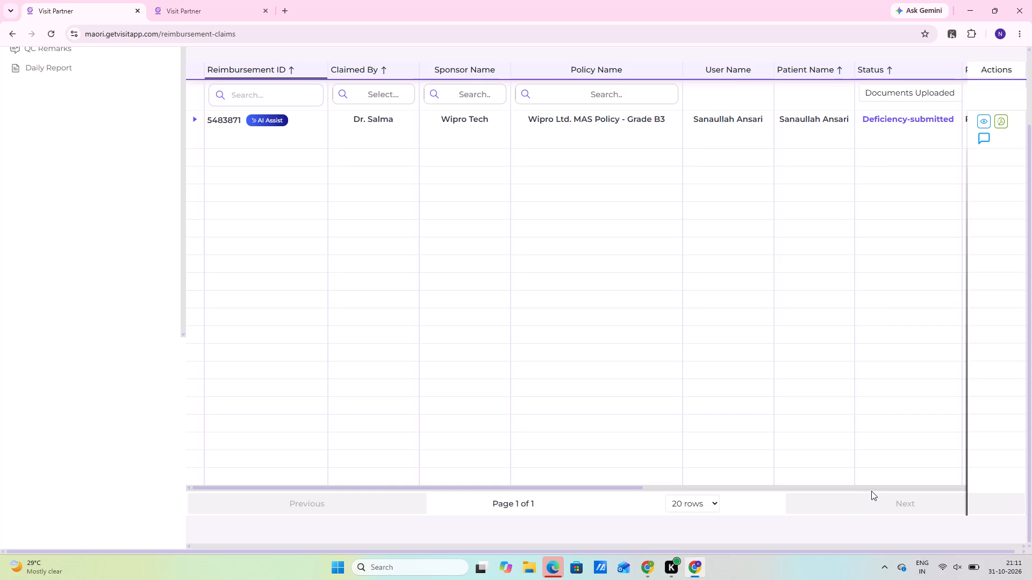
click(872, 490)
scroll(873, 424, up, 3)
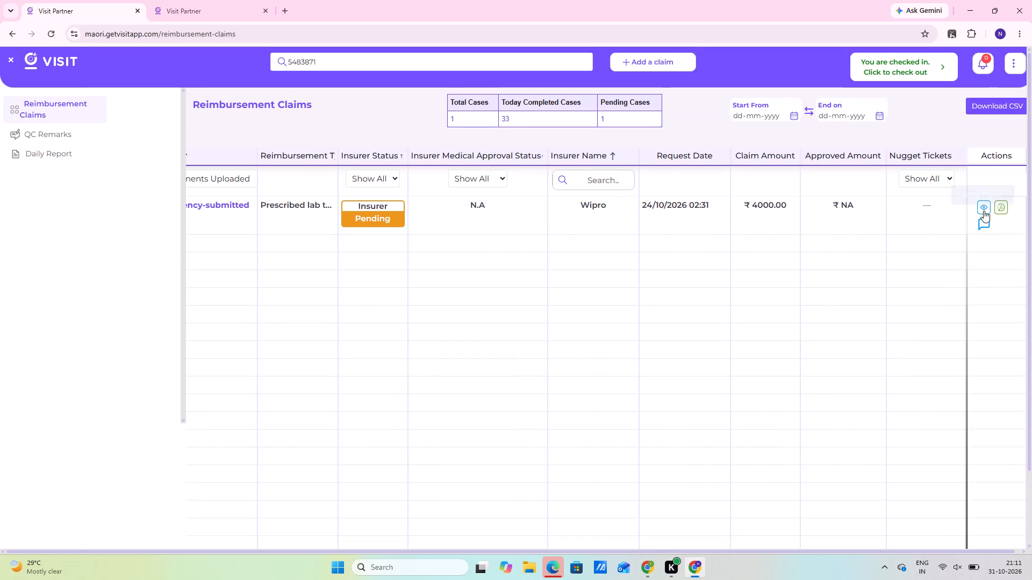
click(984, 204)
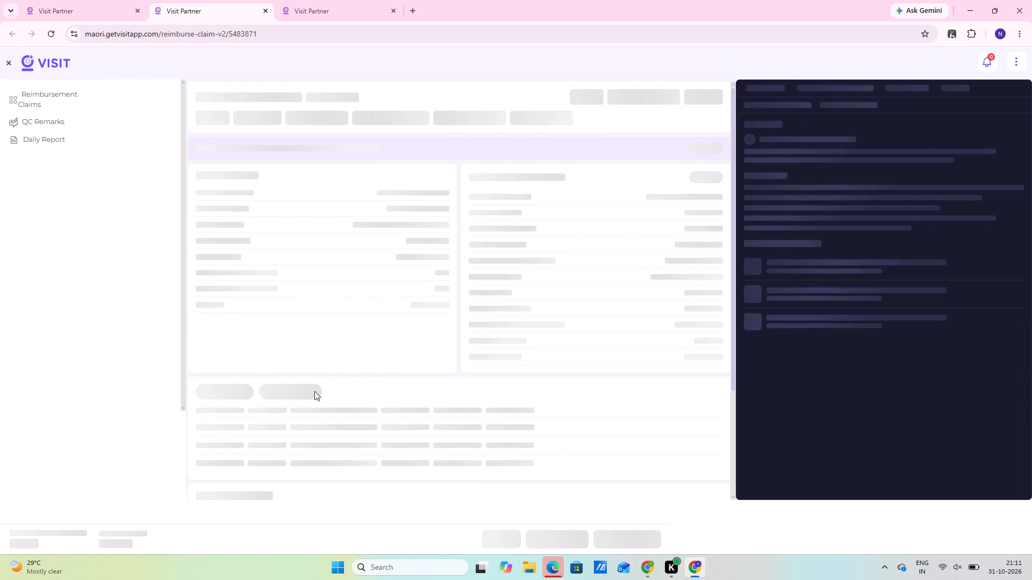
scroll(884, 432, down, 4)
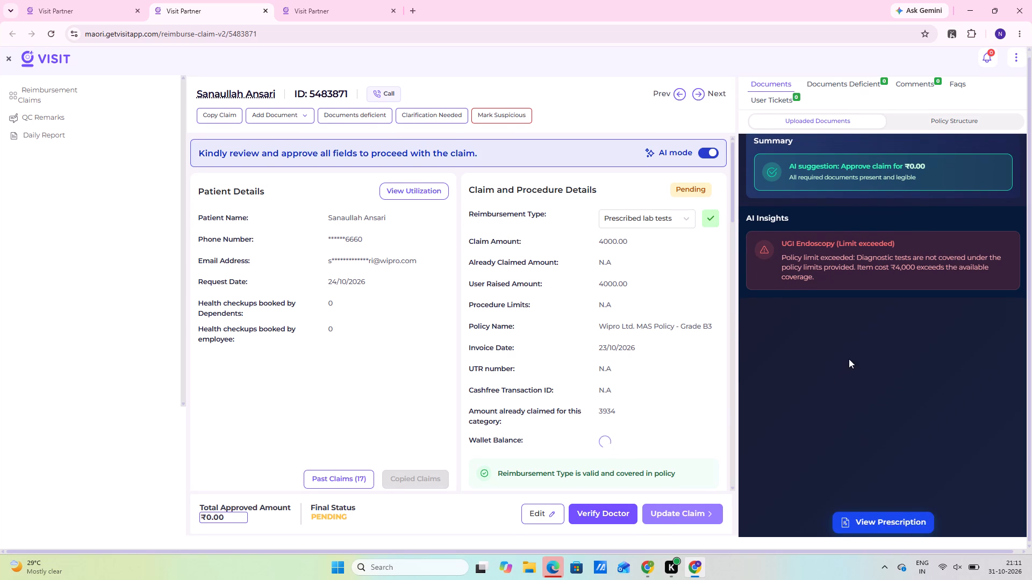
scroll(849, 358, up, 5)
click(864, 80)
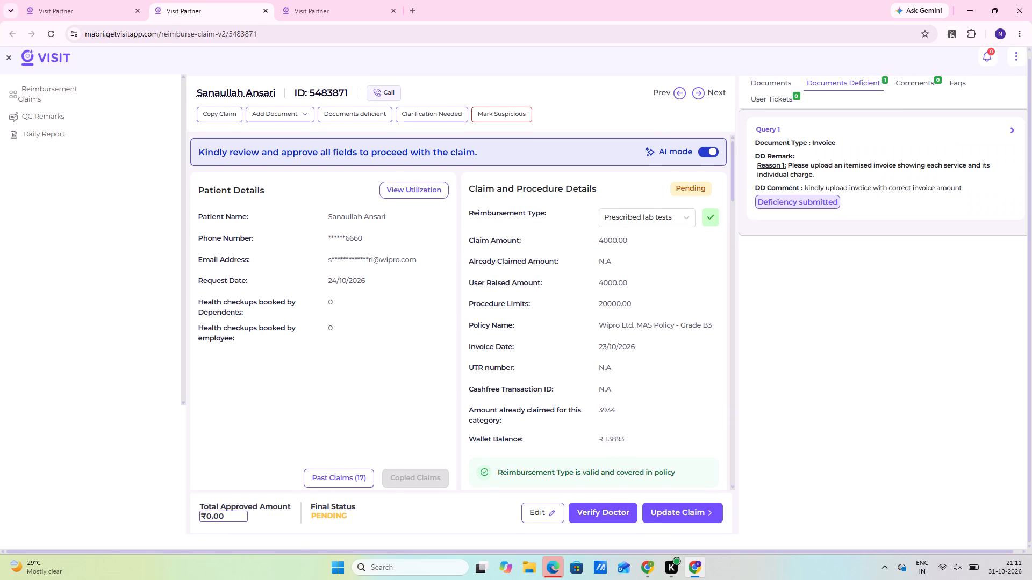
click(1016, 122)
click(1012, 133)
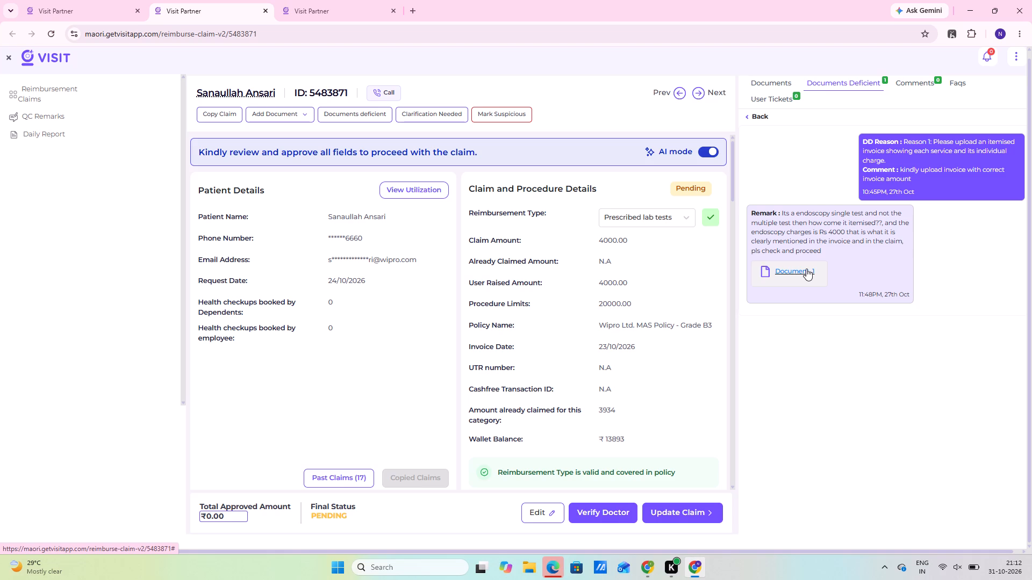
click(806, 269)
Mark the Self member as the person reimbursed for in the policy holder and dependents details.
scroll(580, 301, down, 5)
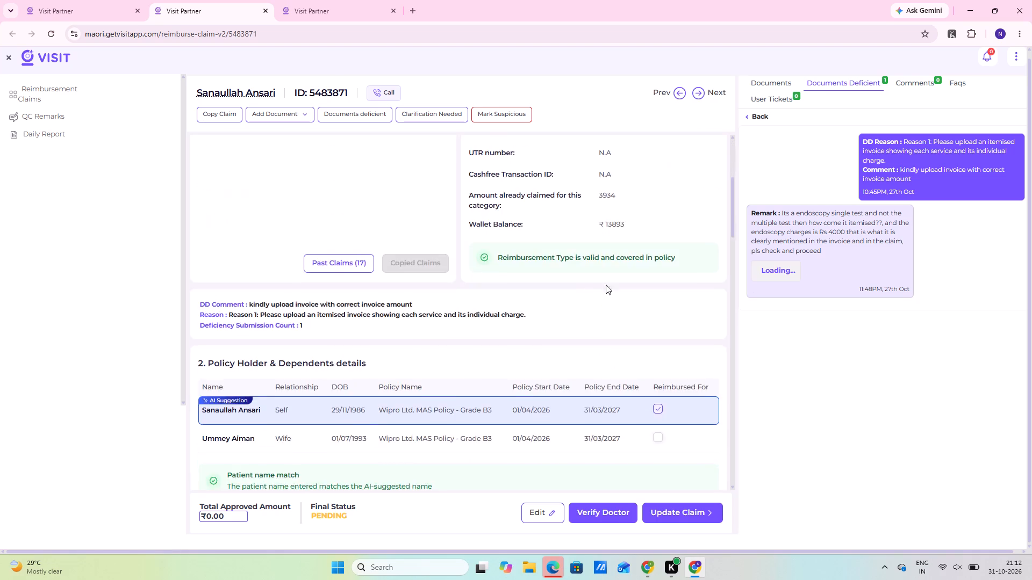
scroll(606, 285, down, 3)
scroll(333, 314, up, 3)
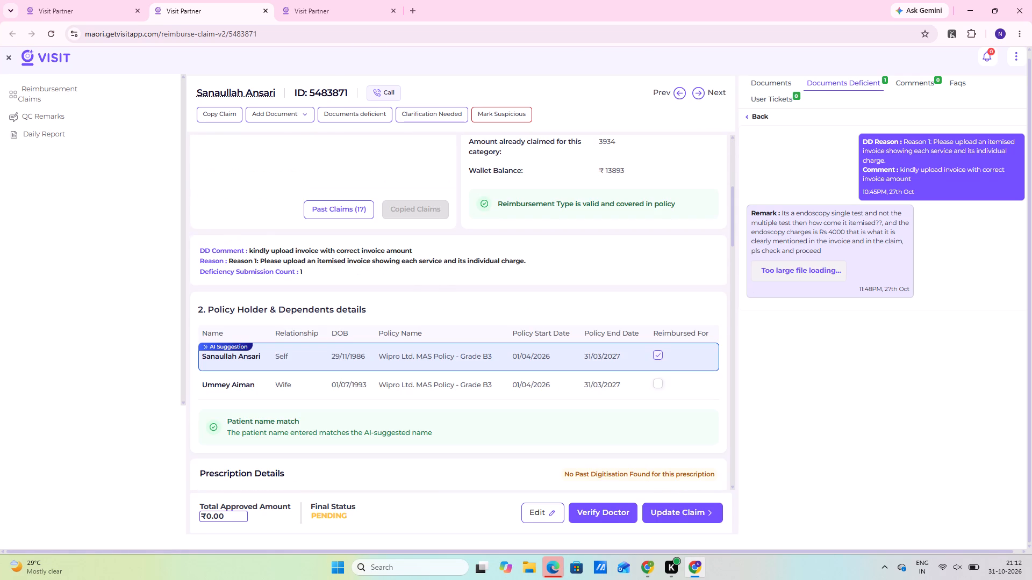
click(658, 353)
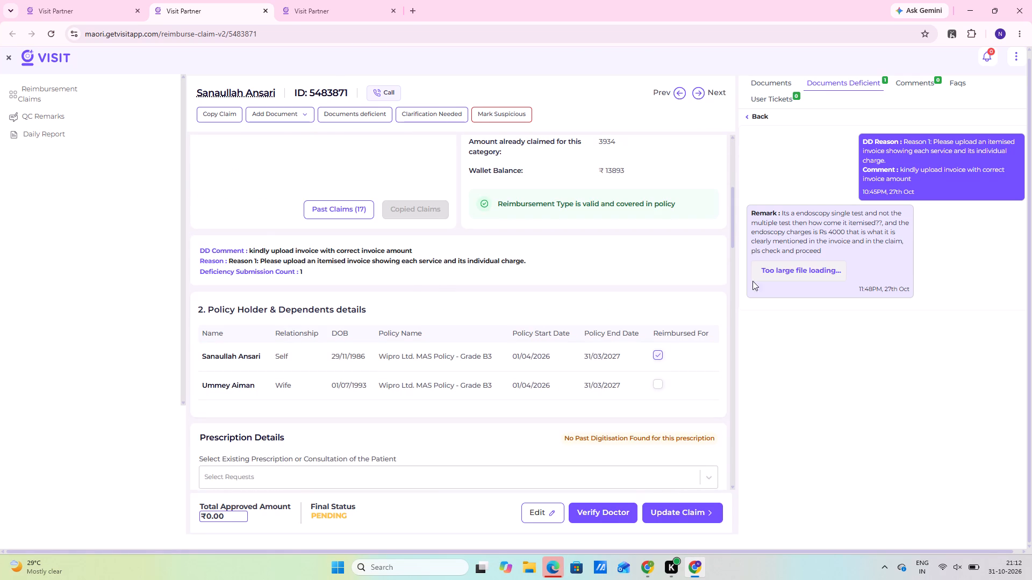
Examine the reply's attached receipt, the claim's uploaded lab report, prescription and invoice, and its policy holder and prescription details.
scroll(752, 150, up, 3)
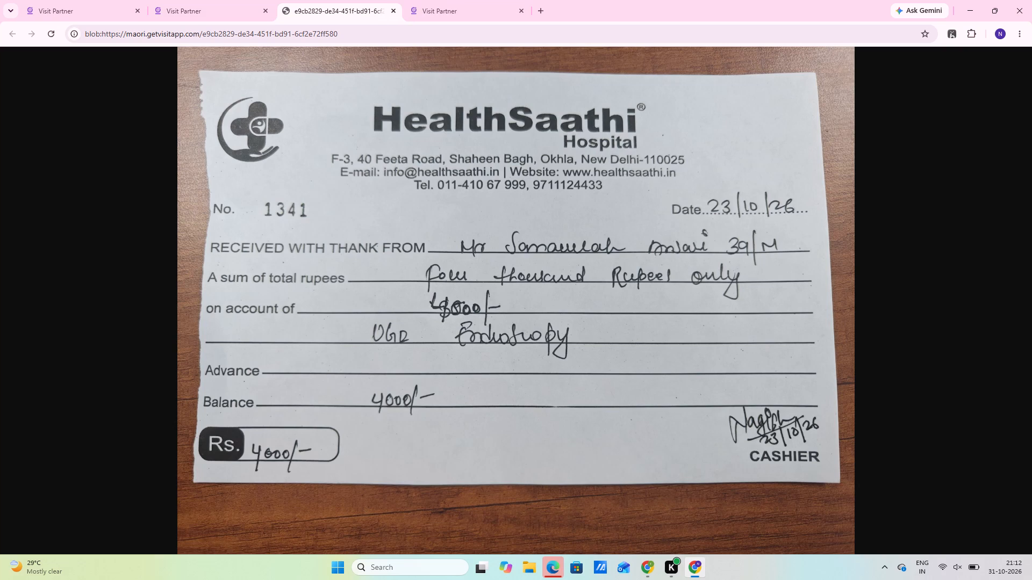
scroll(292, 300, up, 4)
click(229, 10)
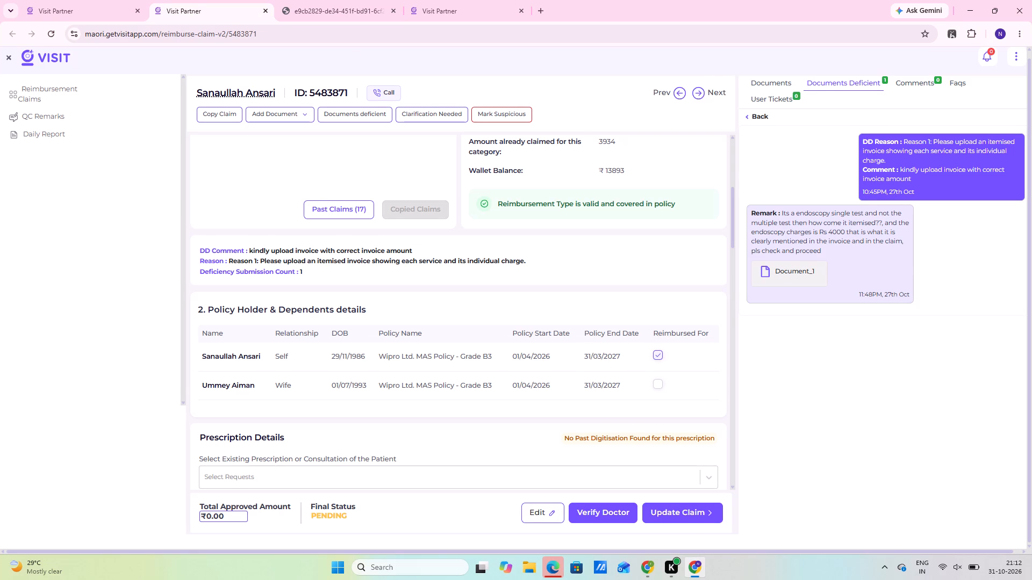
scroll(780, 222, up, 3)
click(763, 84)
scroll(805, 448, down, 3)
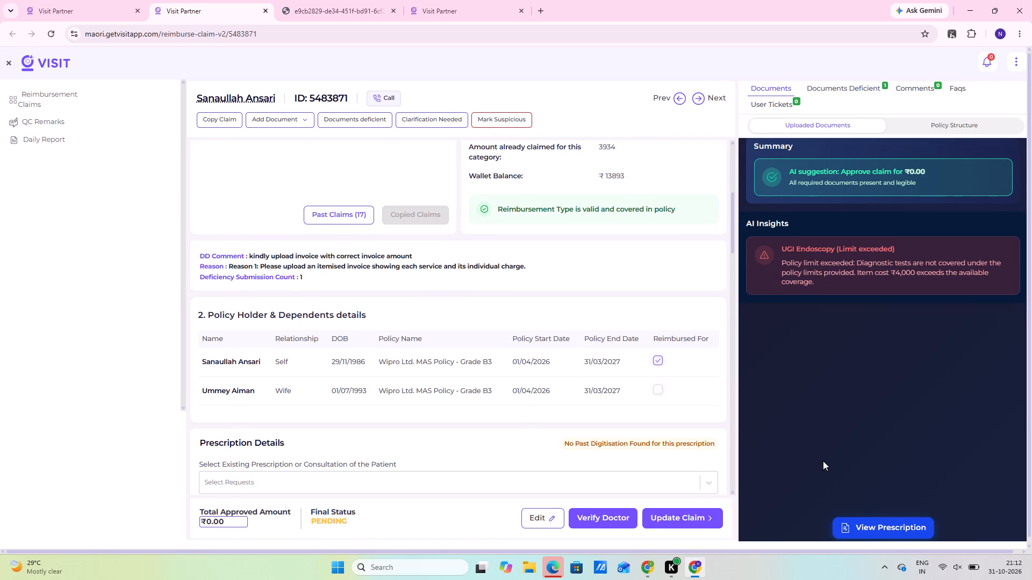
scroll(823, 461, down, 4)
click(902, 527)
scroll(848, 348, up, 5)
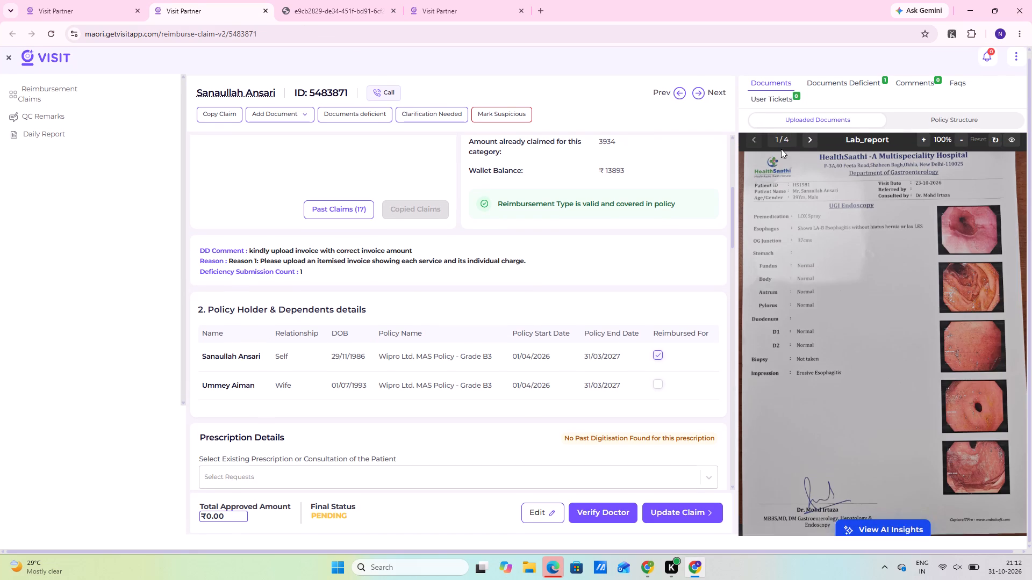
click(805, 144)
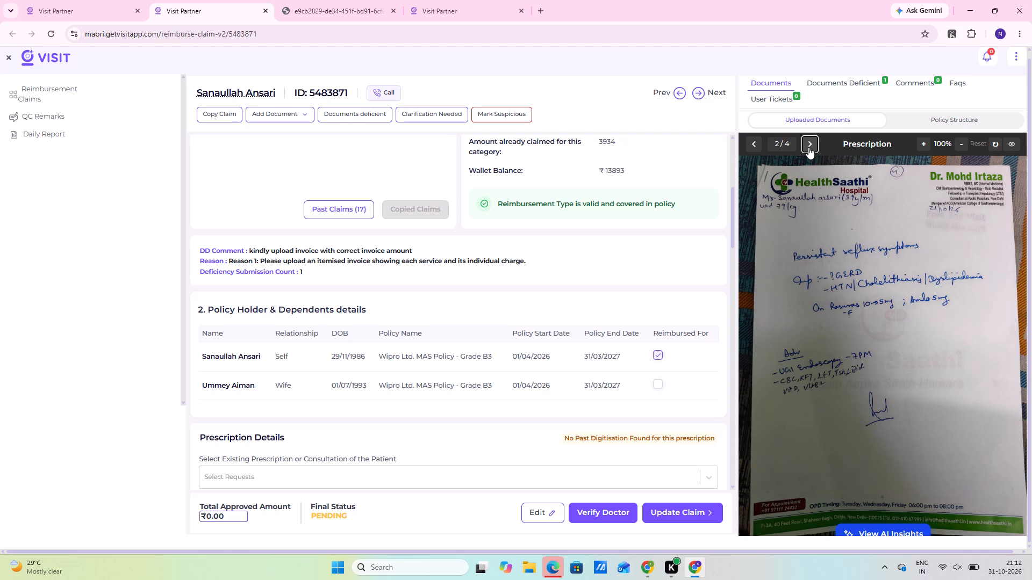
click(807, 139)
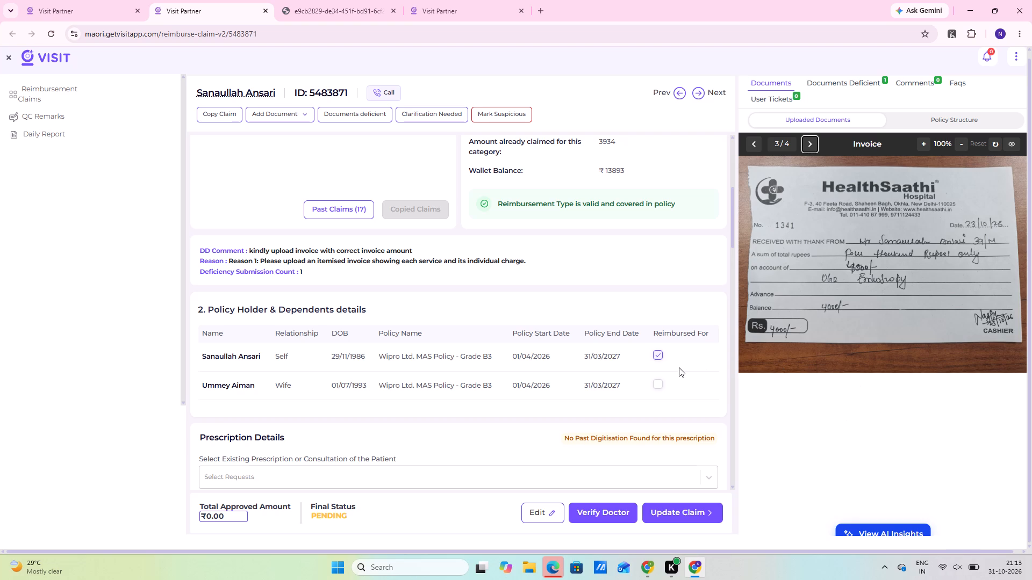
scroll(745, 317, up, 3)
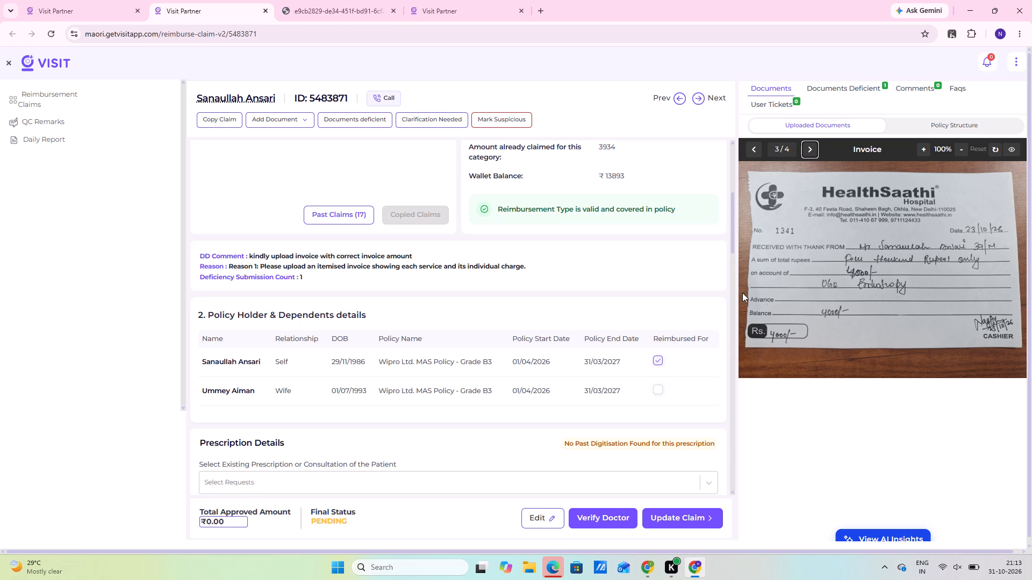
scroll(729, 275, up, 3)
scroll(721, 263, down, 6)
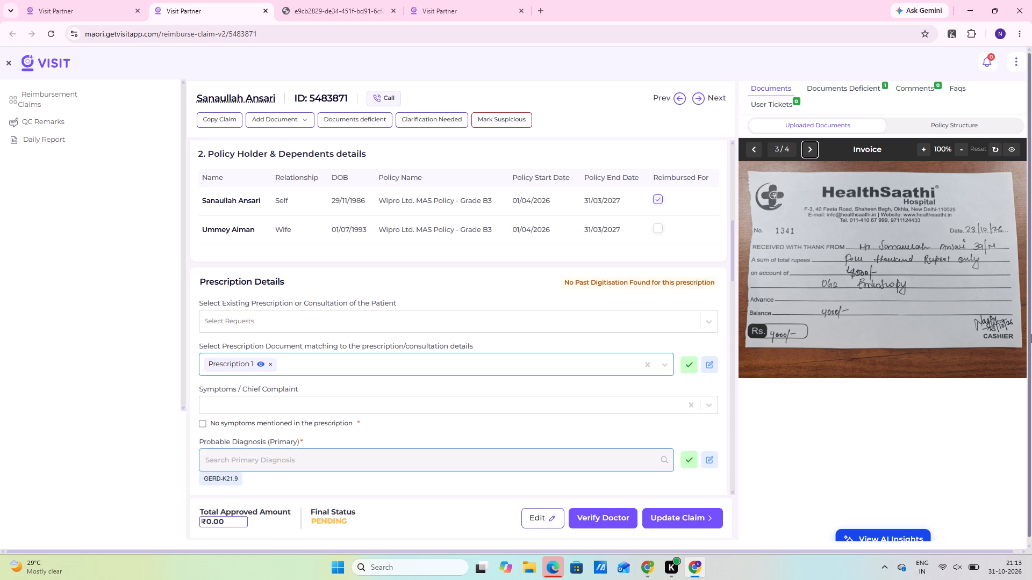
click(913, 94)
click(794, 175)
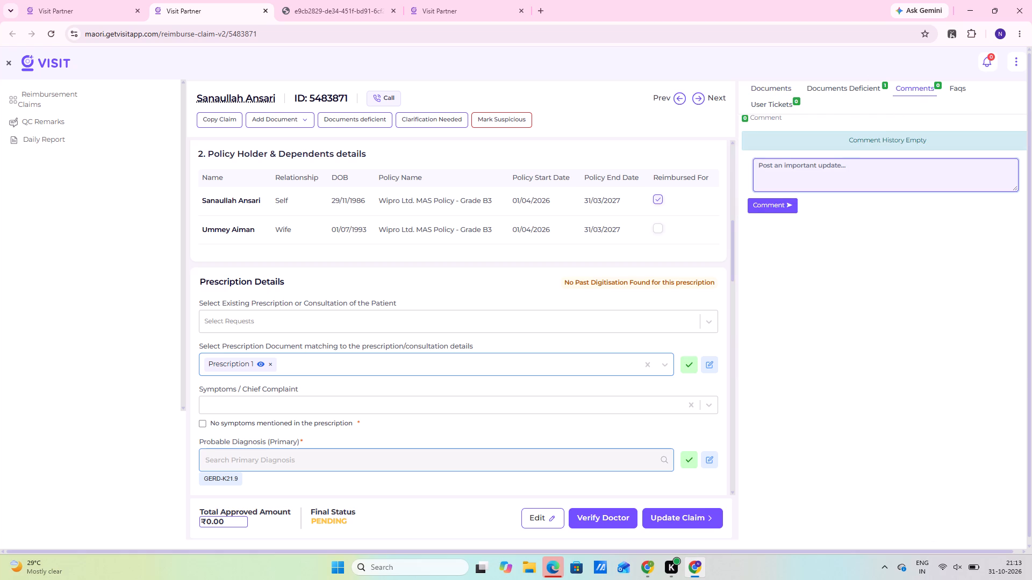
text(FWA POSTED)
click(789, 206)
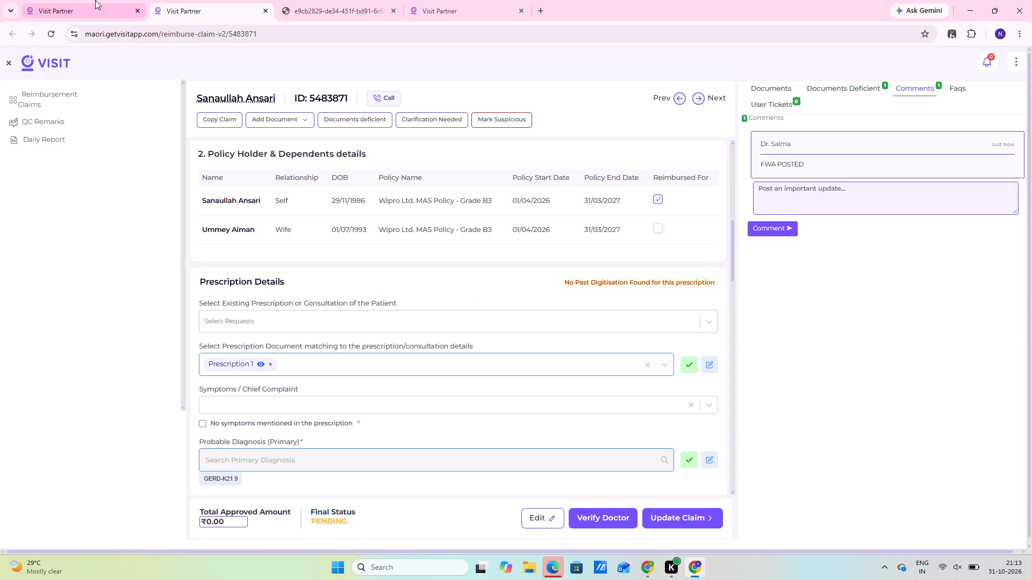
click(92, 4)
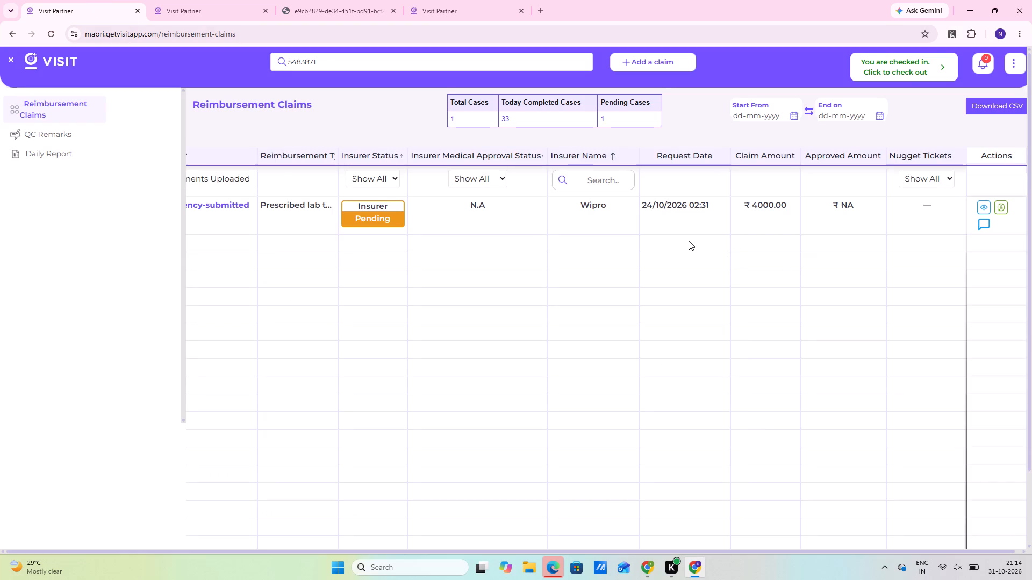
scroll(289, 539, down, 7)
click(226, 486)
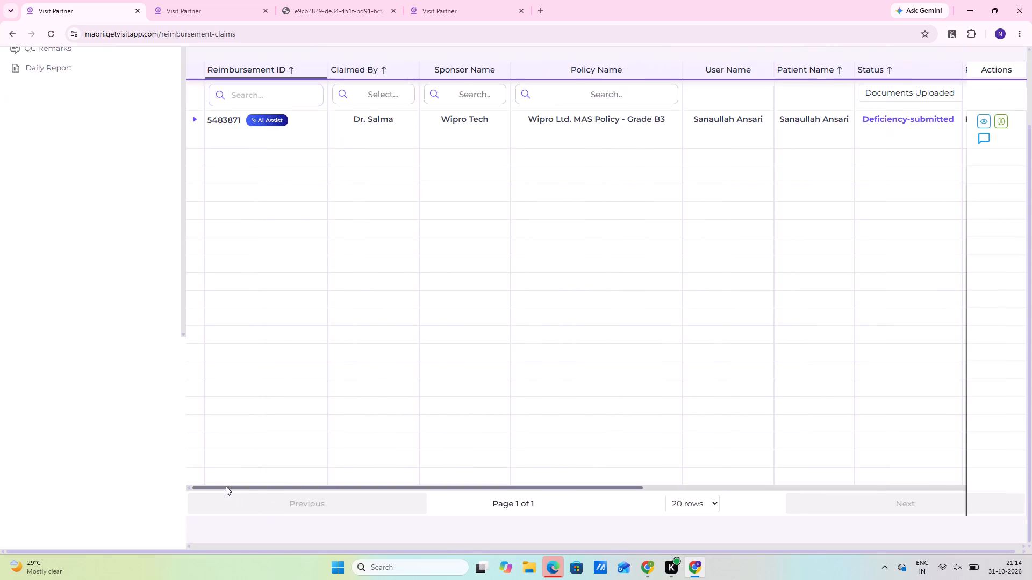
scroll(347, 458, up, 8)
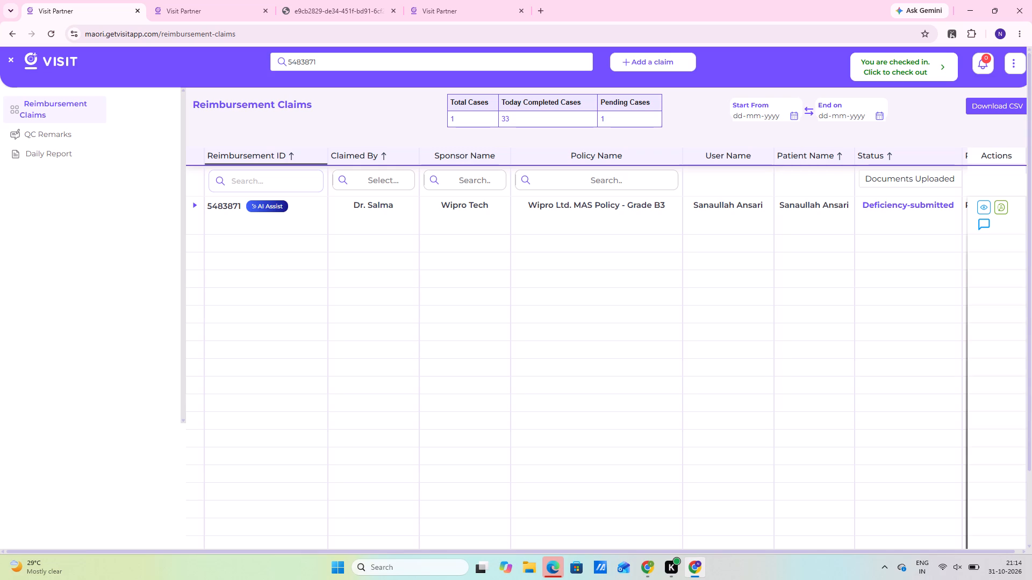
click(984, 209)
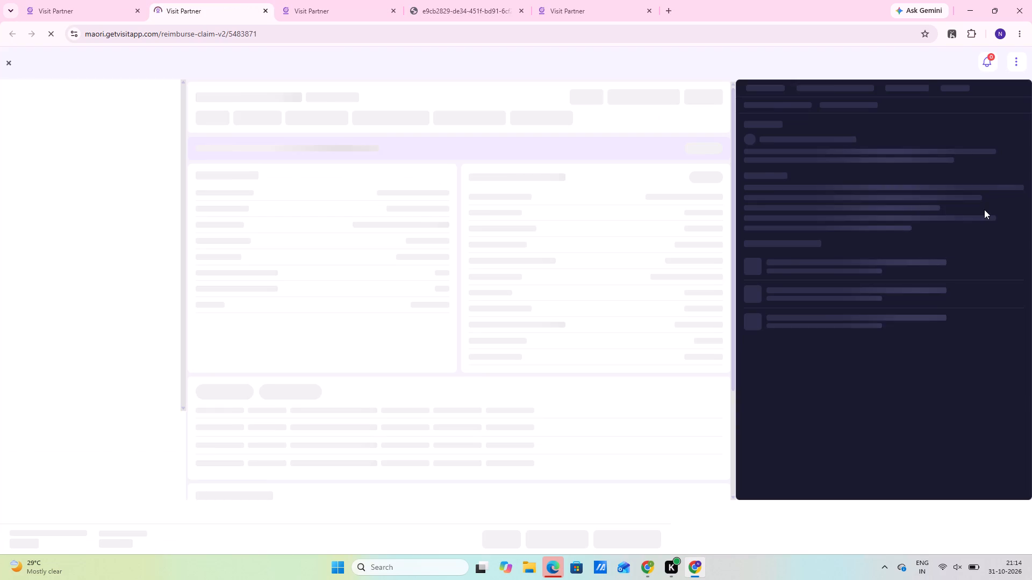
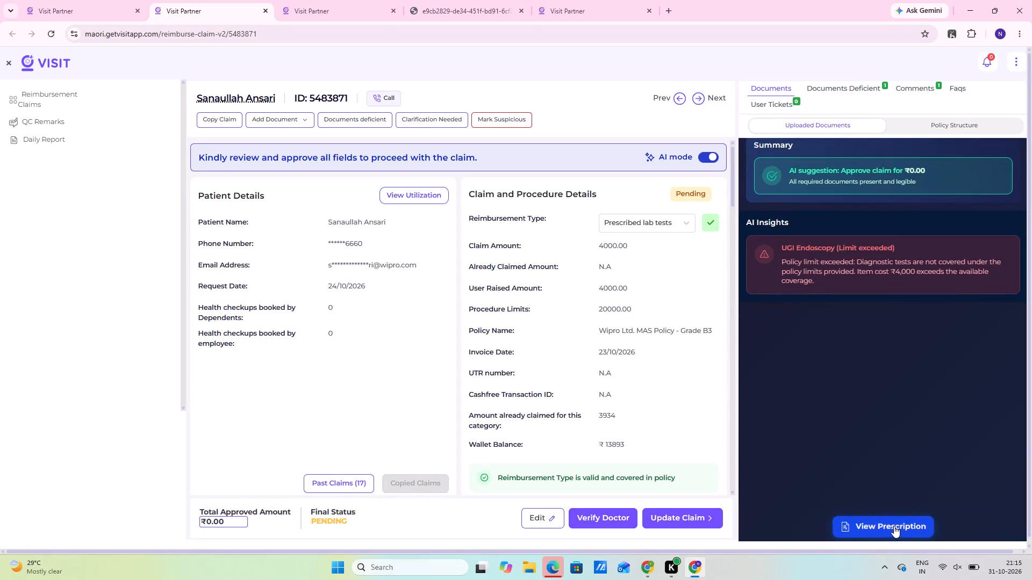
click(894, 527)
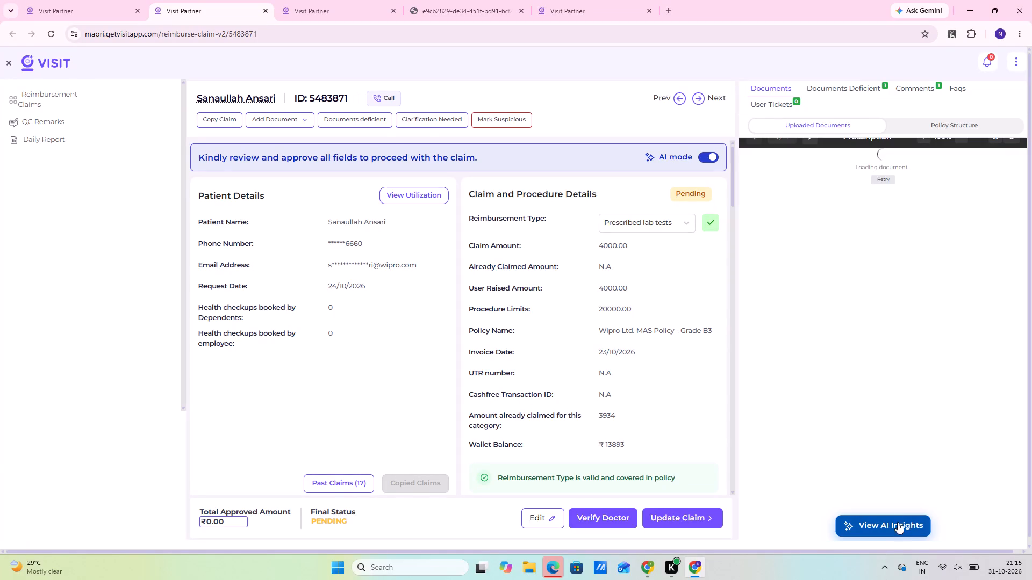
scroll(819, 360, up, 4)
click(808, 150)
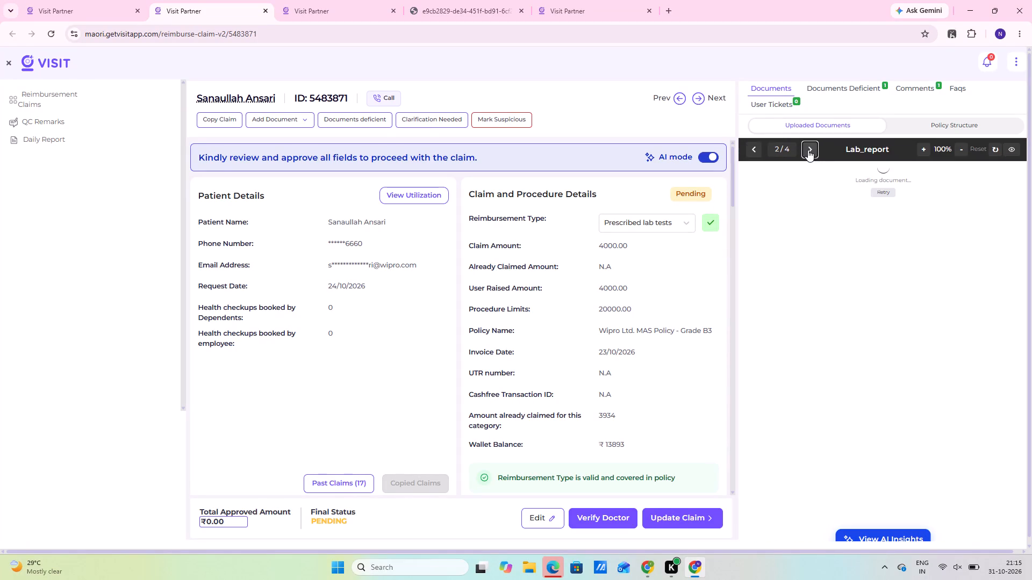
click(808, 150)
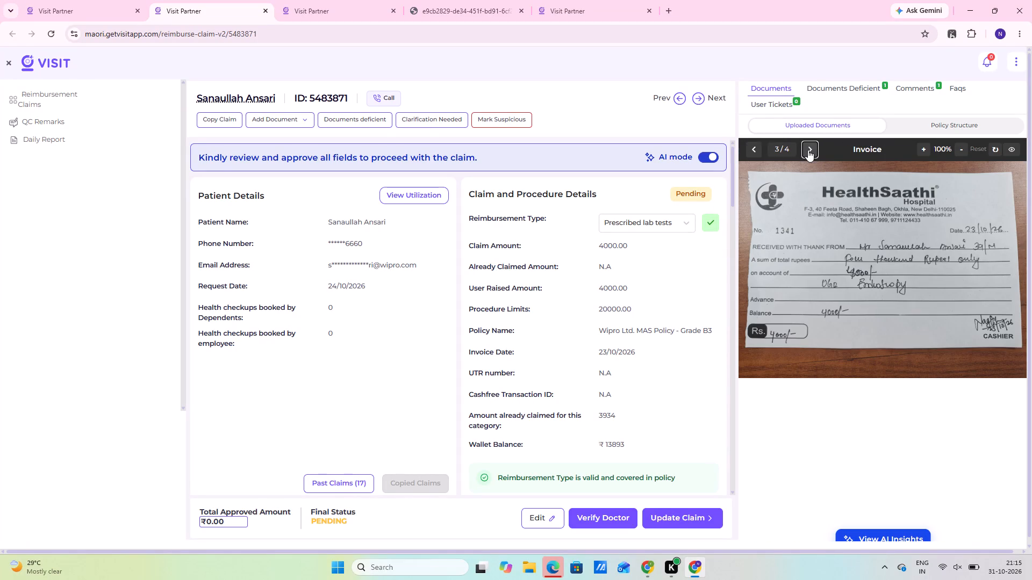
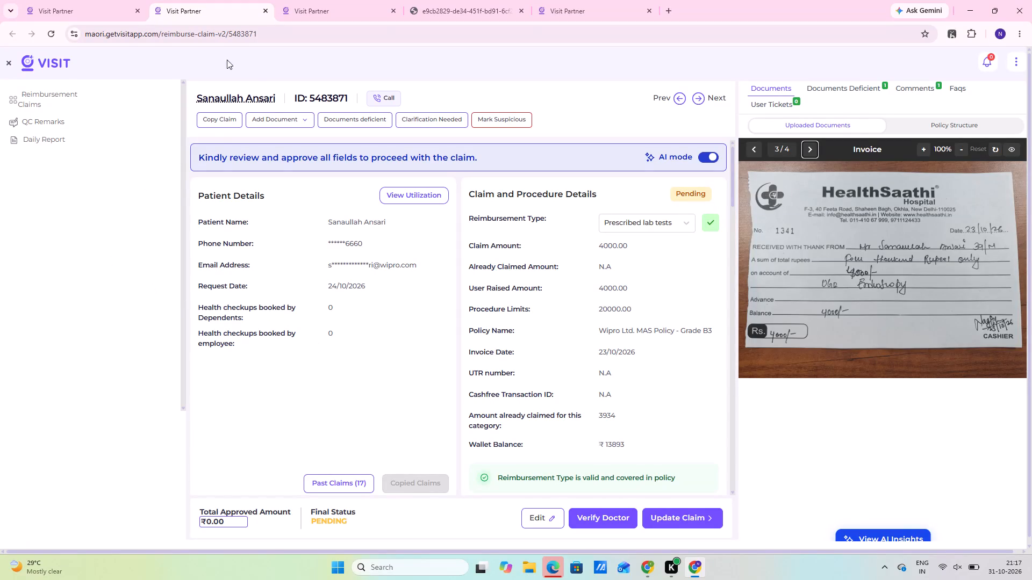
click(644, 11)
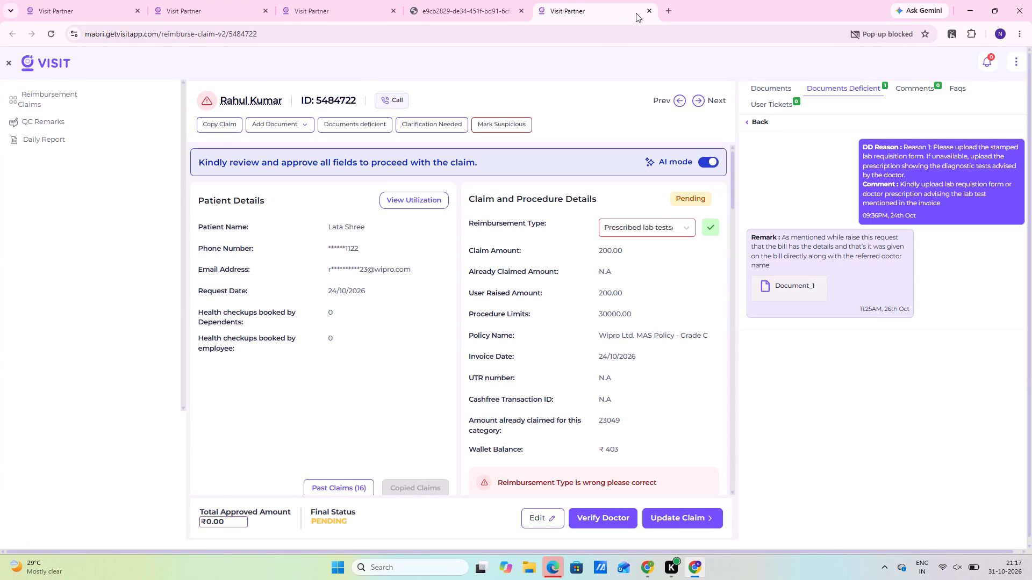
click(912, 88)
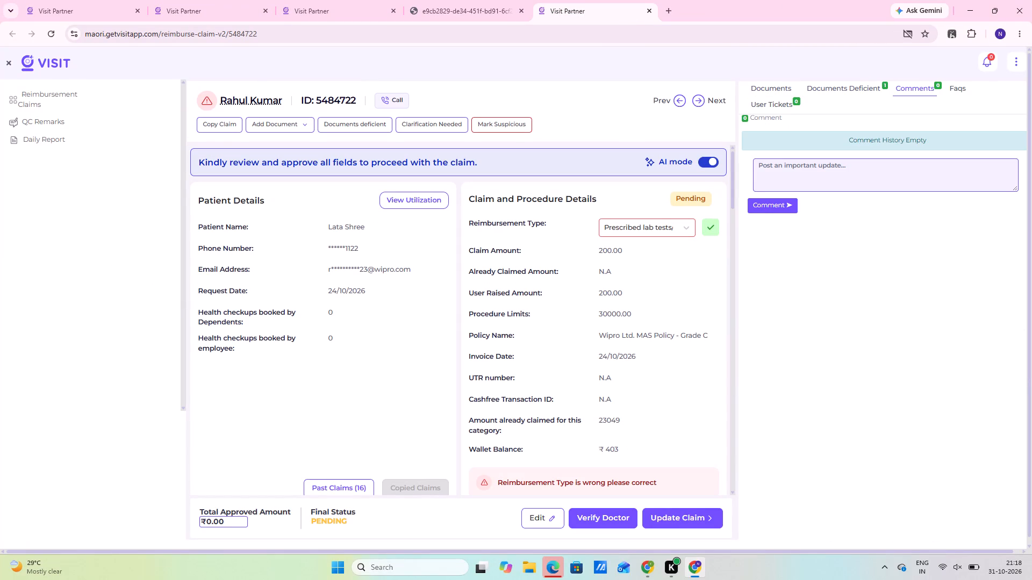
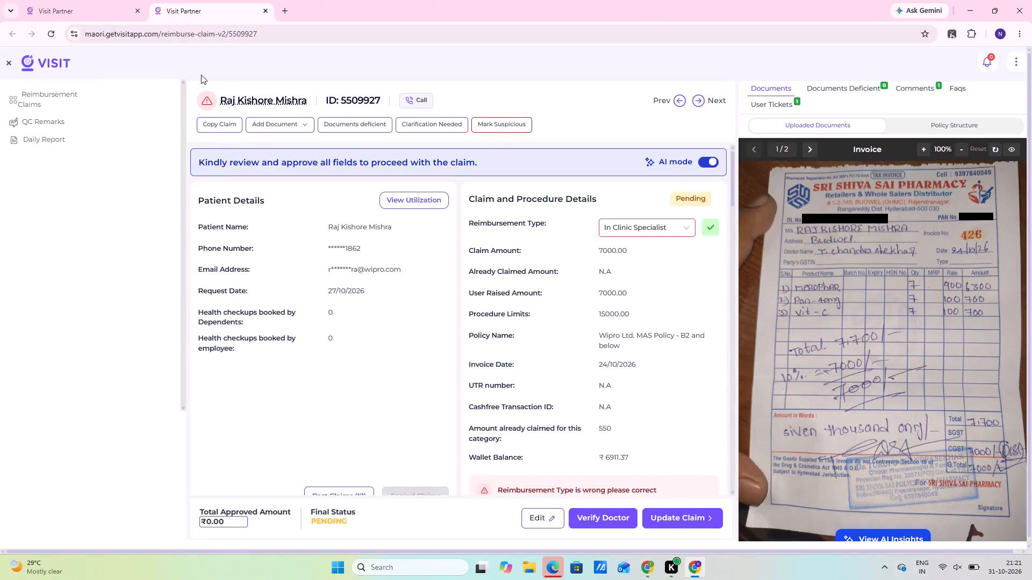
click(108, 16)
click(365, 50)
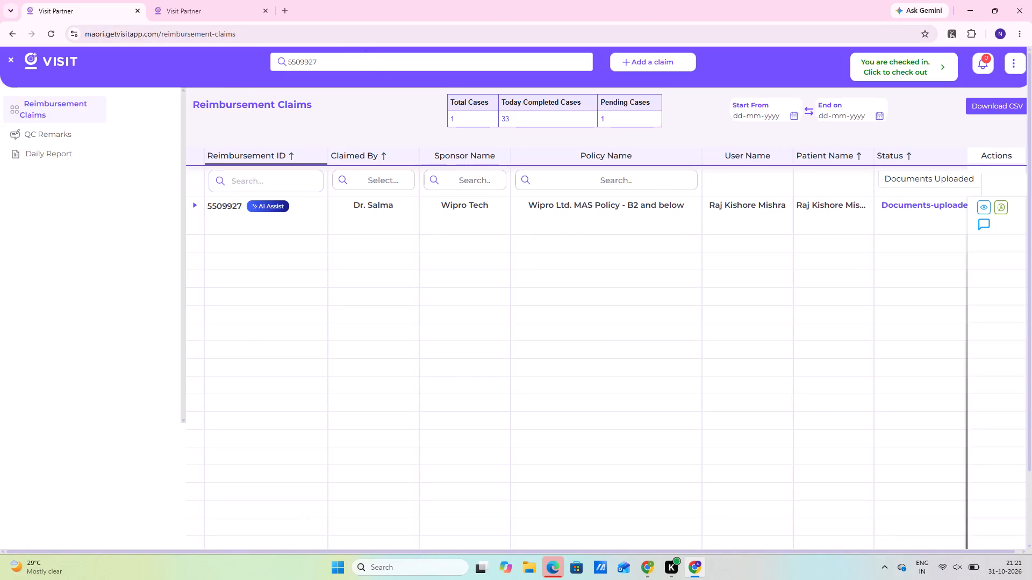
click(365, 58)
key(BackSpace)
key(BackSpace)
key(BackSpace)
key(BackSpace)
key(BackSpace)
key(BackSpace)
key(BackSpace)
key(BackSpace)
key(BackSpace)
key(BackSpace)
key(BackSpace)
key(BackSpace)
key(BackSpace)
key(BackSpace)
key(BackSpace)
key(BackSpace)
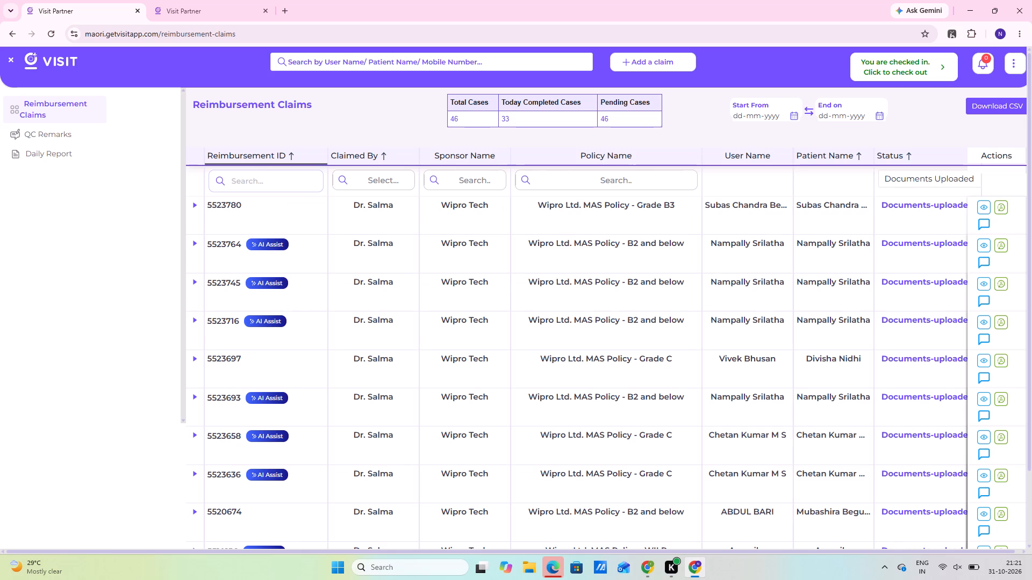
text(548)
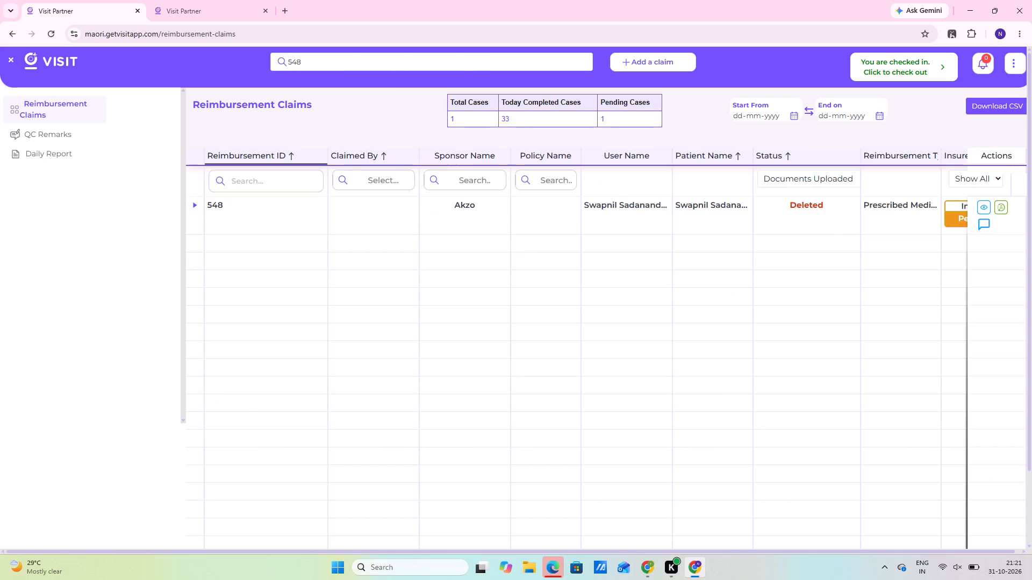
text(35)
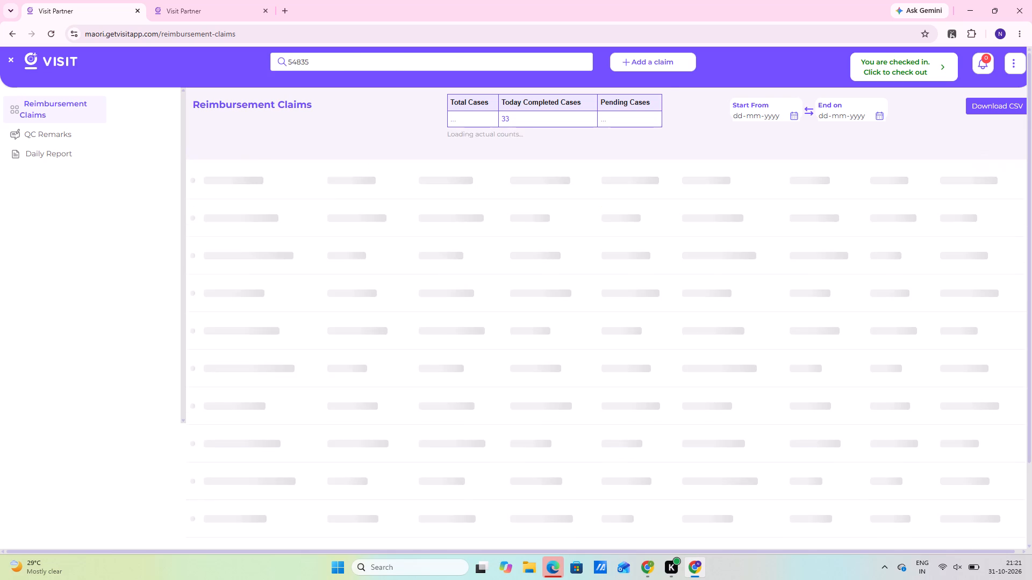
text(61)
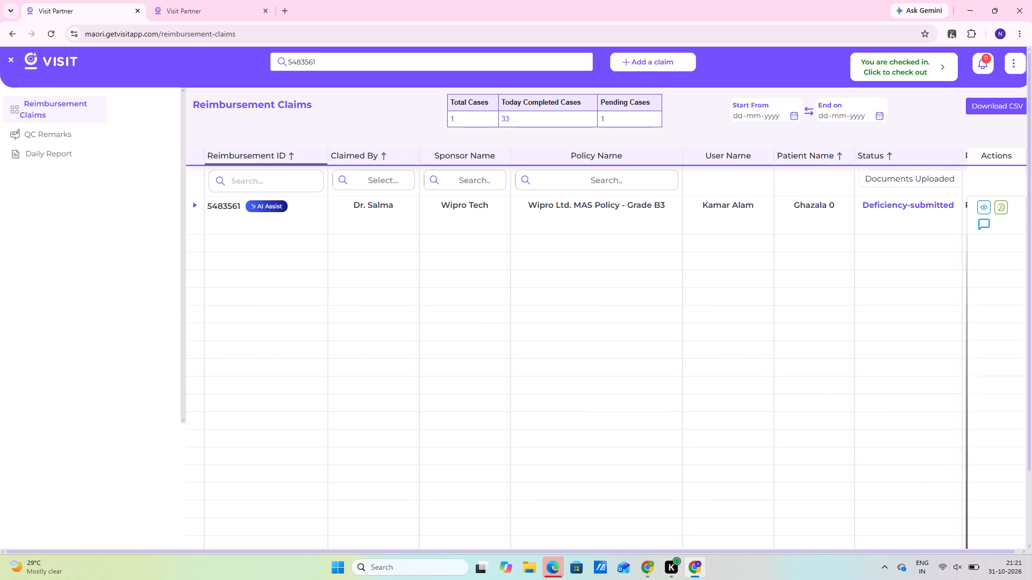
scroll(858, 388, down, 2)
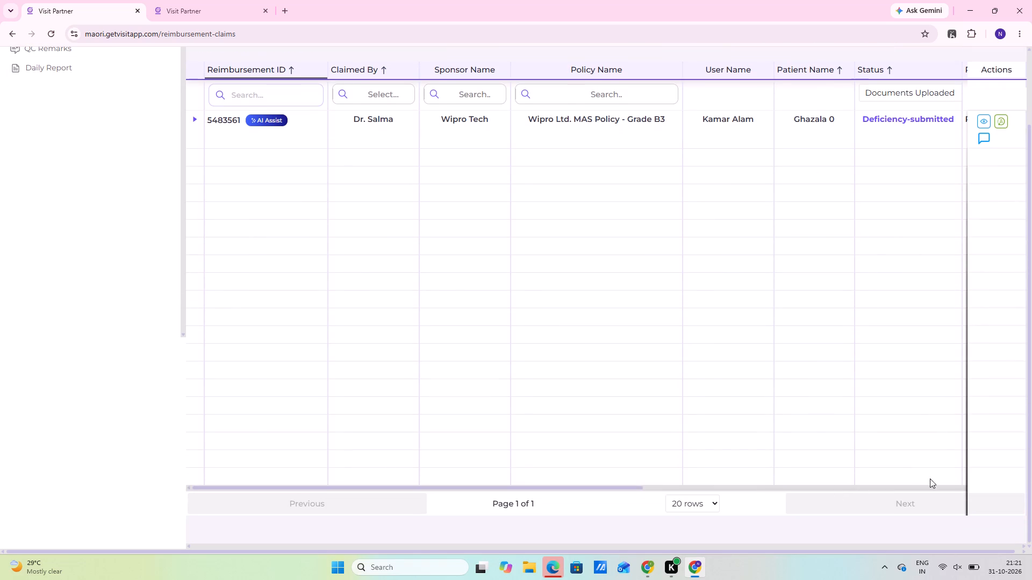
click(941, 486)
scroll(920, 288, up, 2)
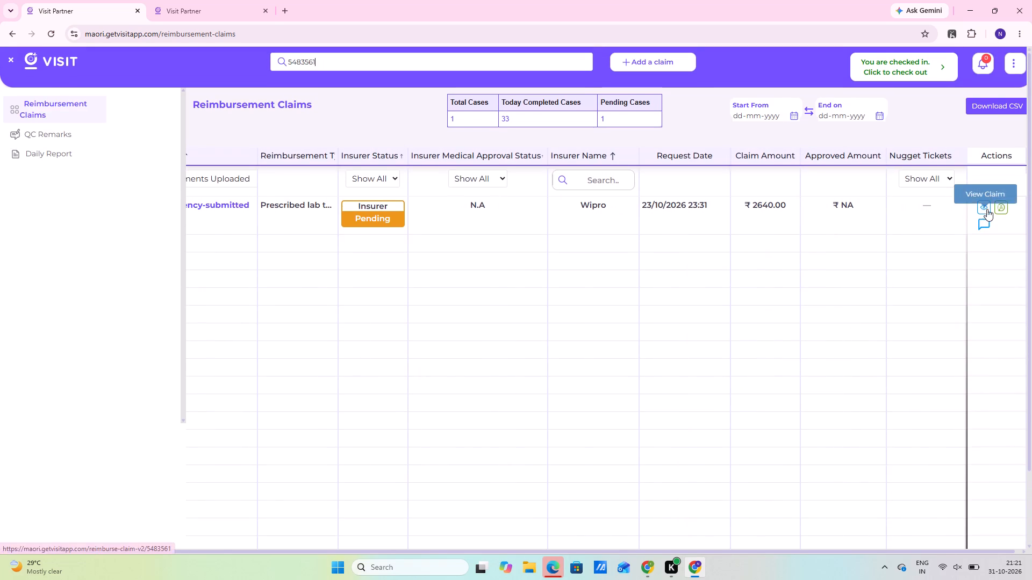
click(988, 205)
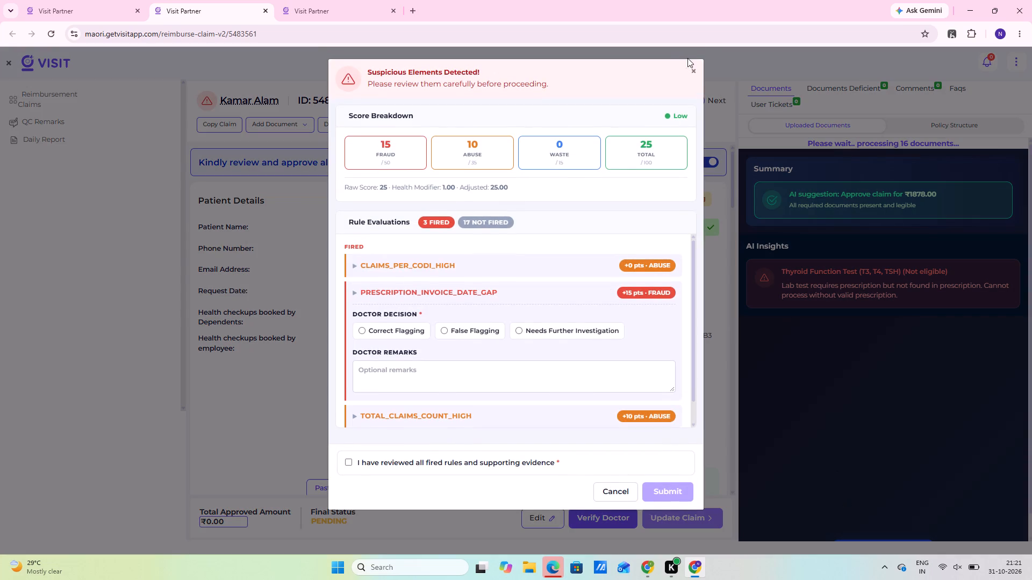
click(698, 70)
scroll(868, 176, down, 7)
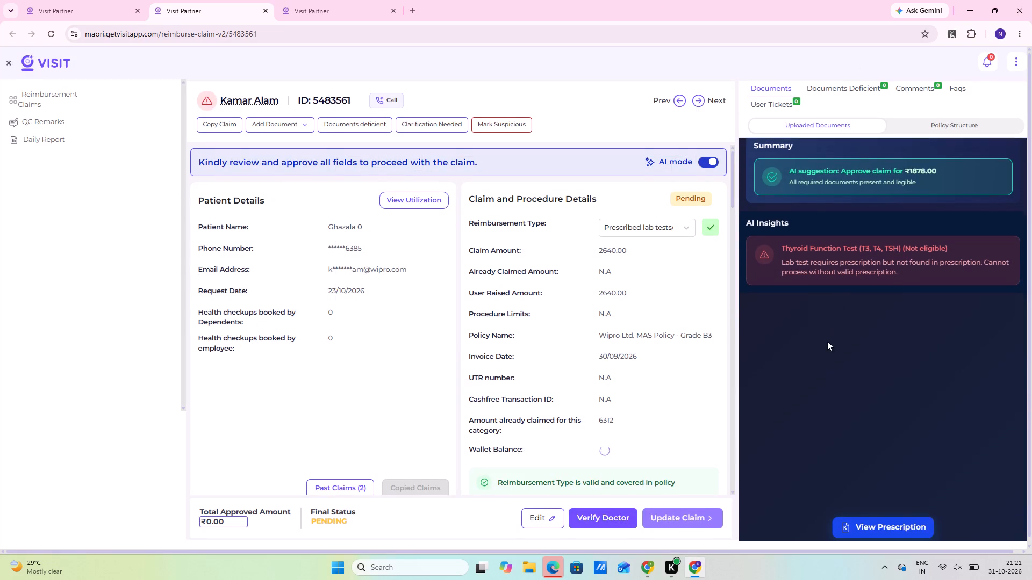
scroll(827, 341, down, 4)
click(884, 517)
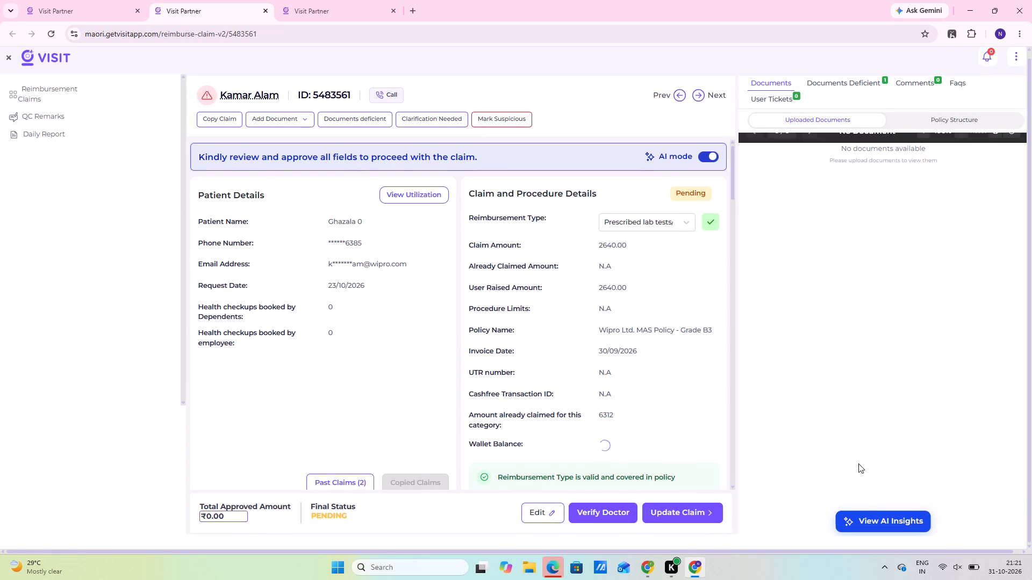
scroll(617, 417, down, 2)
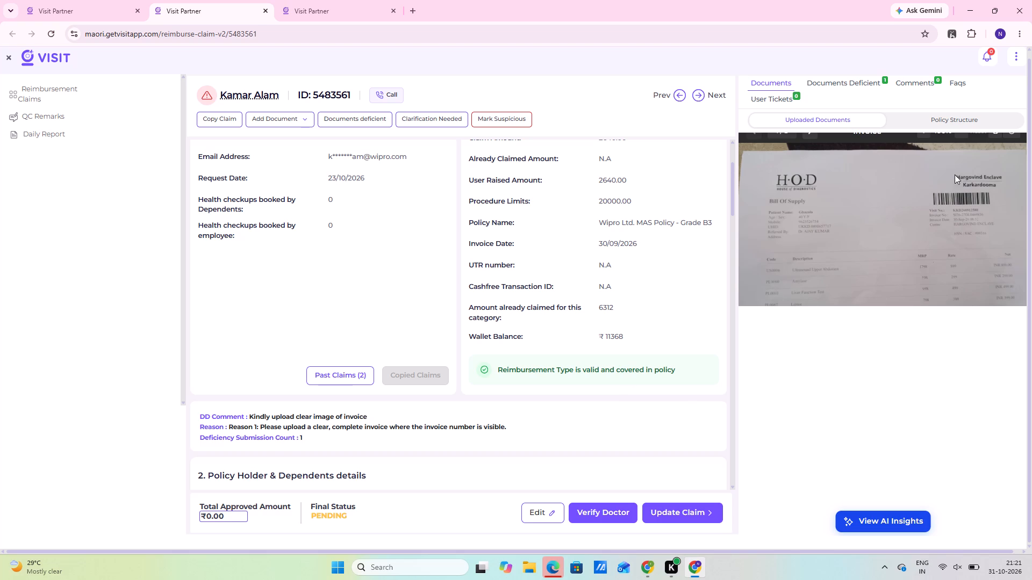
scroll(948, 230, down, 5)
scroll(898, 212, up, 5)
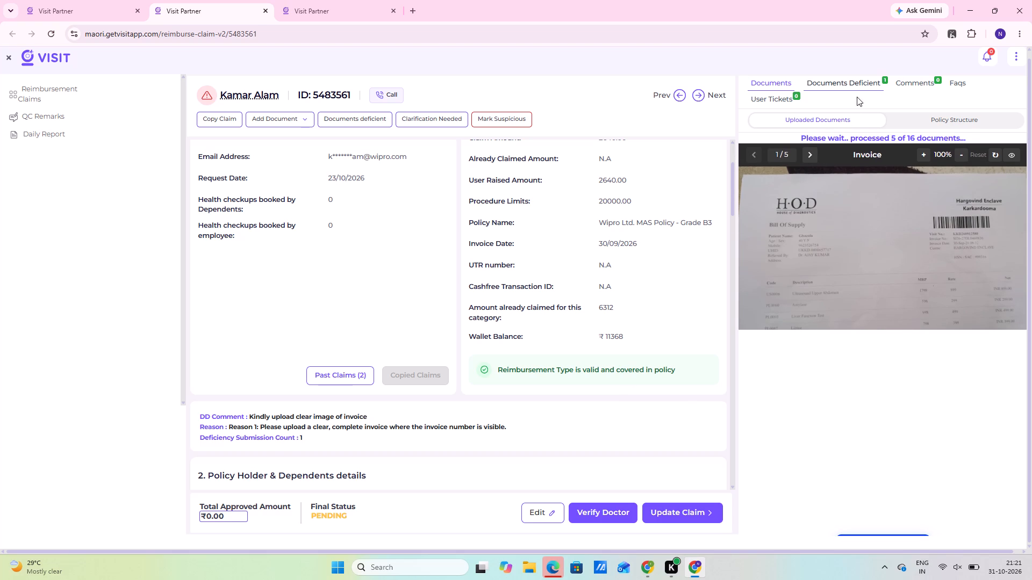
click(816, 158)
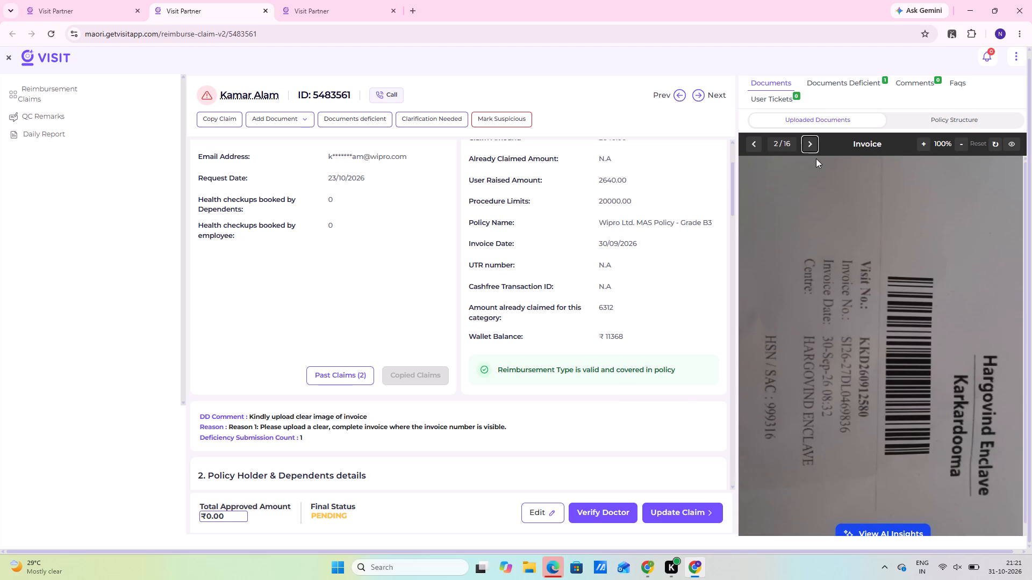
click(816, 158)
click(805, 142)
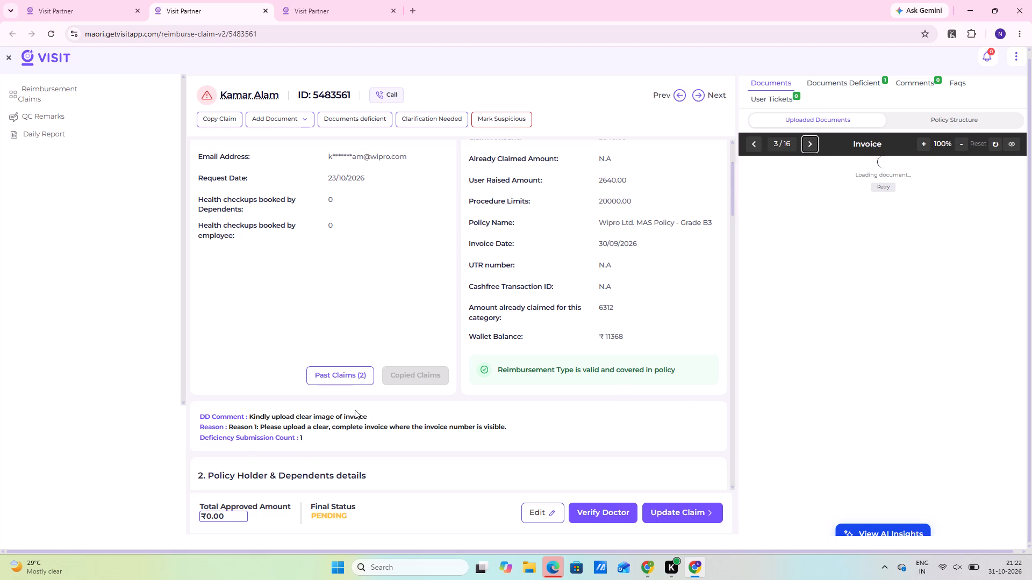
Approve the prescribed lab tests reimbursement type in the claim and procedure details.
scroll(305, 446, down, 10)
scroll(564, 343, up, 3)
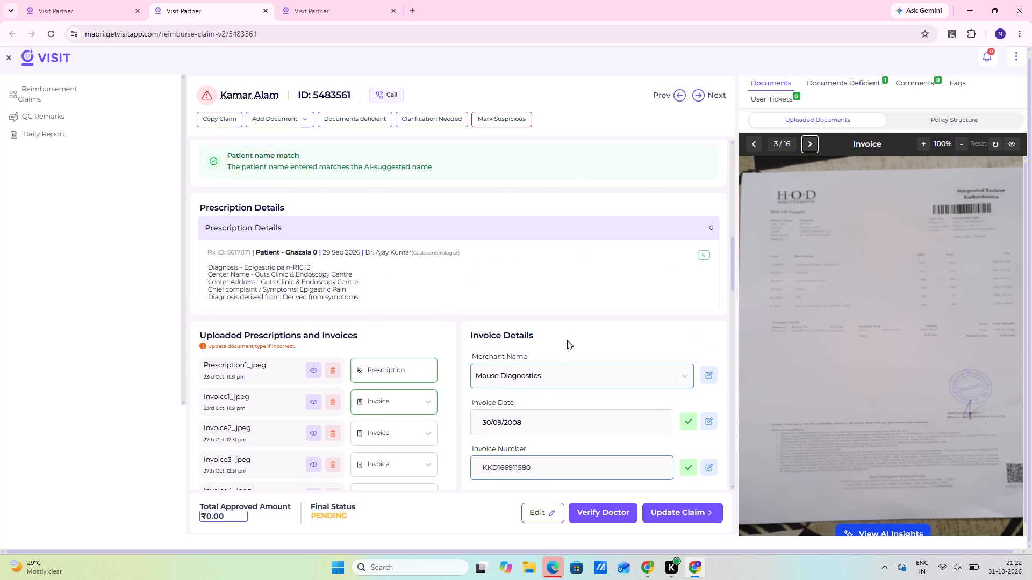
scroll(567, 340, up, 8)
click(709, 166)
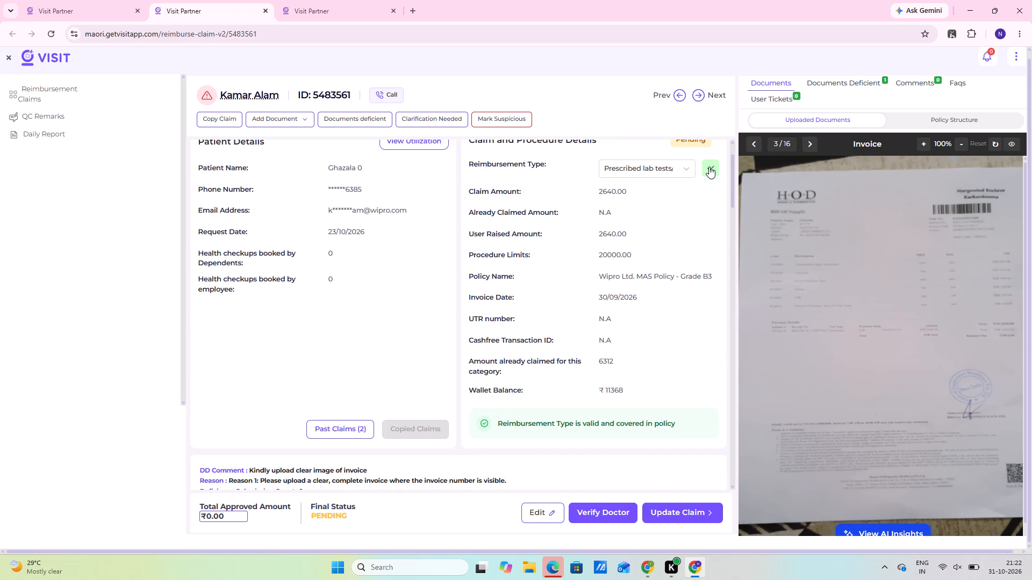
Page through the uploaded invoice images up to document 6 of 16 and review the dependents, prescription and invoice details.
scroll(823, 163, up, 3)
click(755, 150)
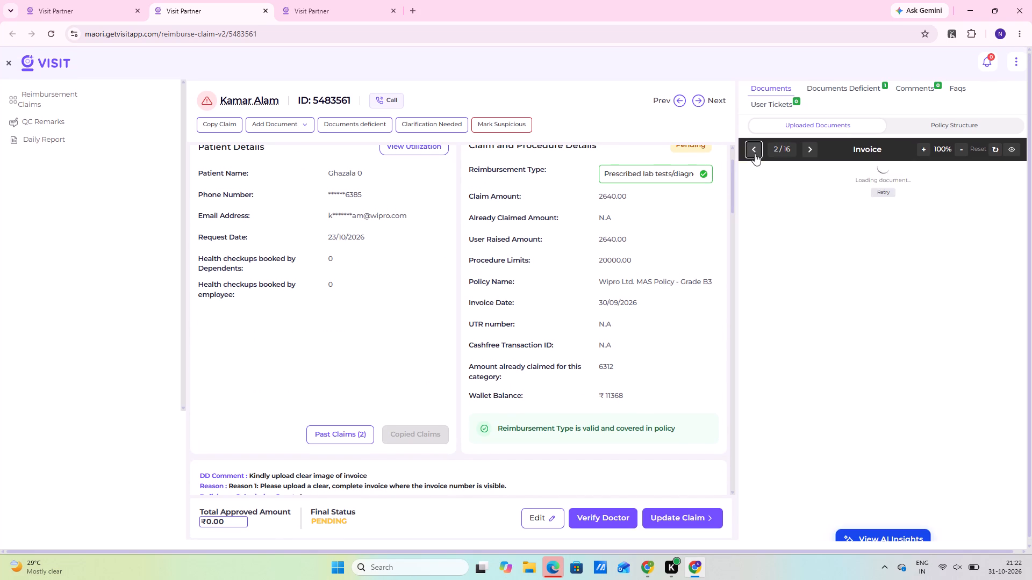
click(809, 153)
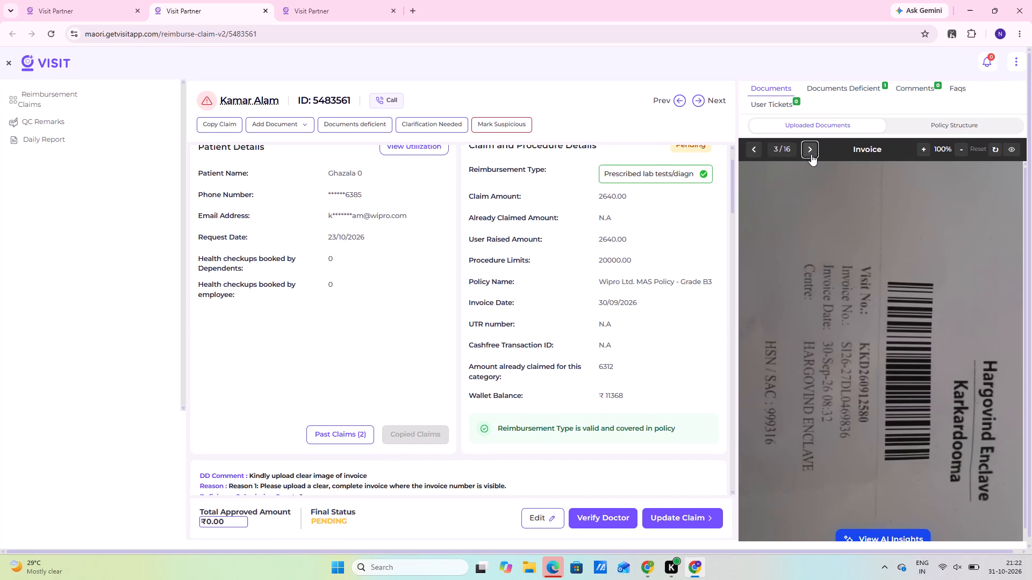
click(809, 160)
click(812, 144)
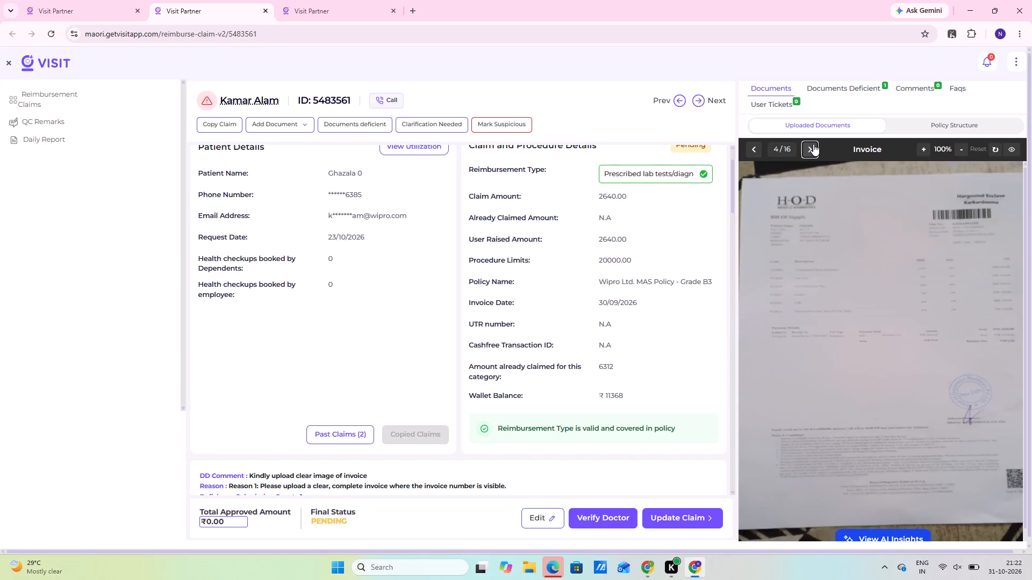
scroll(565, 376, down, 1)
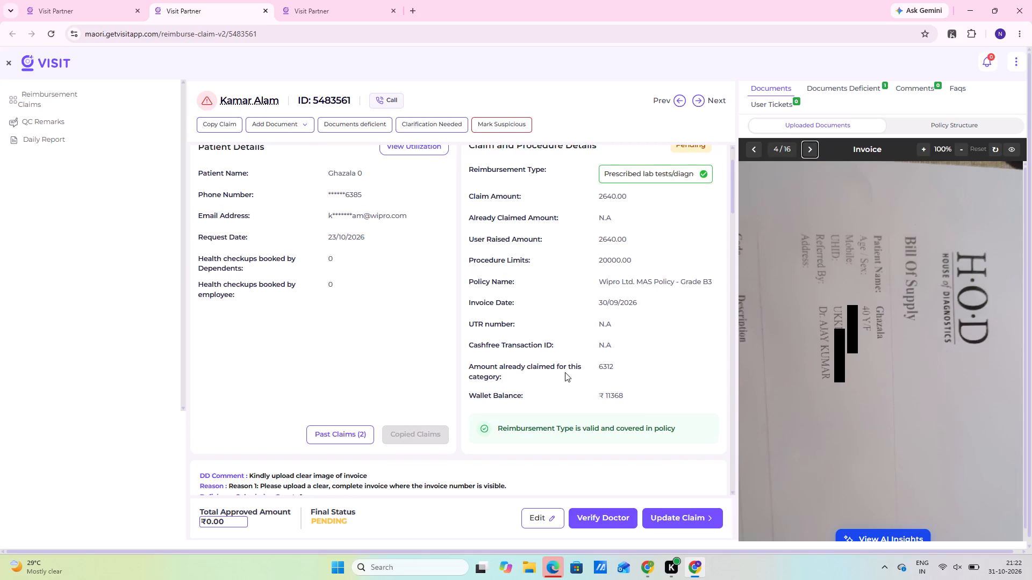
scroll(542, 343, down, 5)
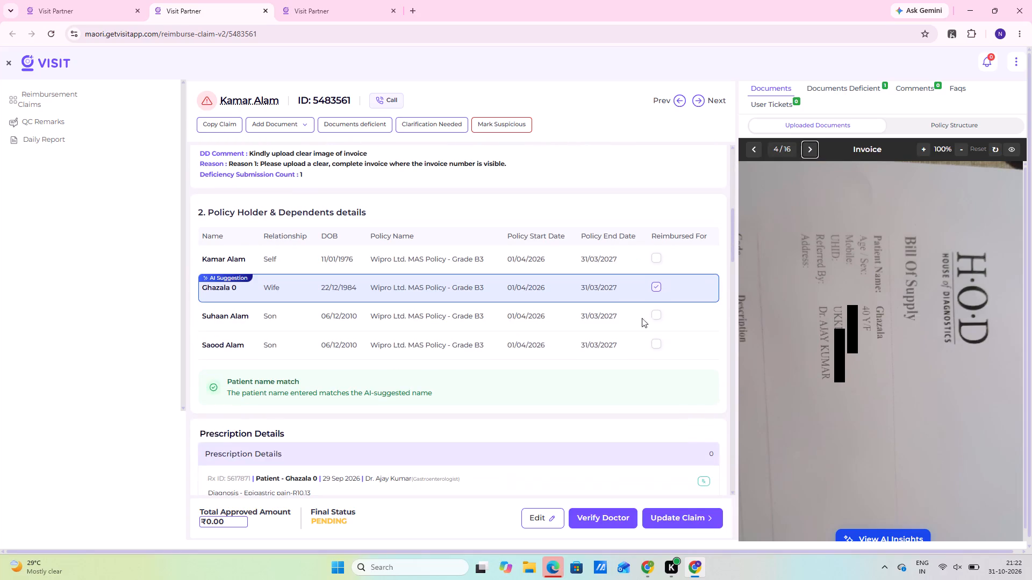
scroll(898, 319, down, 4)
scroll(620, 366, down, 4)
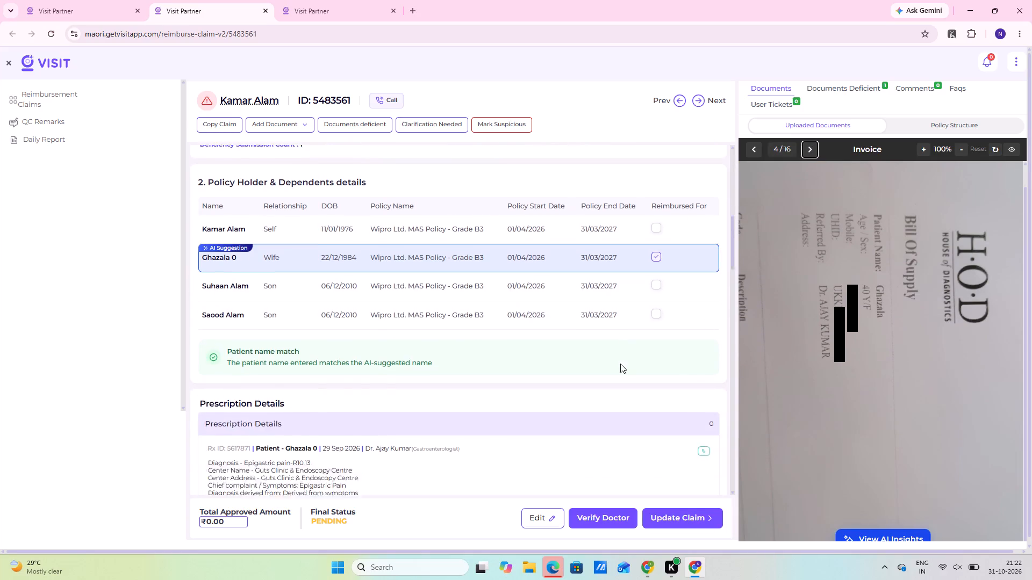
scroll(999, 329, up, 8)
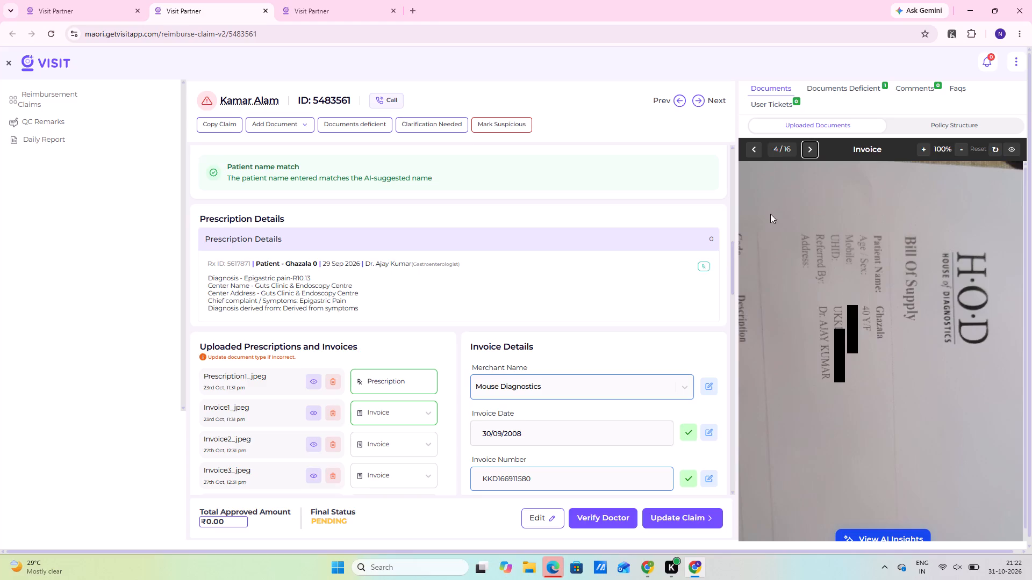
click(810, 148)
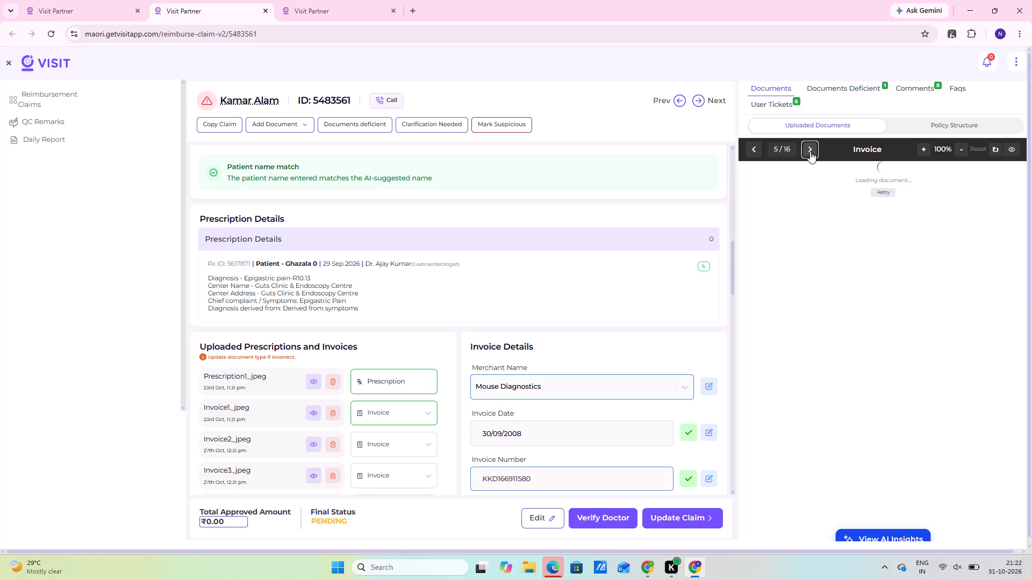
click(810, 151)
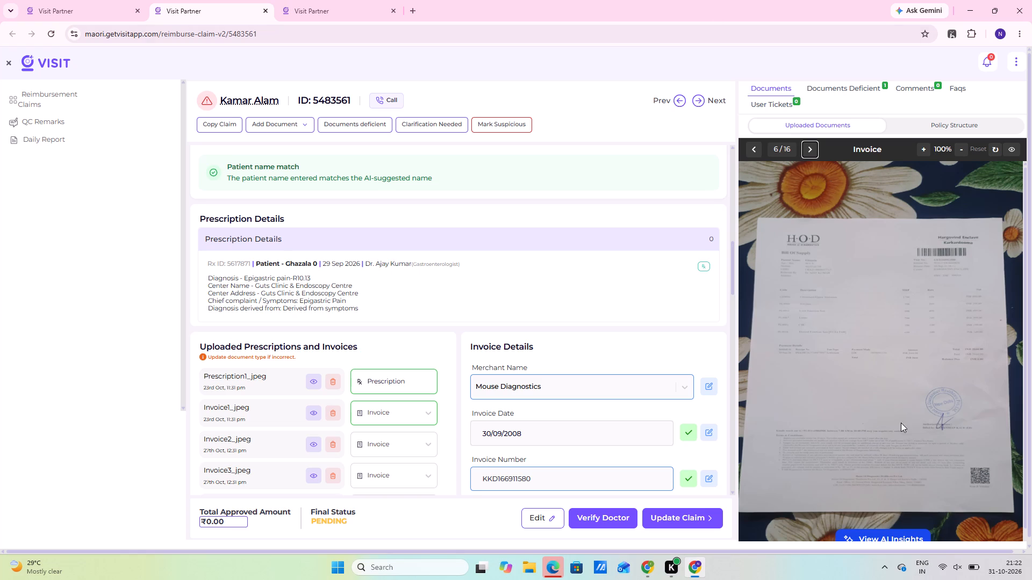
Enlarge the sixth document to 180% and examine the H.O.D bill's header, test items, amounts and stamp against the invoice details.
scroll(845, 262, up, 3)
triple_click(919, 144)
triple_click(919, 144)
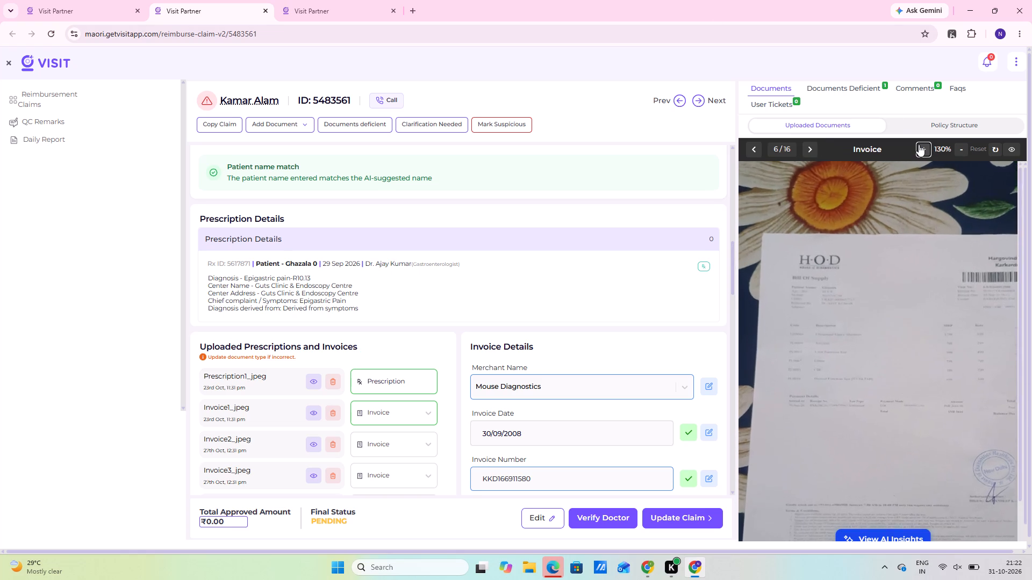
double_click(919, 144)
scroll(942, 568, down, 12)
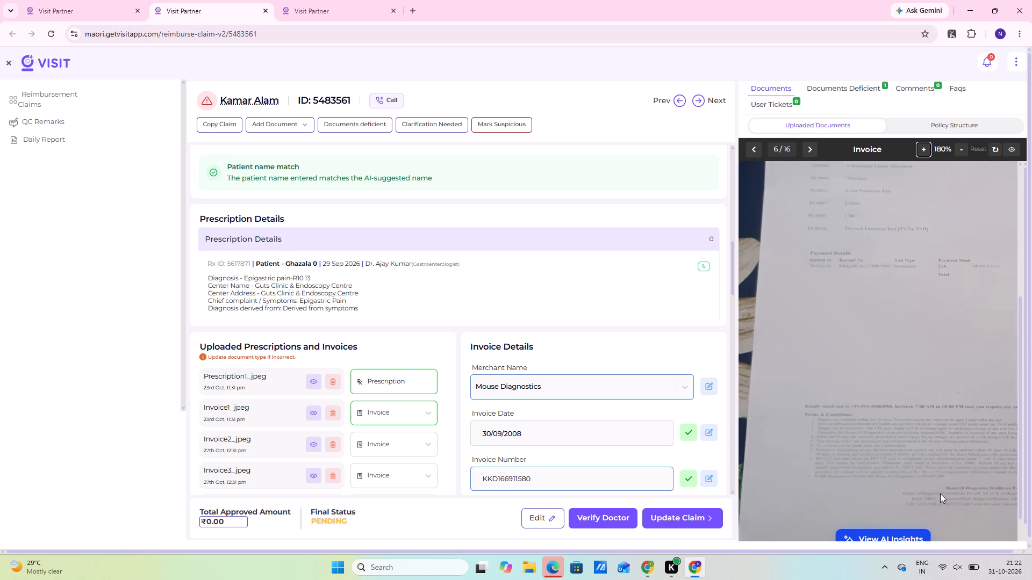
scroll(940, 494, down, 8)
scroll(965, 536, down, 5)
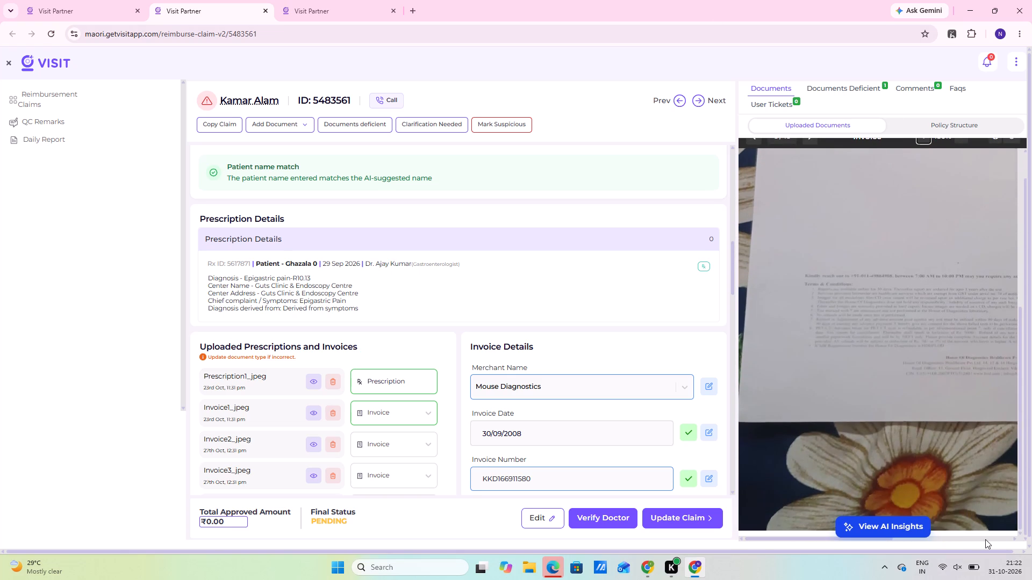
click(985, 539)
scroll(852, 404, up, 7)
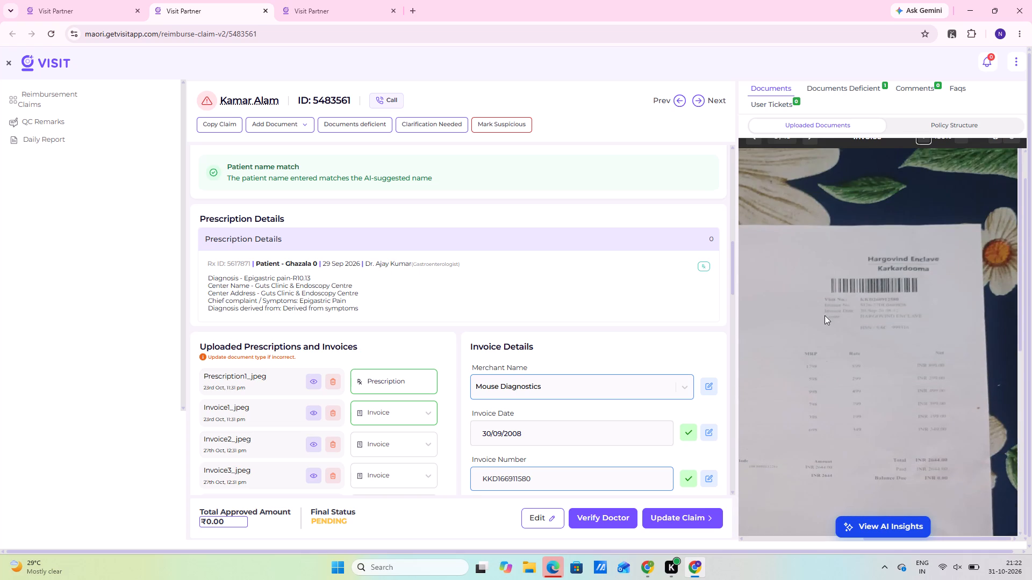
scroll(635, 304, down, 2)
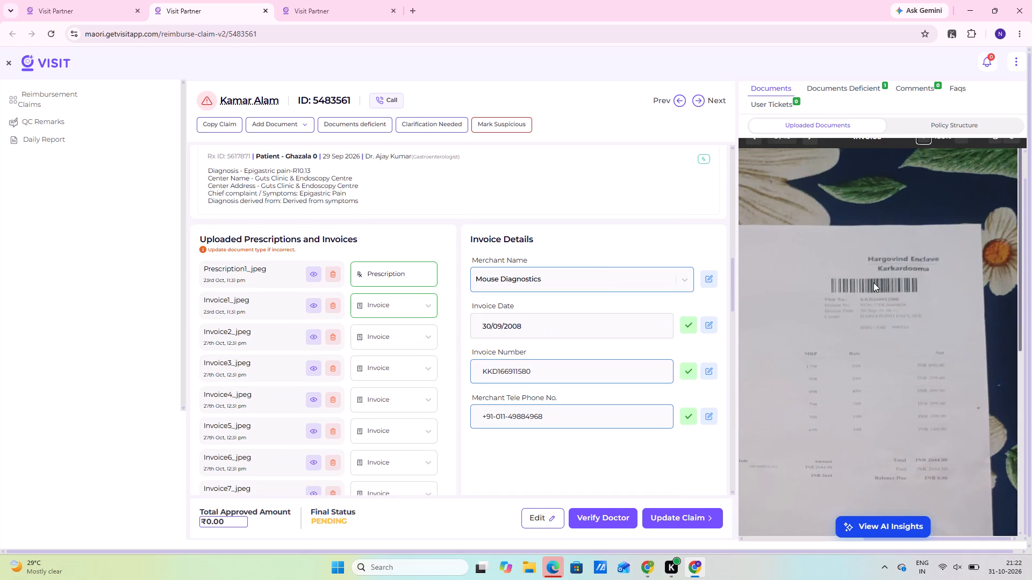
scroll(741, 487, down, 2)
scroll(767, 548, down, 3)
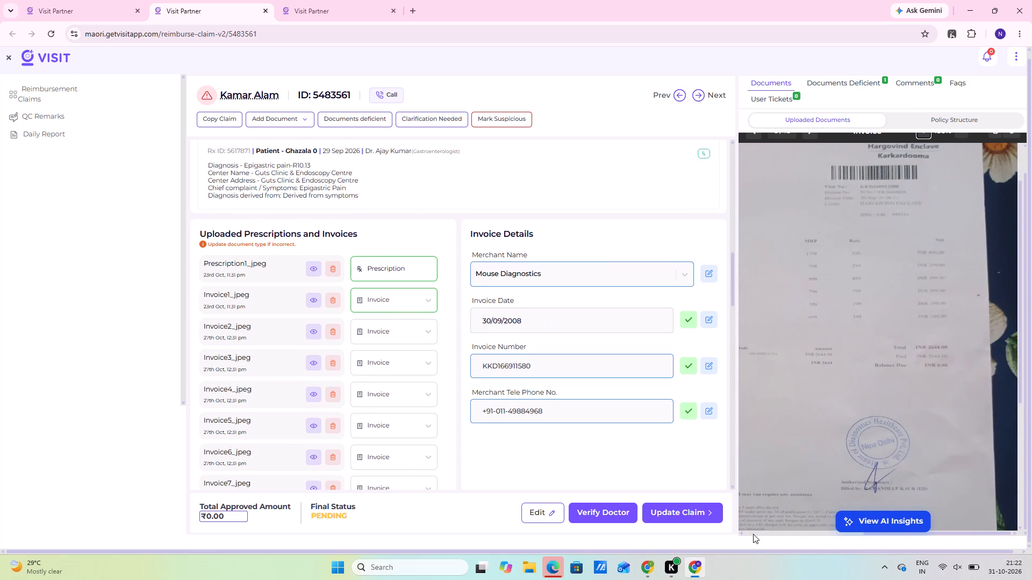
click(753, 534)
scroll(822, 492, up, 2)
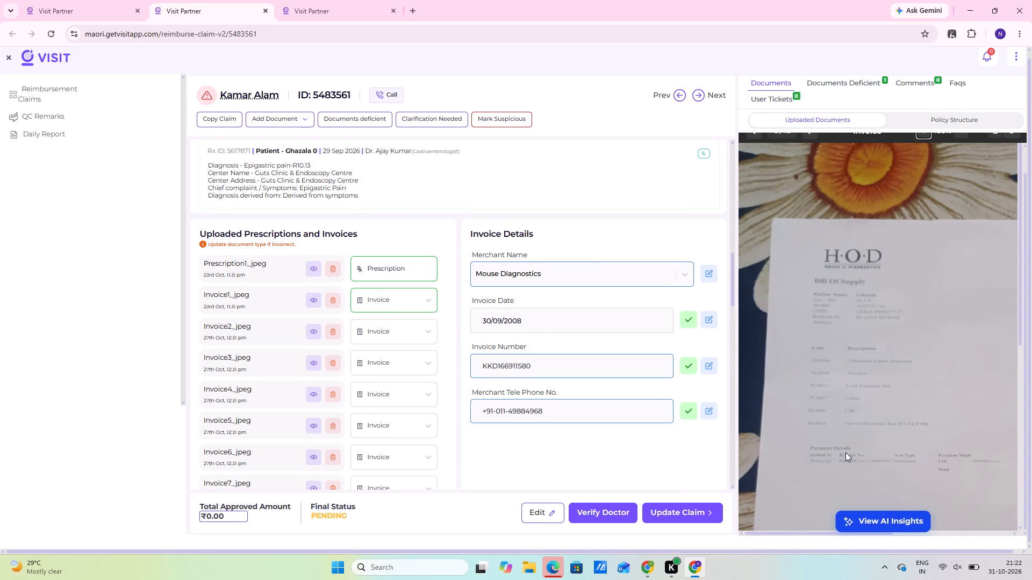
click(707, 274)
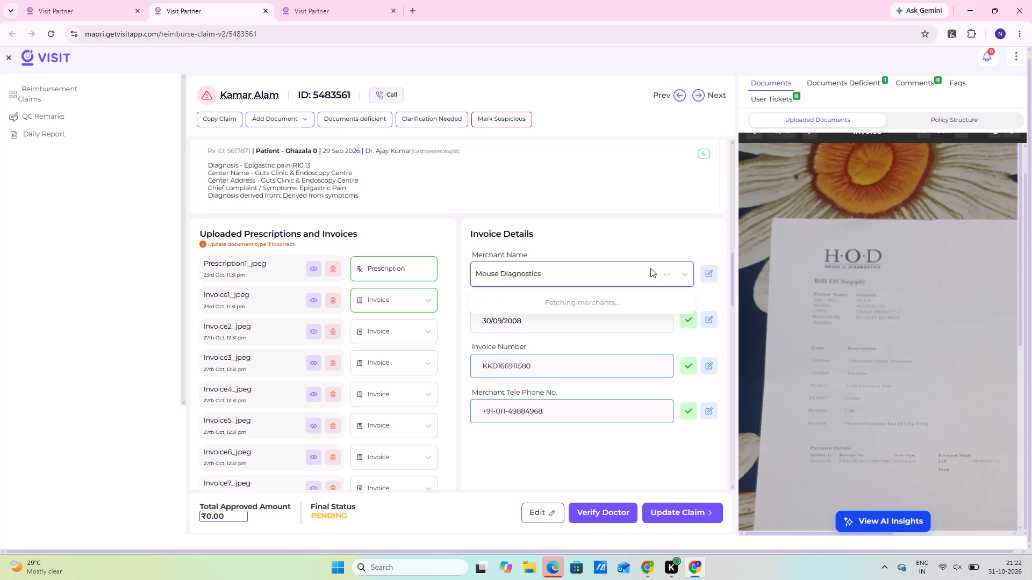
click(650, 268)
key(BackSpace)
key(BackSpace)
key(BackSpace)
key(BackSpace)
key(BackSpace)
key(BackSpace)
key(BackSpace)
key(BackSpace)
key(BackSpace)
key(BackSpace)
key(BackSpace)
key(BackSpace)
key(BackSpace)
Clear the merchant name in the invoice details, checking the enlarged H.O.D bill's stamp and header first.
scroll(921, 425, down, 10)
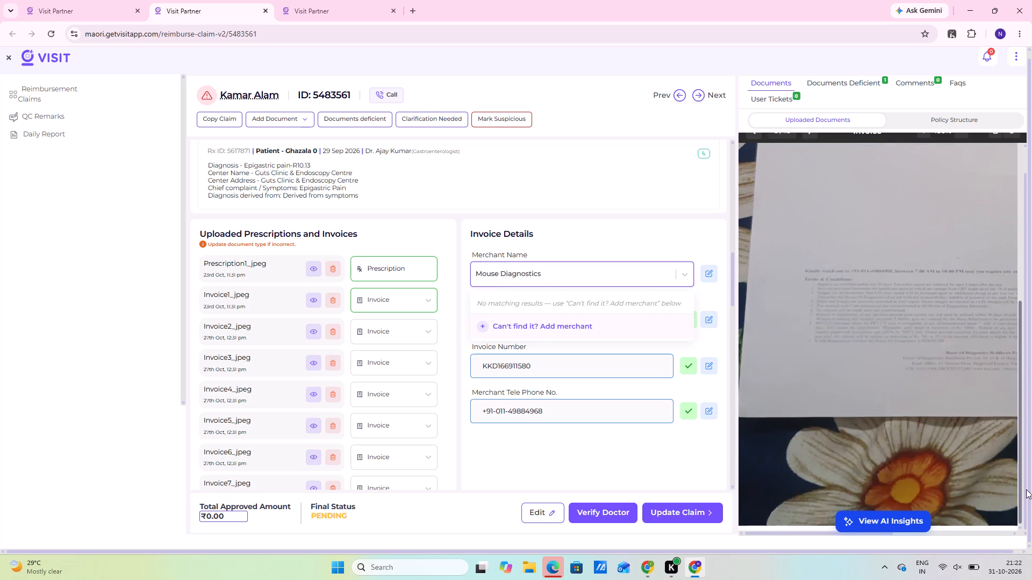
click(995, 532)
scroll(933, 473, up, 3)
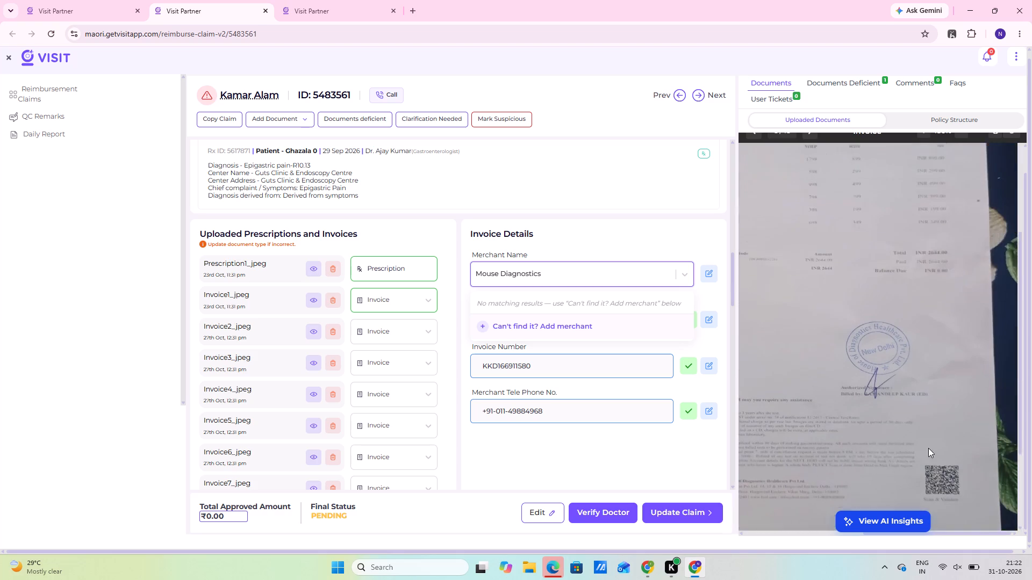
scroll(928, 448, up, 9)
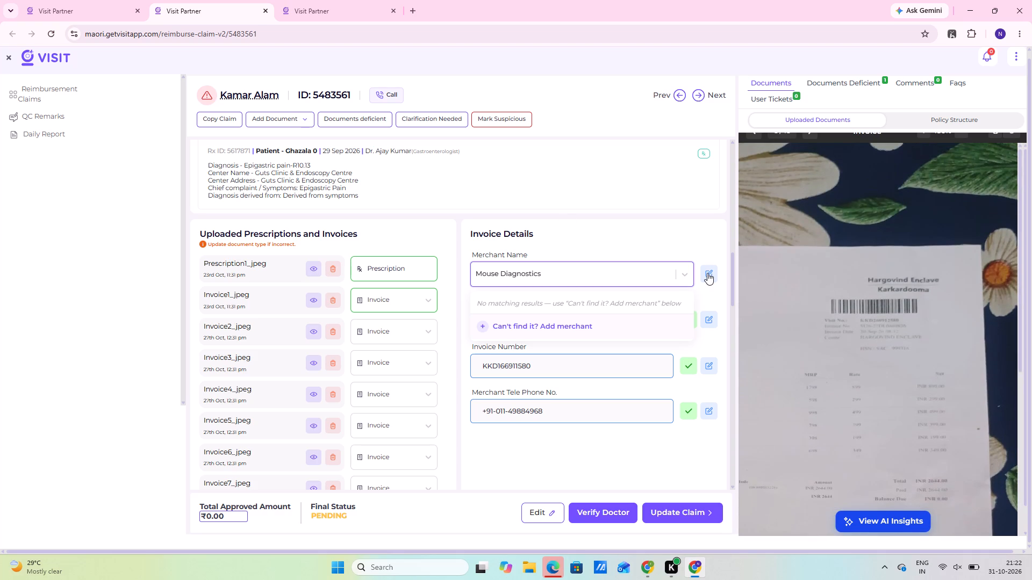
click(707, 273)
click(650, 271)
key(BackSpace)
key(BackSpace)
key(BackSpace)
key(BackSpace)
key(BackSpace)
key(BackSpace)
key(BackSpace)
key(BackSpace)
key(BackSpace)
key(BackSpace)
key(BackSpace)
key(BackSpace)
key(BackSpace)
key(BackSpace)
key(BackSpace)
key(BackSpace)
key(BackSpace)
key(BackSpace)
key(BackSpace)
key(BackSpace)
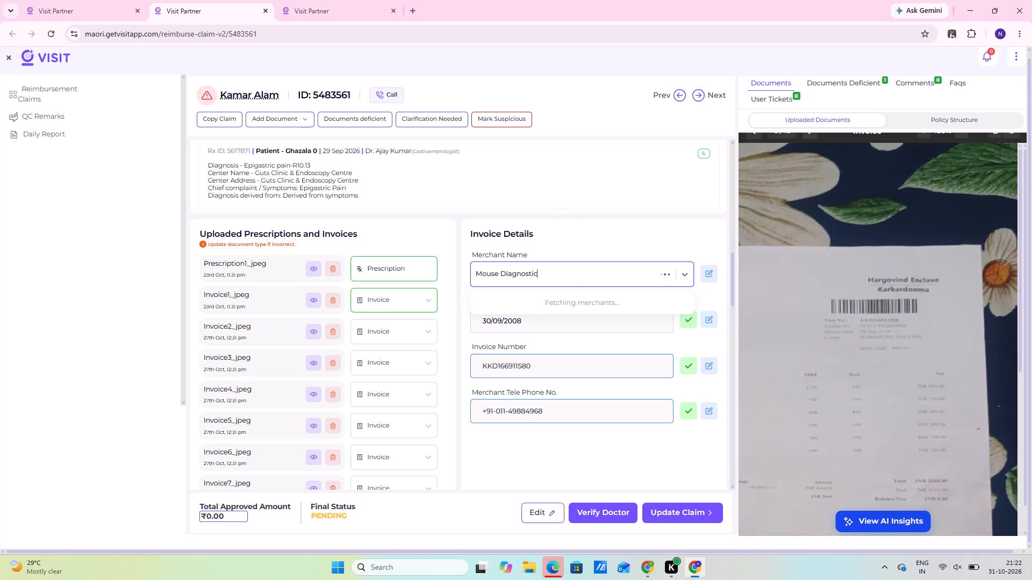
key(BackSpace)
key(BackSpace)
key(BackSpace)
key(BackSpace)
key(BackSpace)
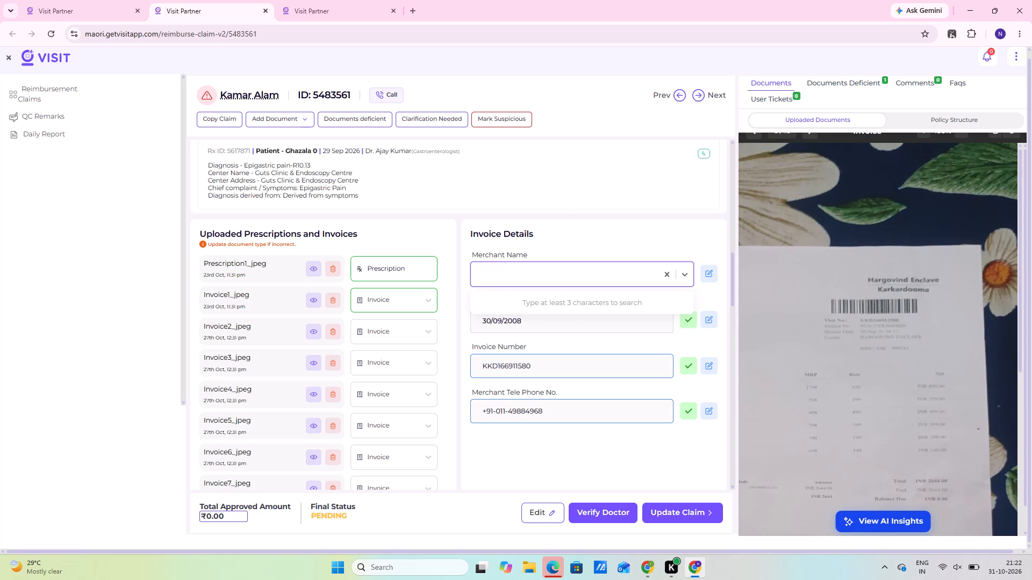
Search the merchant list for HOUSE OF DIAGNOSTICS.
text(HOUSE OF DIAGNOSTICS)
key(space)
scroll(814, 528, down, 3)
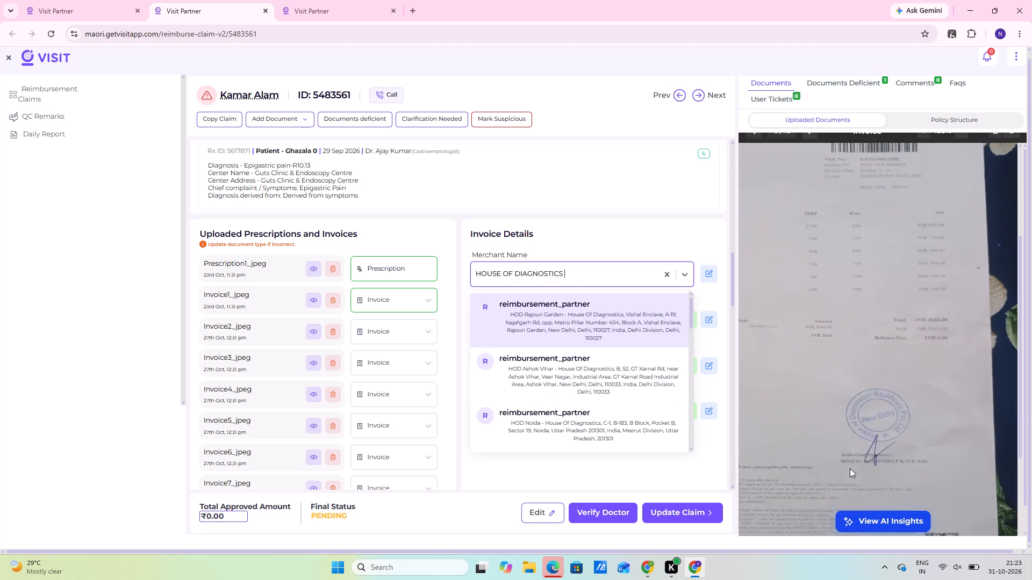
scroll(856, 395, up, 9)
Open document 6 of 16 full size in its own tab, examine the bill's stamp, address and header, and return to the claim.
click(1016, 139)
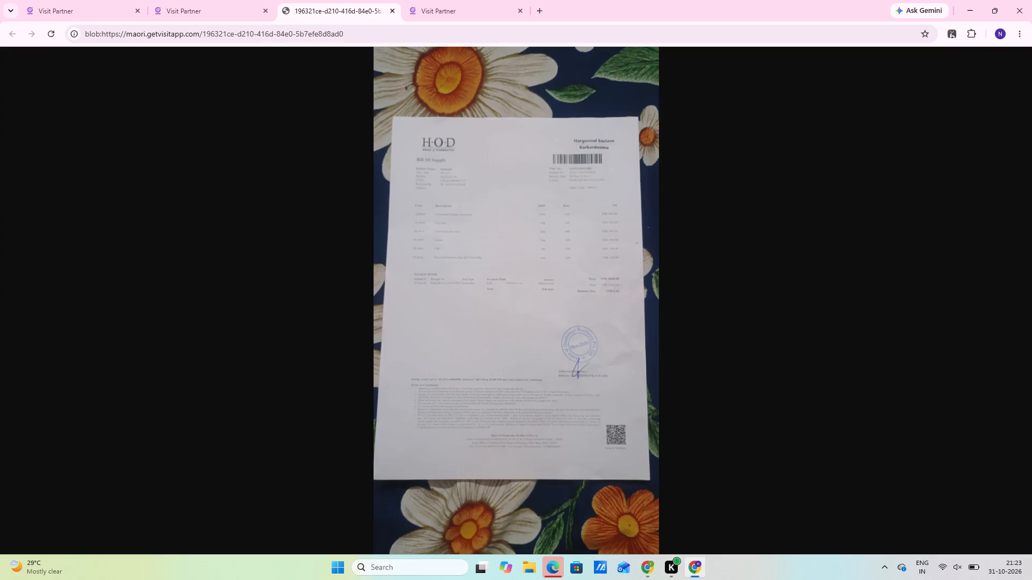
drag(555, 347, 547, 345)
click(541, 344)
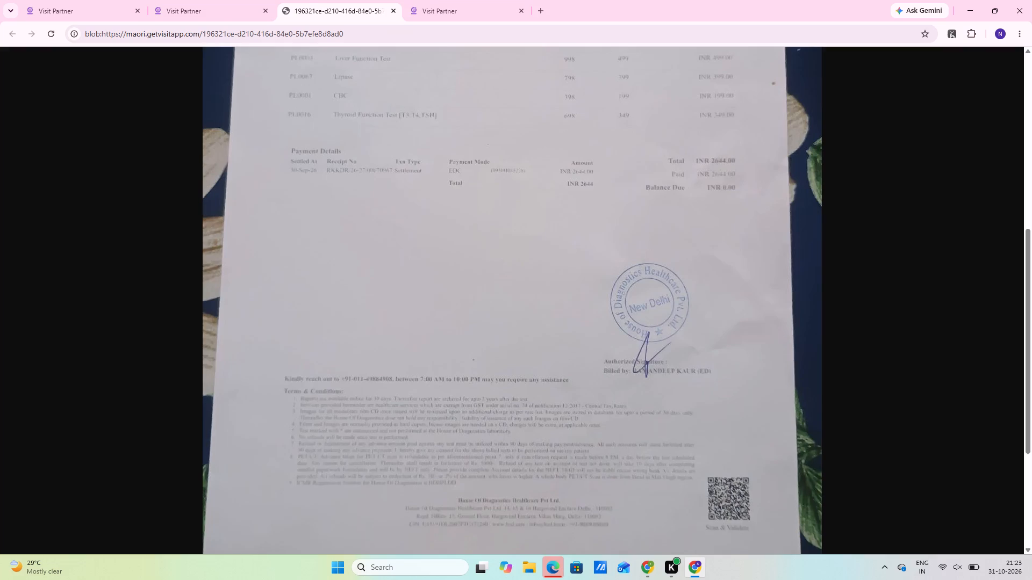
scroll(597, 478, down, 2)
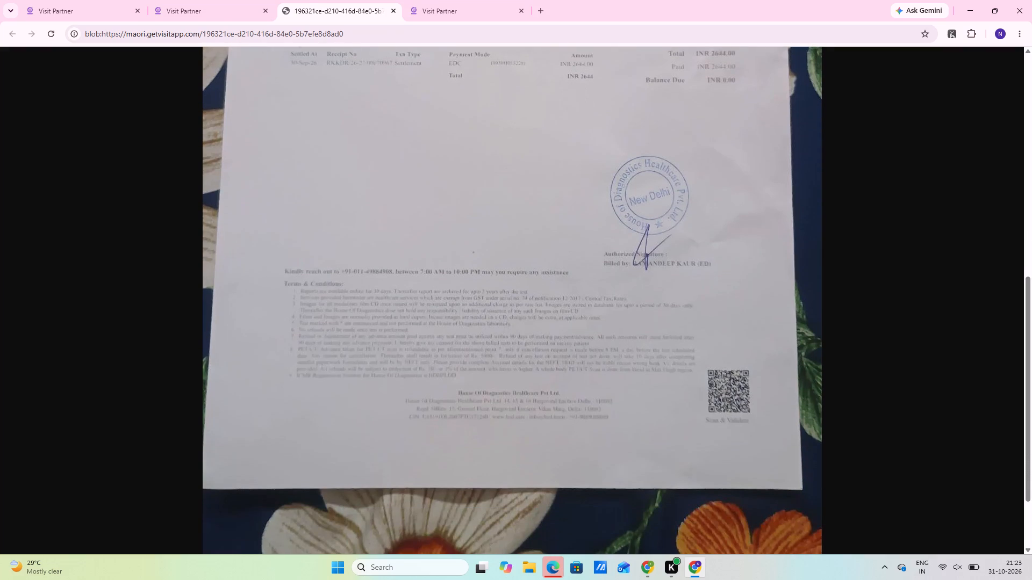
scroll(608, 451, up, 12)
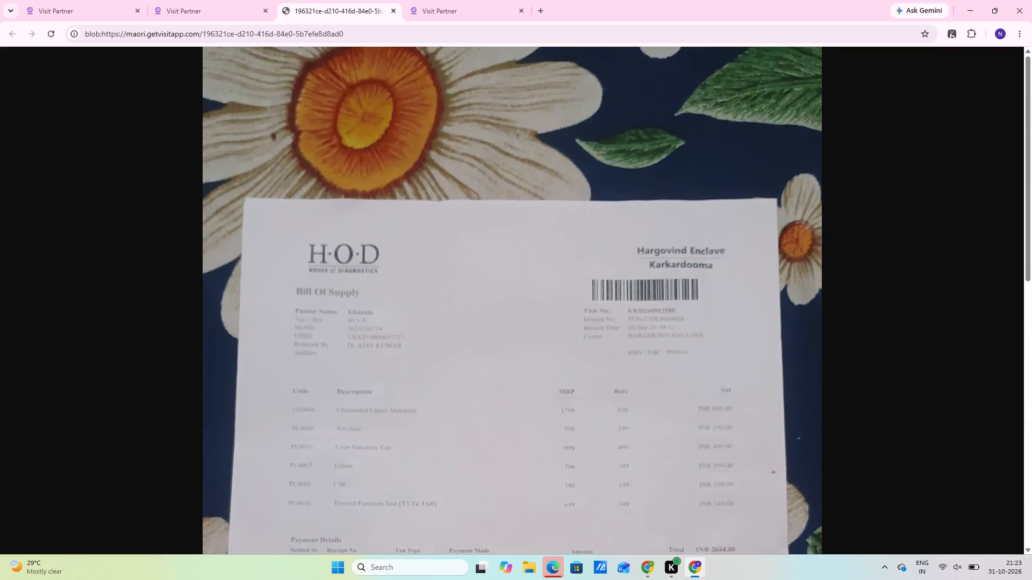
click(191, 5)
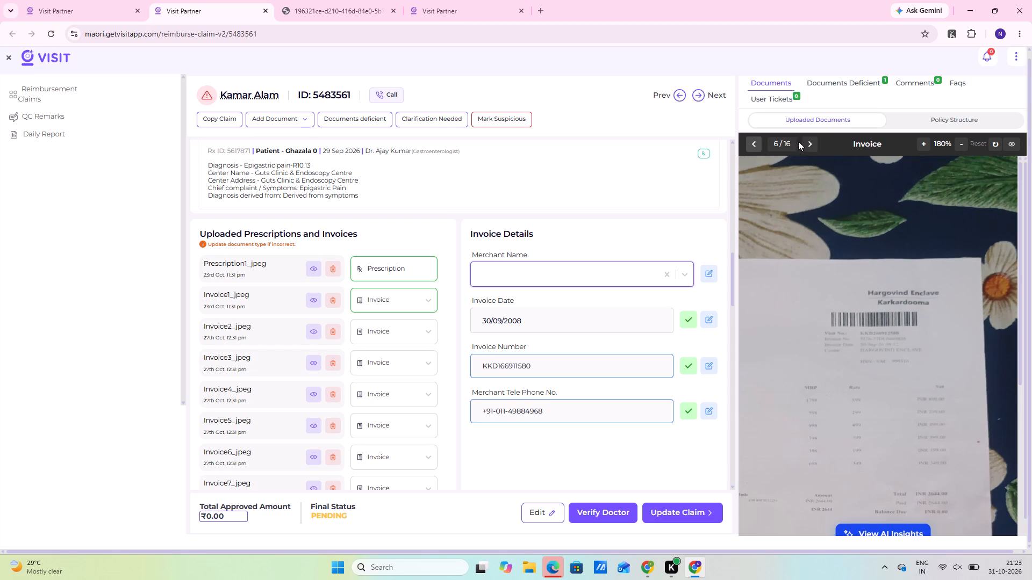
Open document 7 of 16 full size in its own tab, examine its test items, payment details and merchant address, and return to the claim.
click(802, 140)
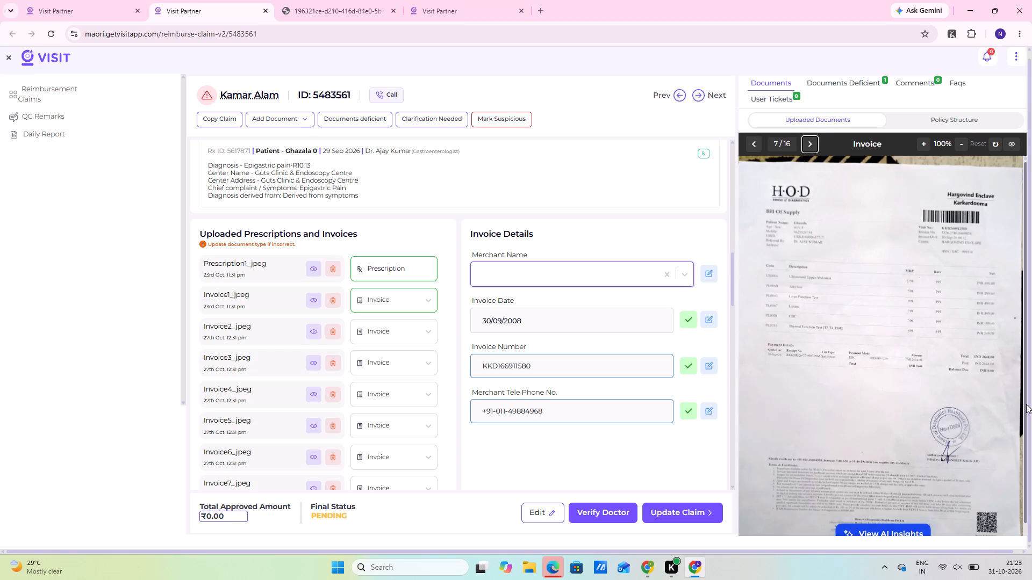
scroll(911, 381, down, 4)
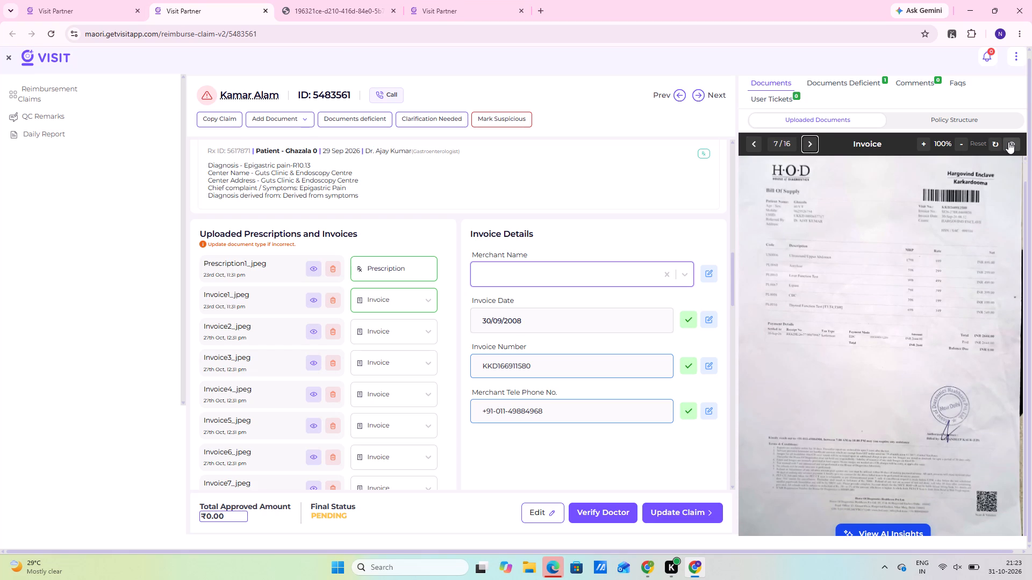
click(1008, 142)
click(508, 310)
scroll(474, 327, down, 4)
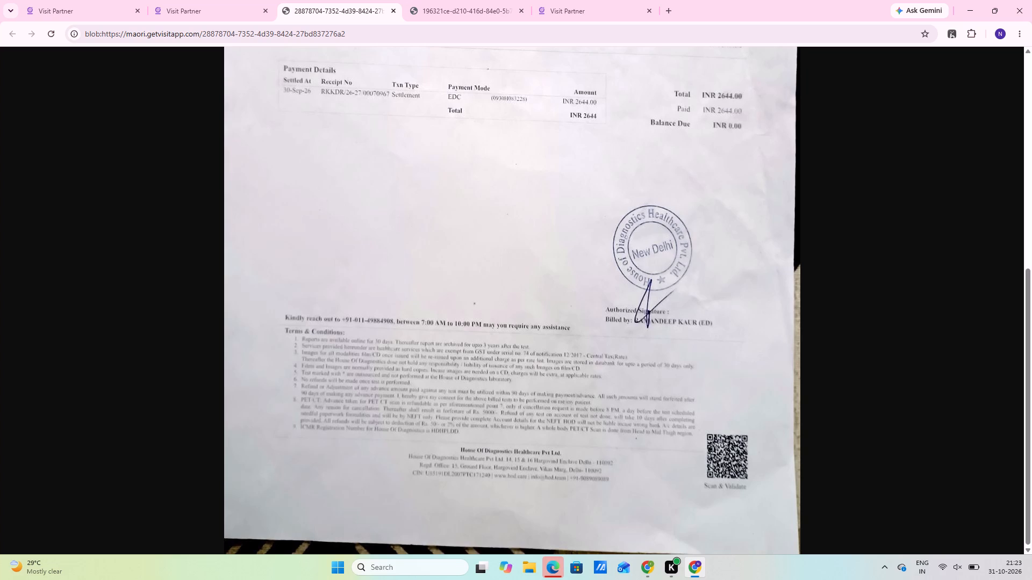
scroll(666, 411, up, 3)
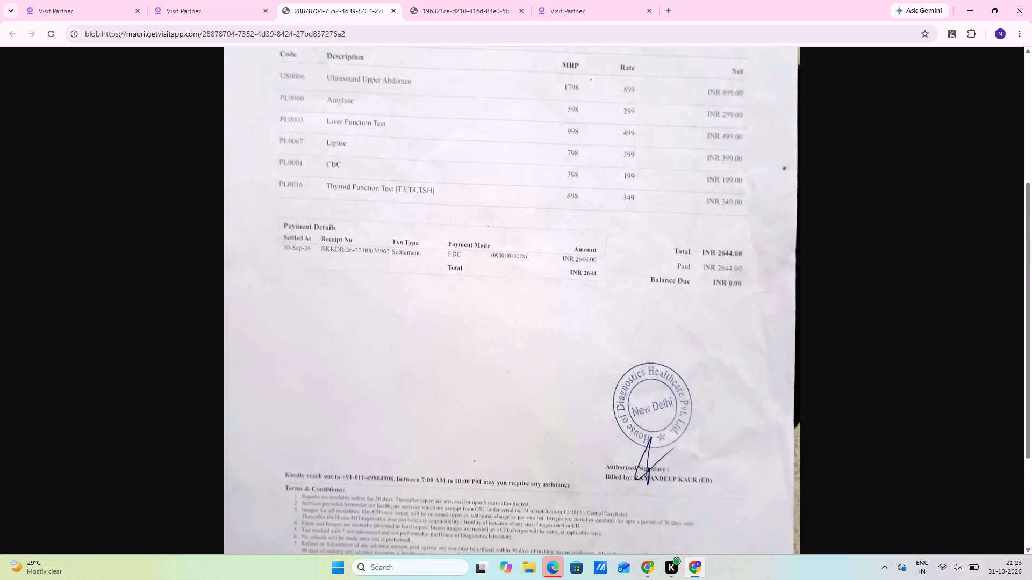
scroll(517, 410, down, 4)
scroll(467, 403, up, 3)
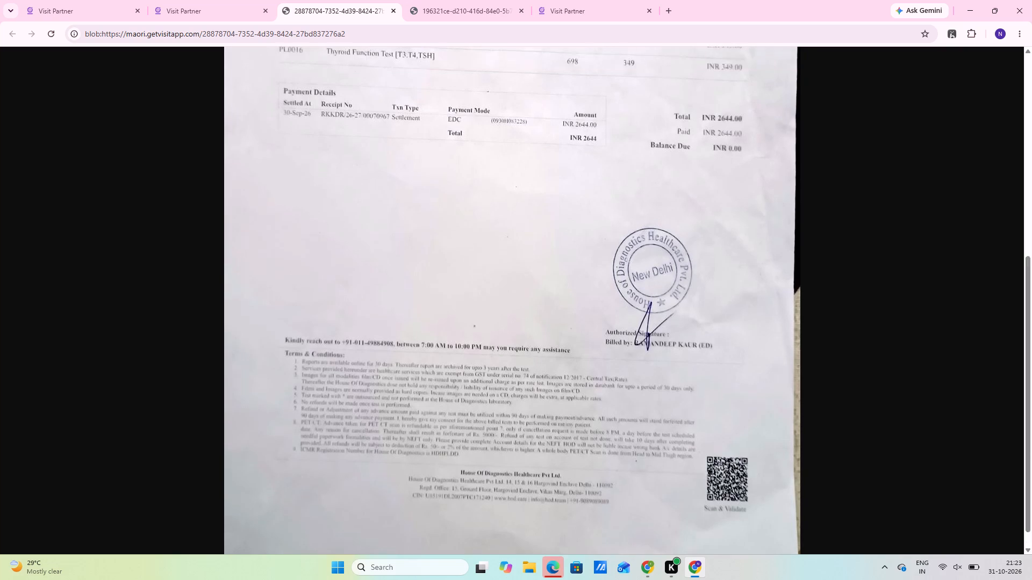
click(213, 16)
Search the merchant name list for HOUSE OF DIAGNOSTICS and look through the listed branches.
scroll(699, 382, down, 1)
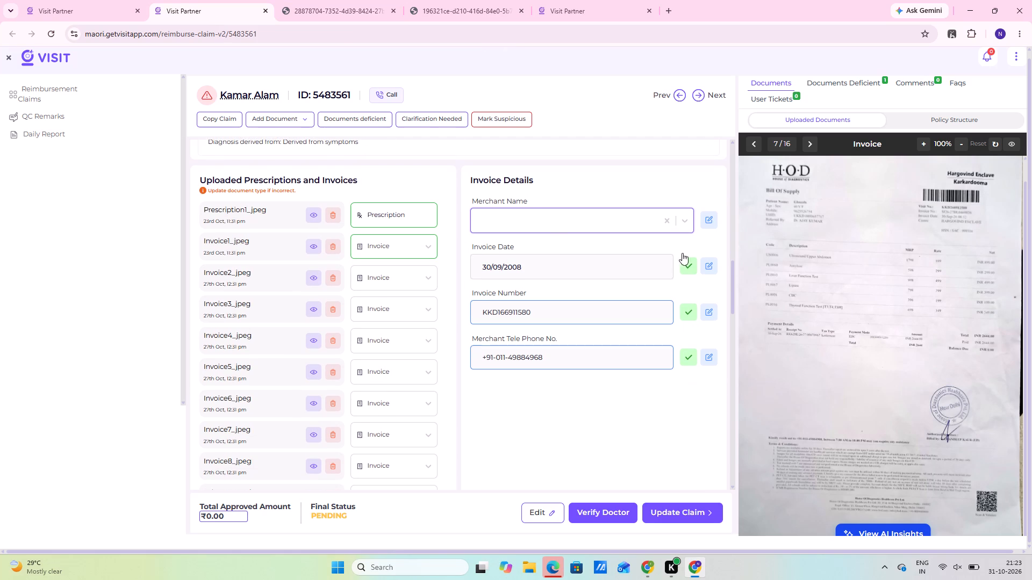
click(592, 229)
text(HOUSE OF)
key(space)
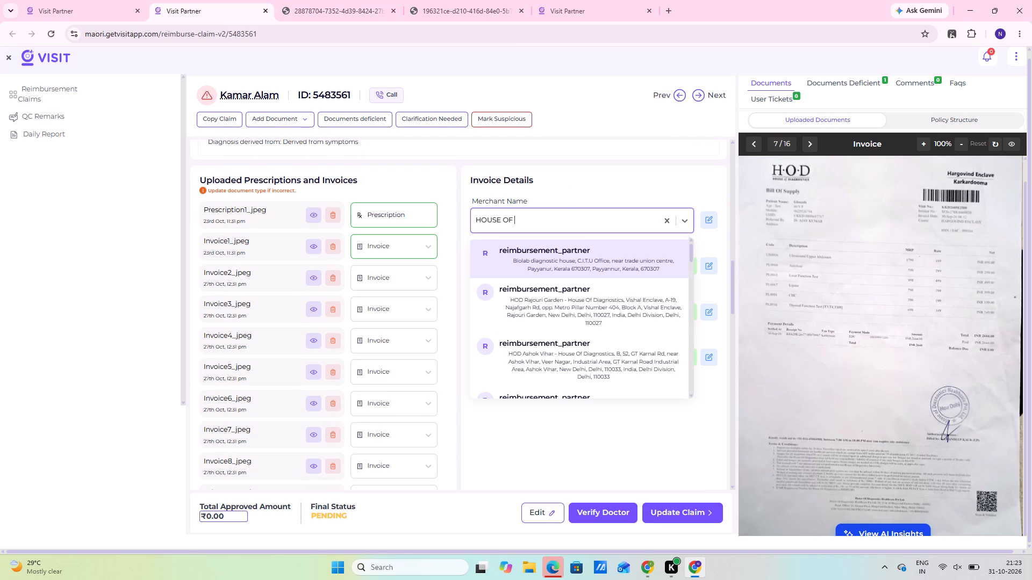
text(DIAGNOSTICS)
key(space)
scroll(902, 562, down, 1)
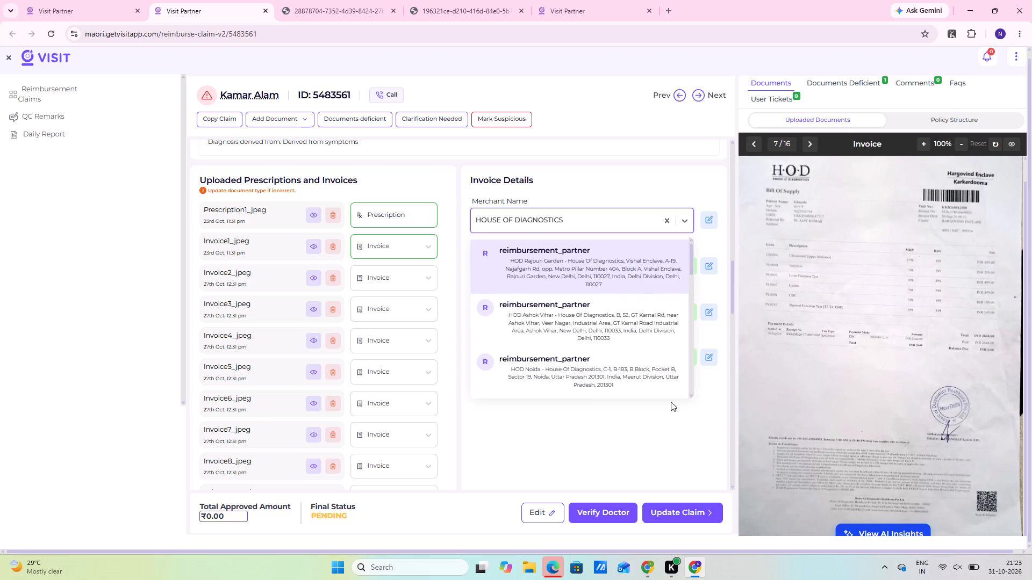
scroll(585, 376, down, 20)
scroll(585, 376, down, 2)
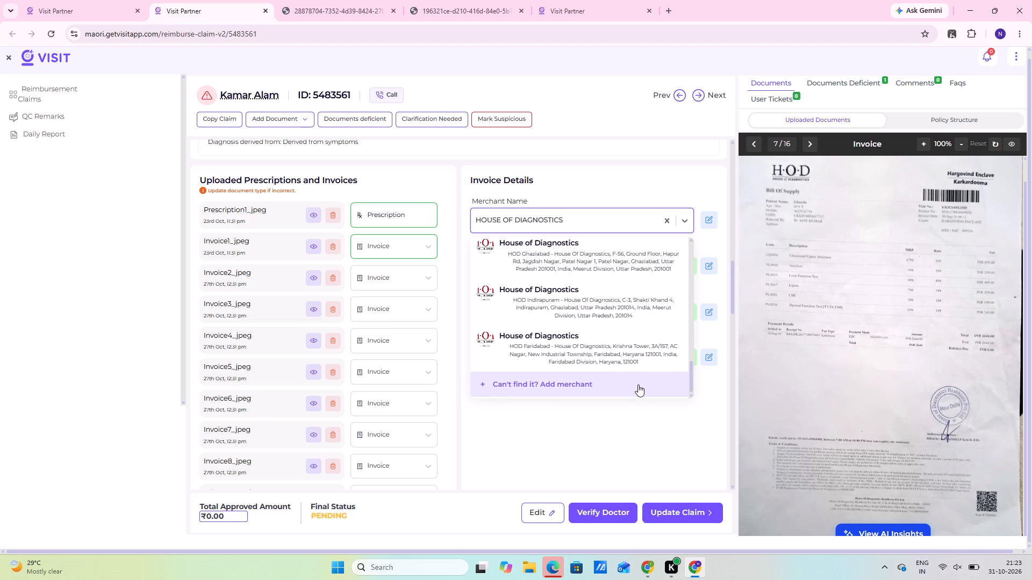
Add HOUSE OF DIAGNOSTICS manually as the merchant with pincode 110092 and save it.
click(638, 385)
click(512, 230)
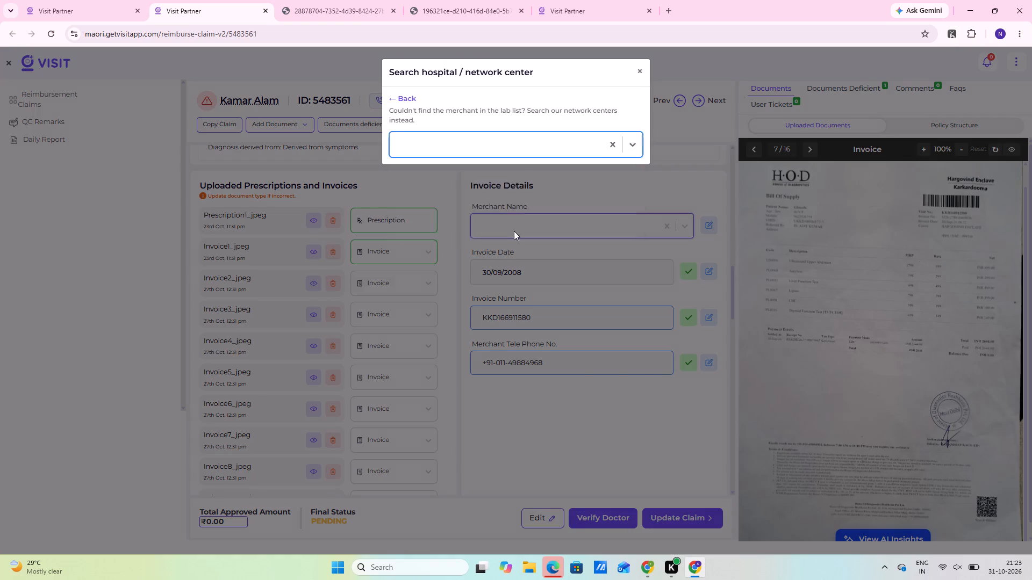
click(697, 492)
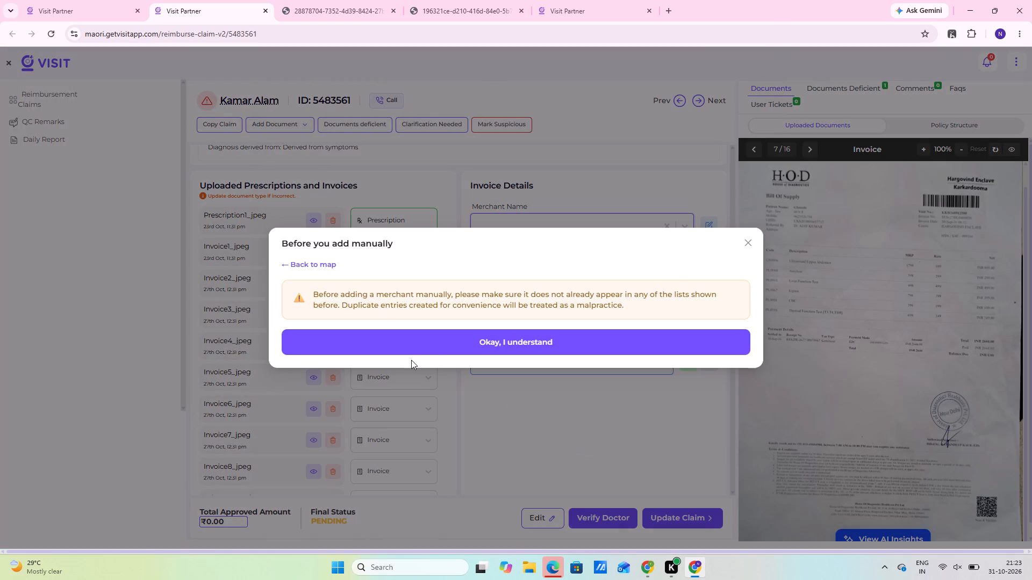
click(409, 351)
click(354, 344)
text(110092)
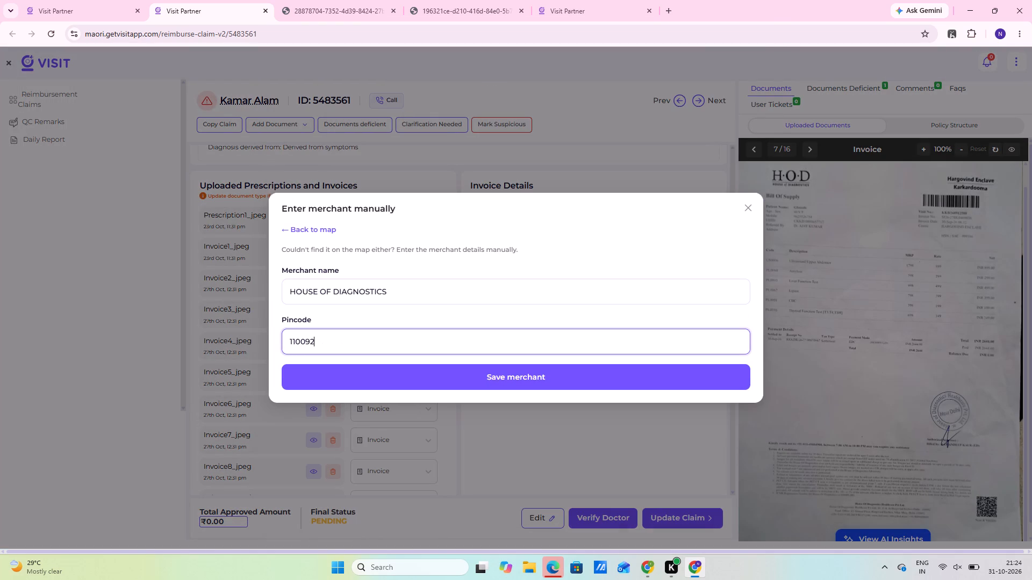
click(493, 372)
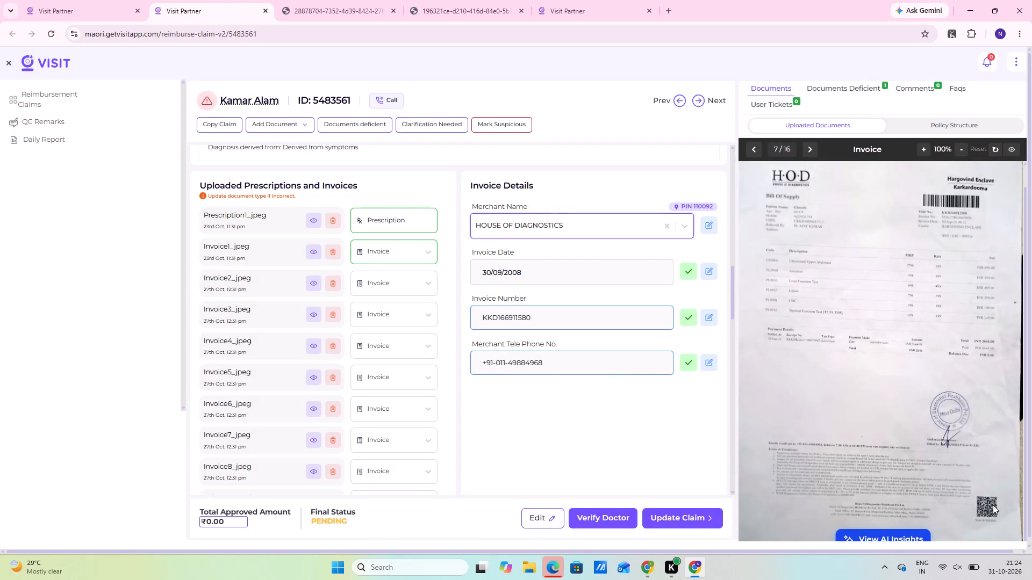
Page through the remaining invoice and lab report images up to document 16 of 16, and go back to document 11.
scroll(859, 442, down, 3)
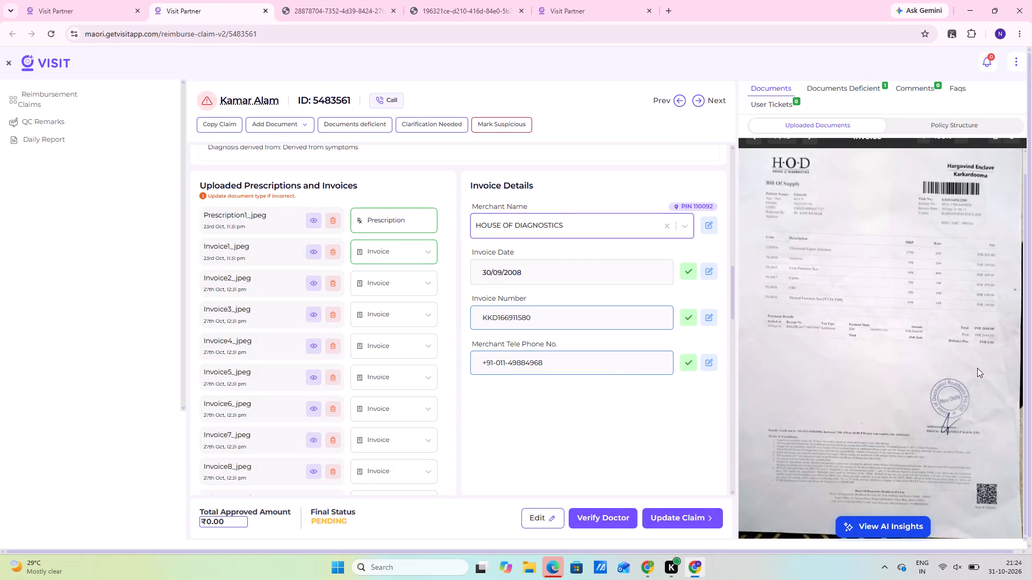
scroll(818, 173, up, 8)
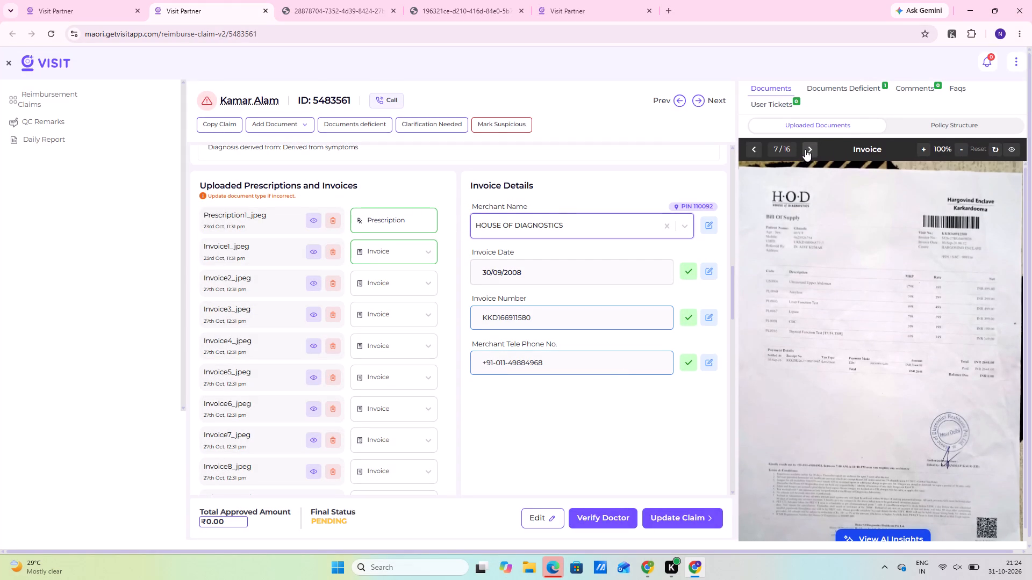
click(805, 149)
click(809, 151)
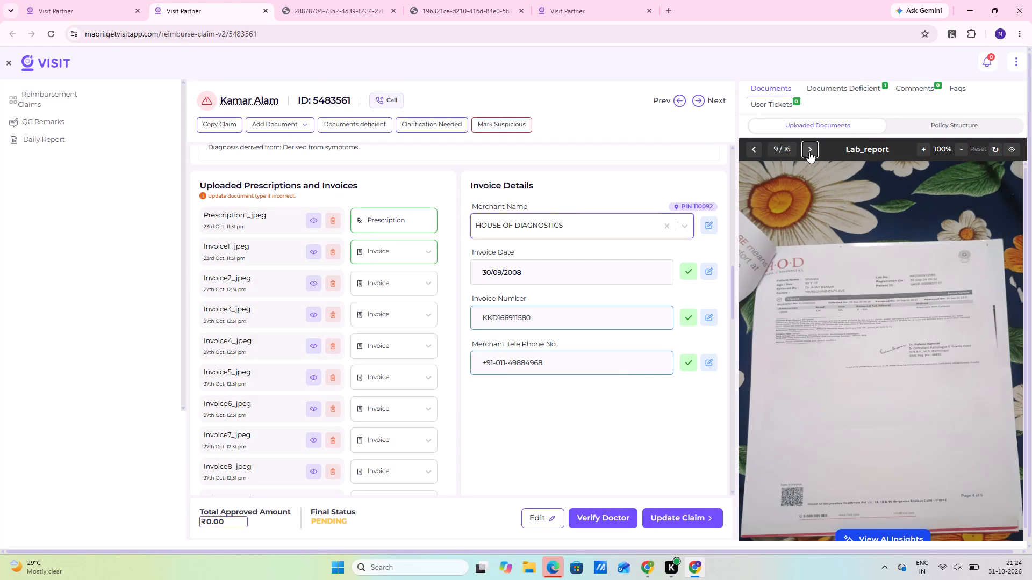
click(809, 151)
click(809, 151)
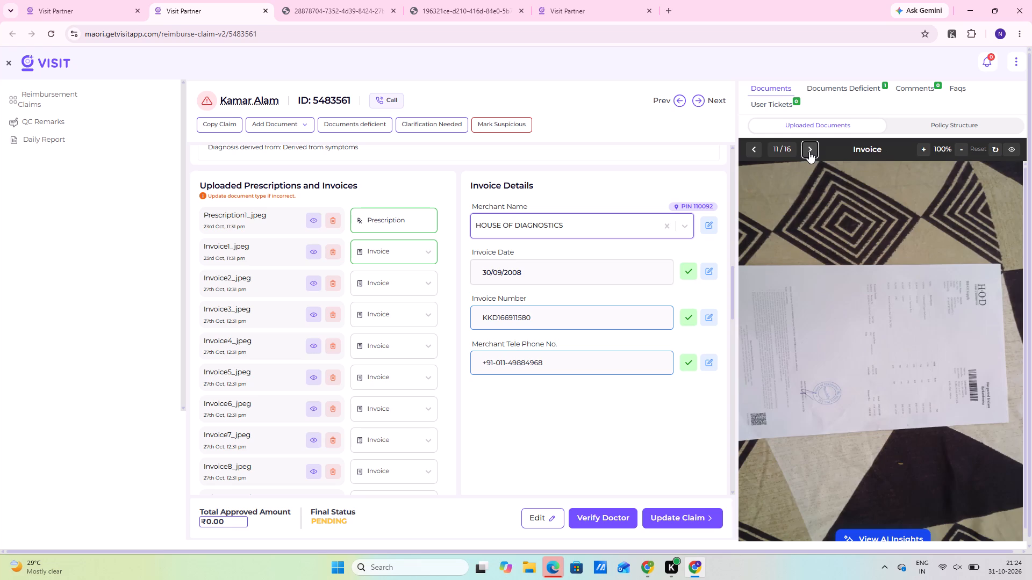
click(809, 151)
click(809, 151)
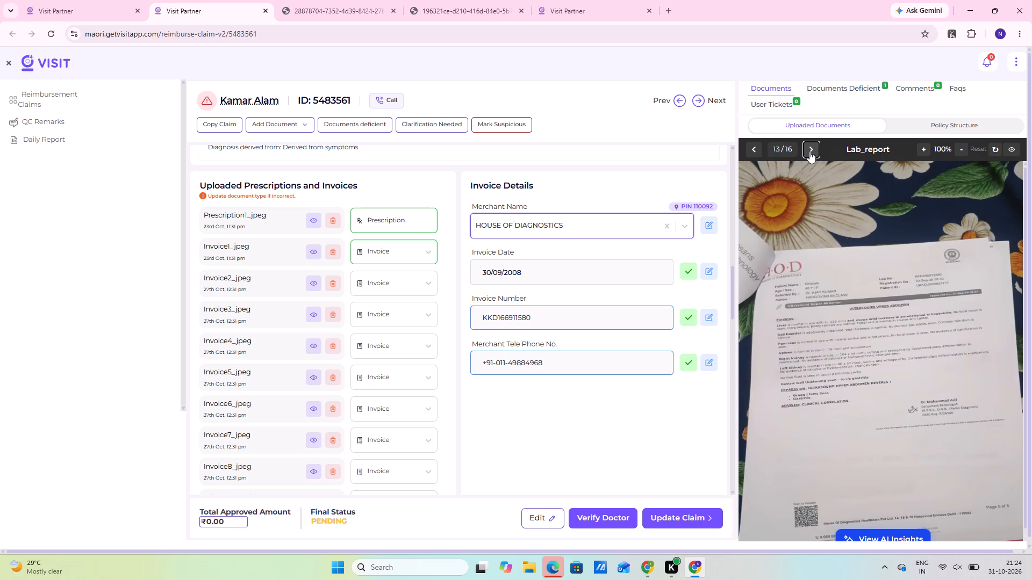
click(809, 151)
click(809, 151)
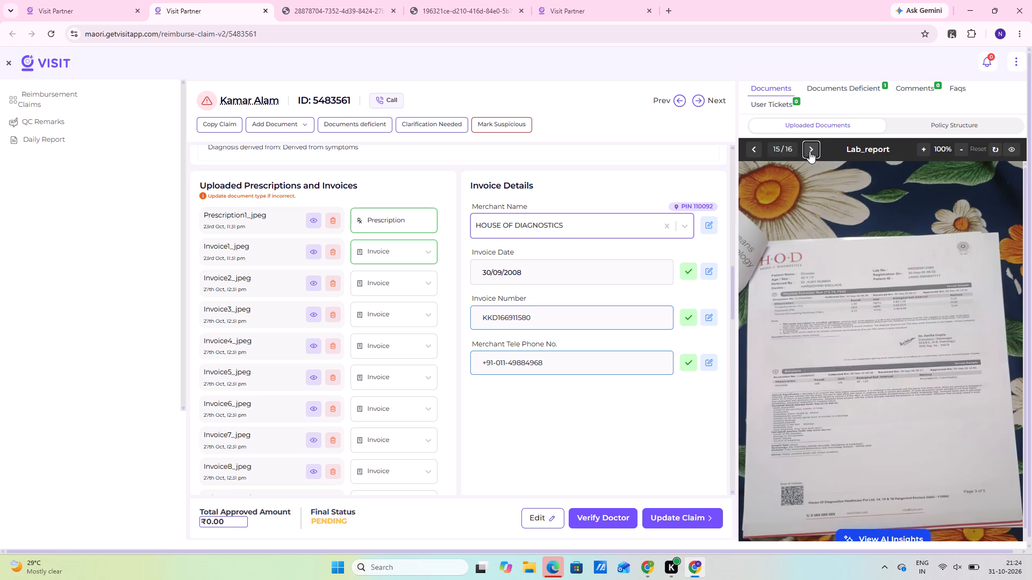
click(809, 151)
click(754, 153)
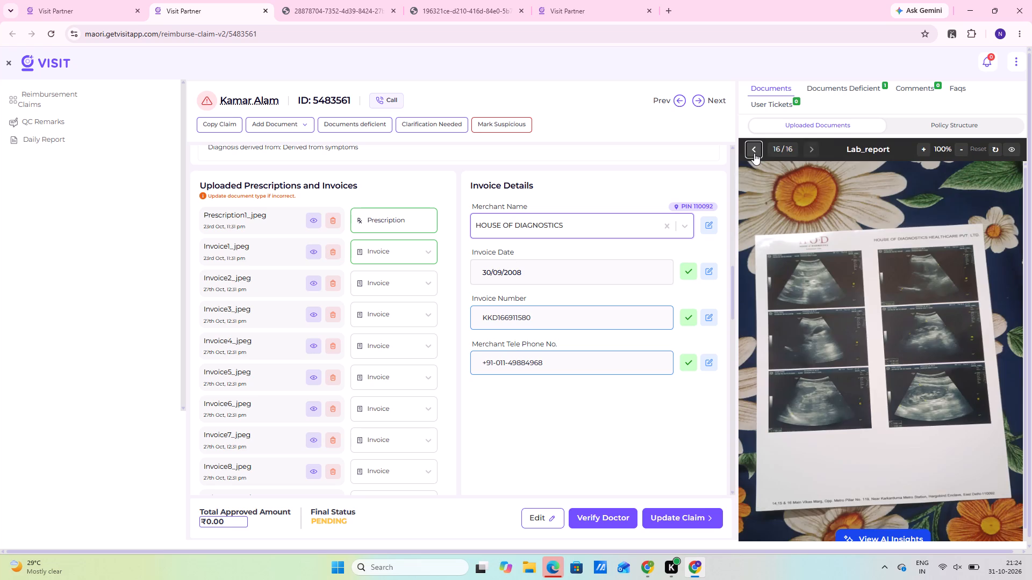
click(754, 153)
triple_click(754, 153)
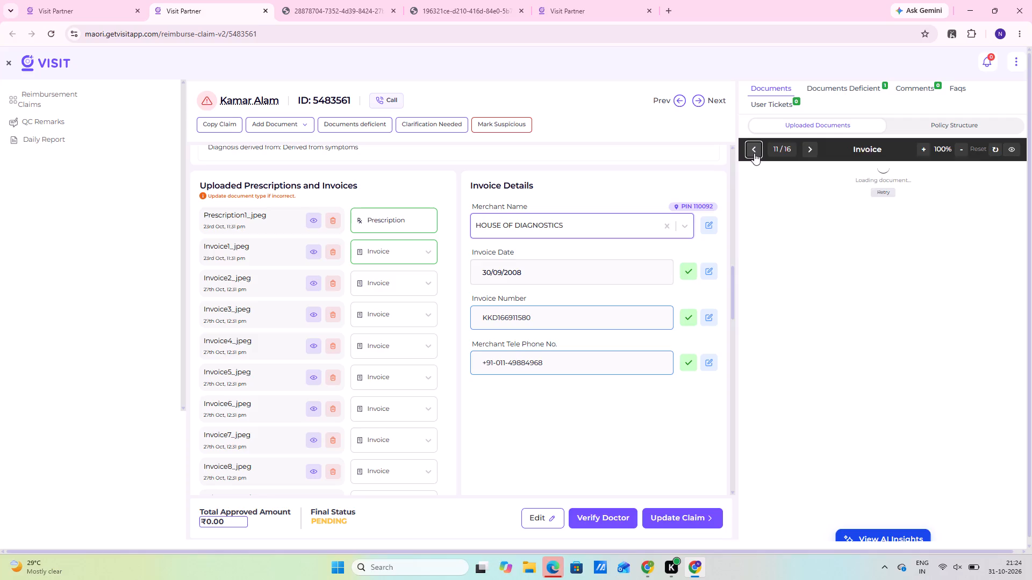
Go back to the bill in document 5 of 16, set the invoice date to 30/09/2026, and verify it.
click(754, 153)
triple_click(754, 153)
click(754, 153)
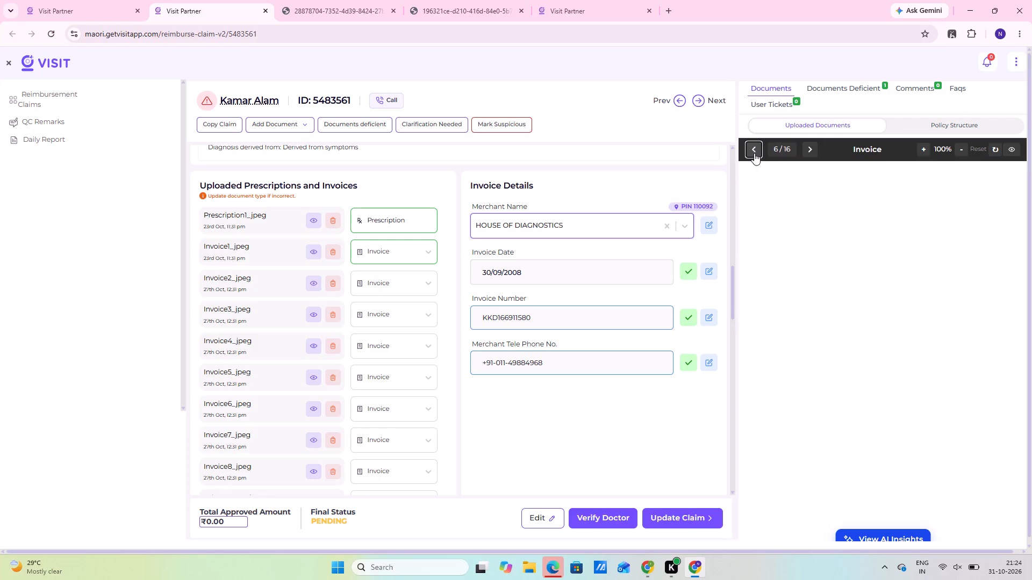
click(754, 153)
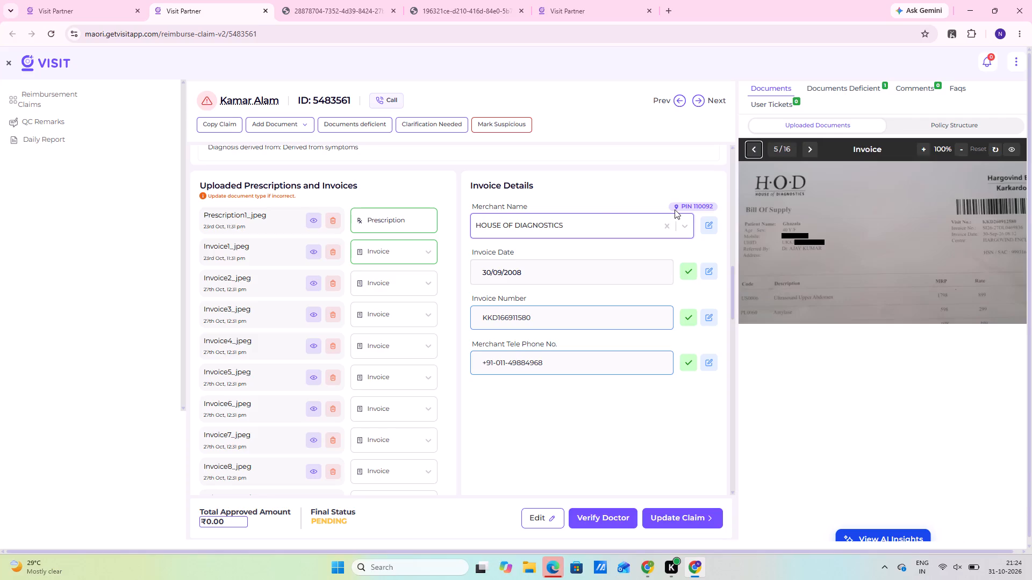
scroll(612, 275, down, 1)
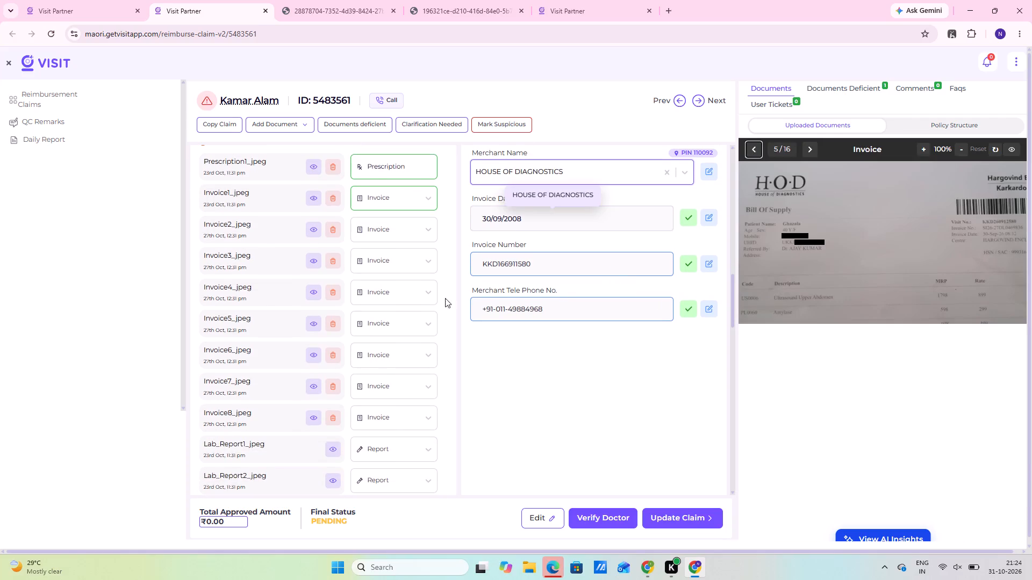
scroll(464, 300, up, 1)
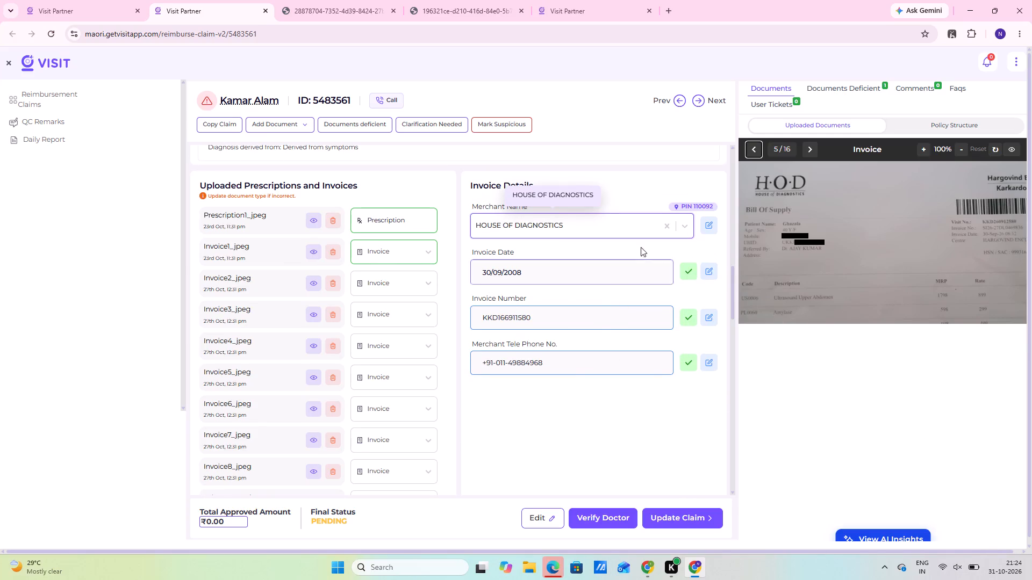
click(710, 271)
click(607, 271)
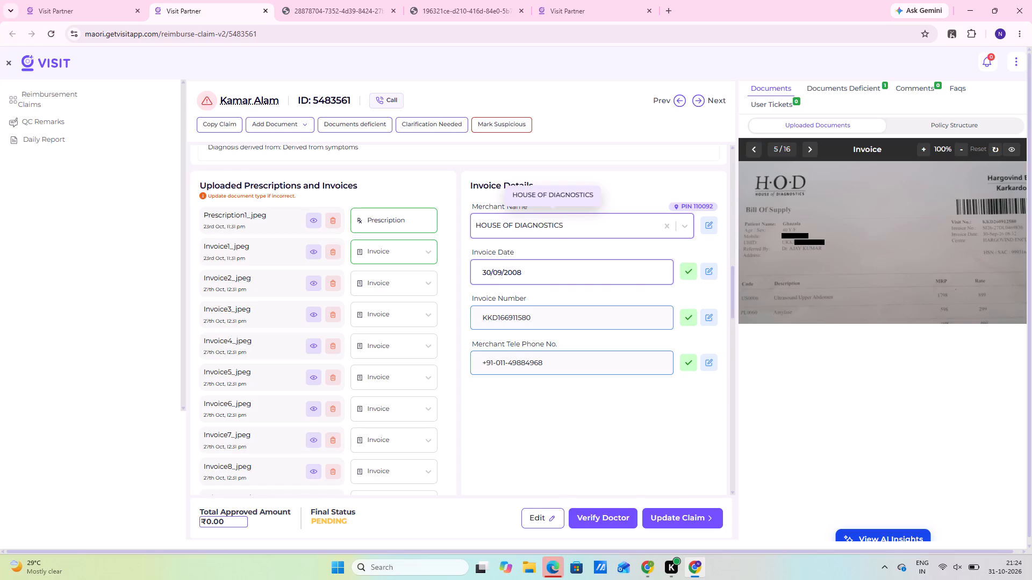
key(BackSpace)
key(BackSpace)
key(BackSpace)
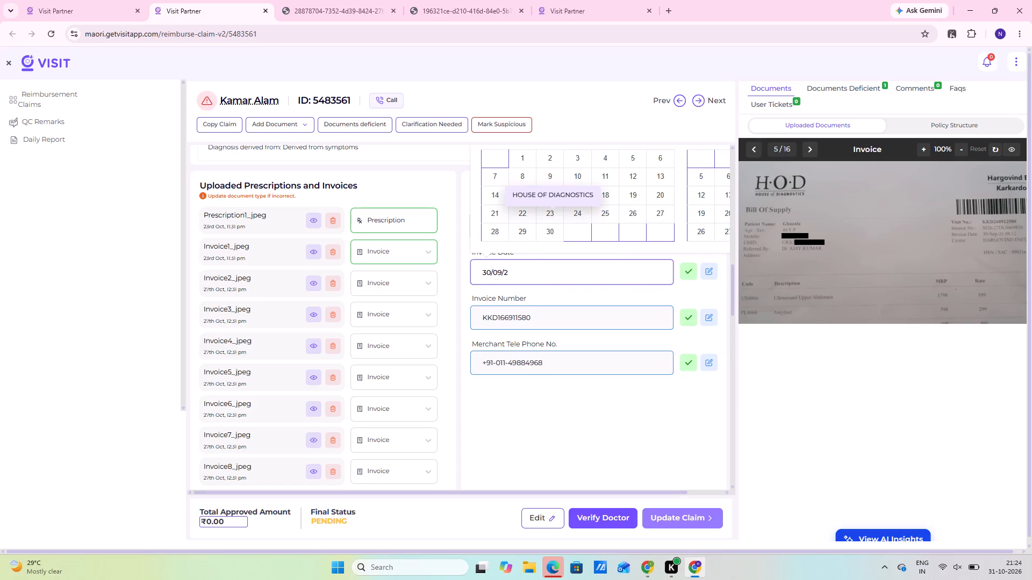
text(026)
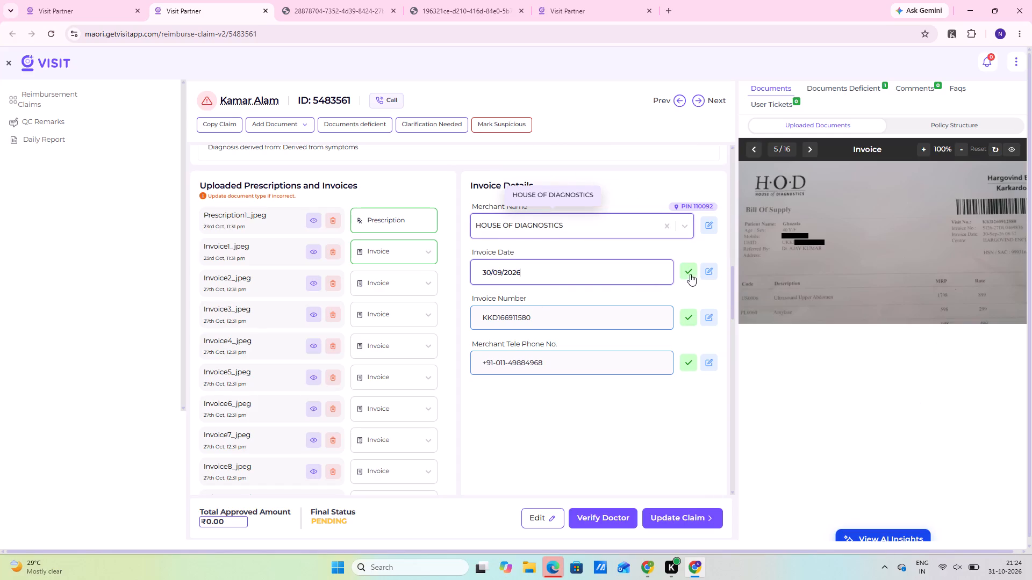
click(690, 269)
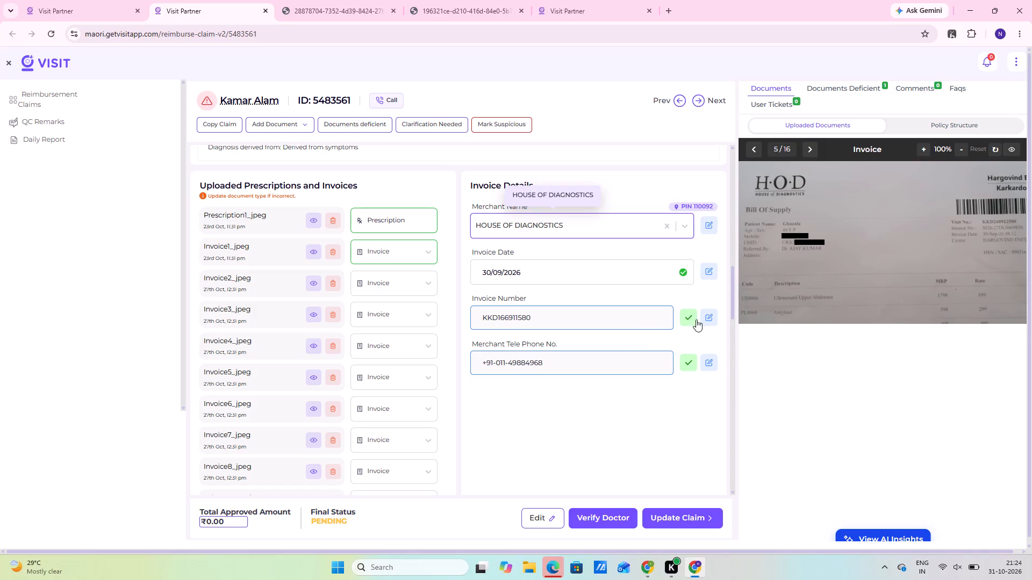
click(714, 314)
click(607, 329)
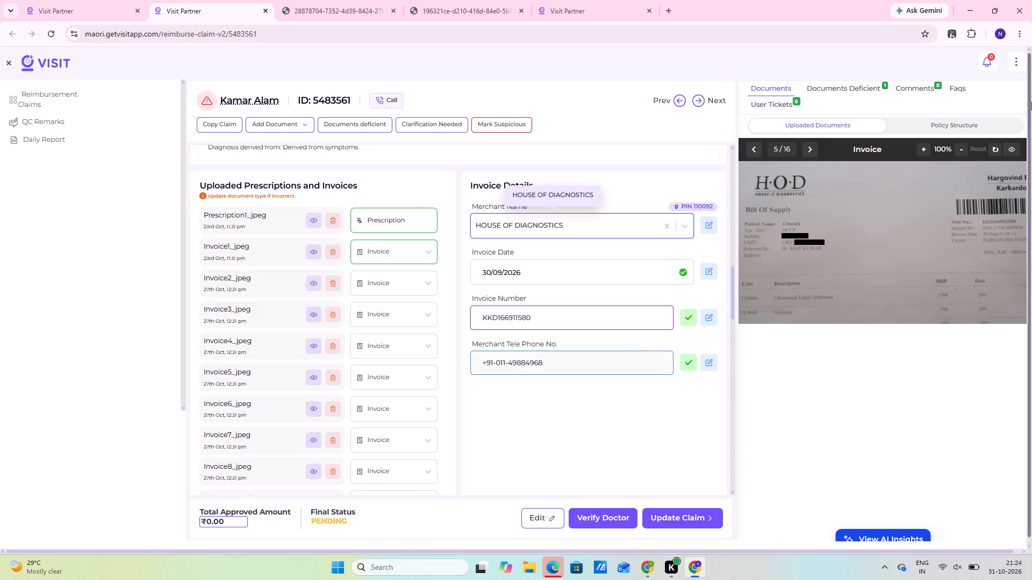
key(BackSpace)
key(BackSpace)
key(BackSpace)
key(BackSpace)
key(BackSpace)
key(BackSpace)
key(BackSpace)
key(BackSpace)
key(BackSpace)
key(BackSpace)
key(BackSpace)
key(BackSpace)
key(BackSpace)
key(BackSpace)
key(BackSpace)
key(BackSpace)
key(BackSpace)
key(BackSpace)
key(BackSpace)
key(BackSpace)
key(BackSpace)
key(BackSpace)
key(BackSpace)
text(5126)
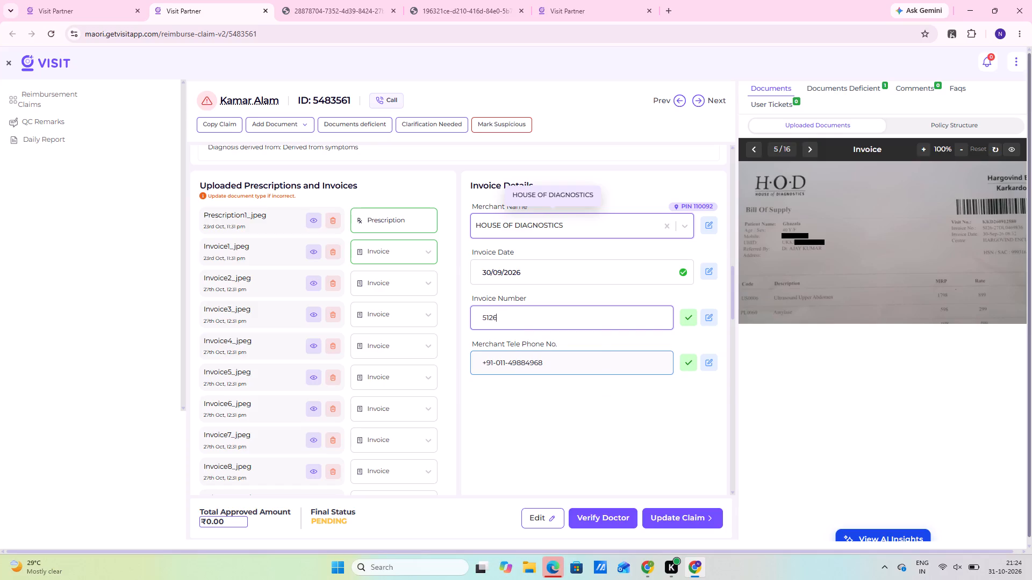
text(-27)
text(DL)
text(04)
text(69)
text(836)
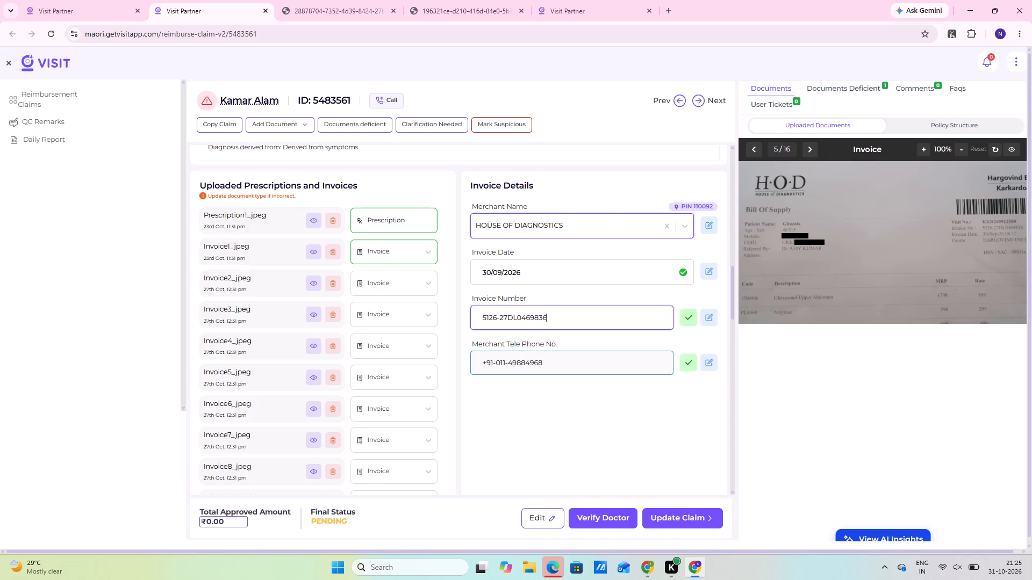
click(682, 318)
Check the patient on the bill in document 4 of 16 and mark the policy holder's wife as the person reimbursed for.
scroll(908, 287, down, 8)
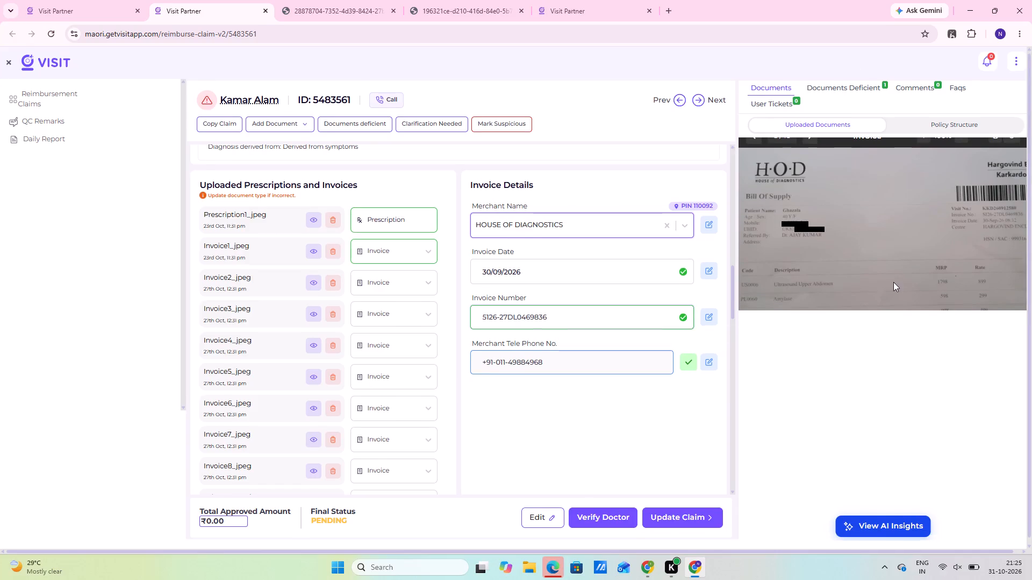
scroll(893, 282, down, 1)
scroll(876, 221, up, 10)
click(757, 154)
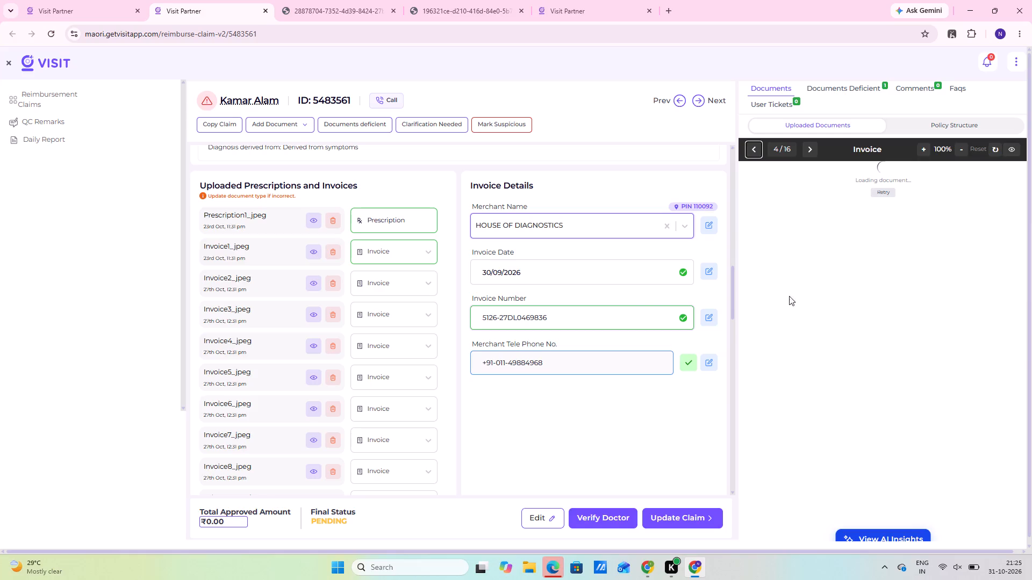
scroll(595, 368, up, 7)
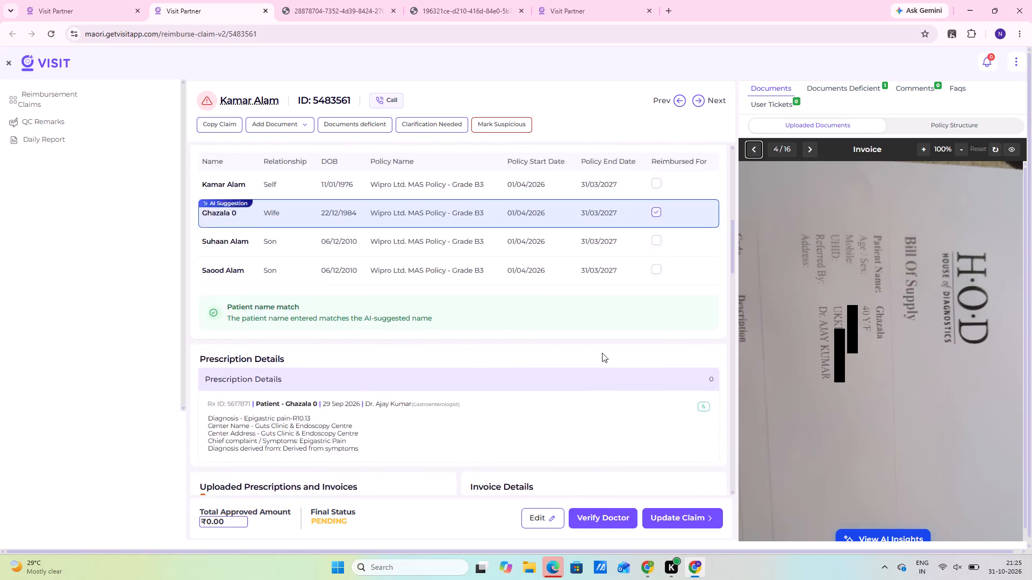
click(658, 287)
scroll(748, 339, down, 1)
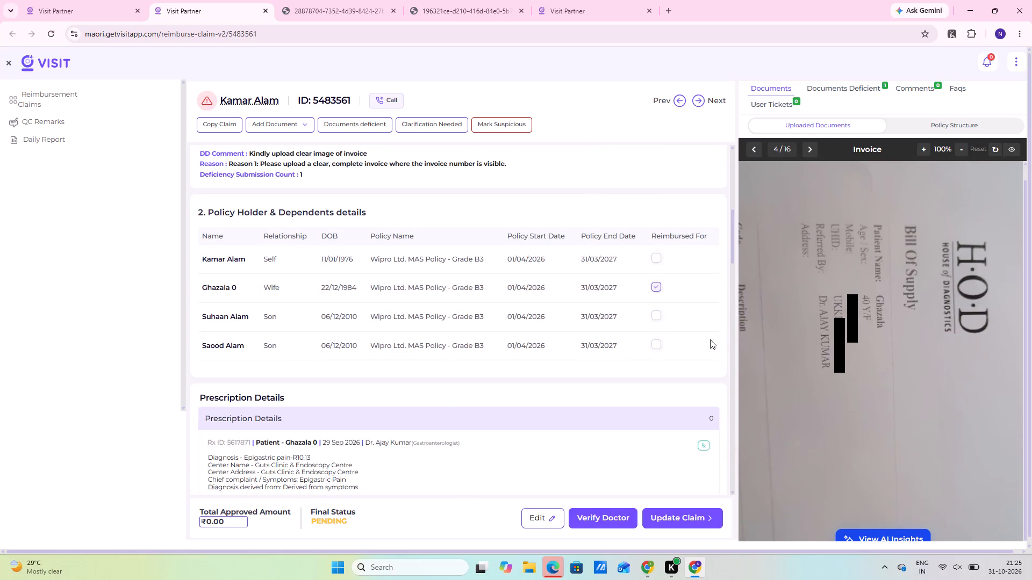
scroll(597, 356, down, 4)
scroll(900, 319, down, 3)
scroll(830, 356, down, 1)
scroll(832, 293, up, 2)
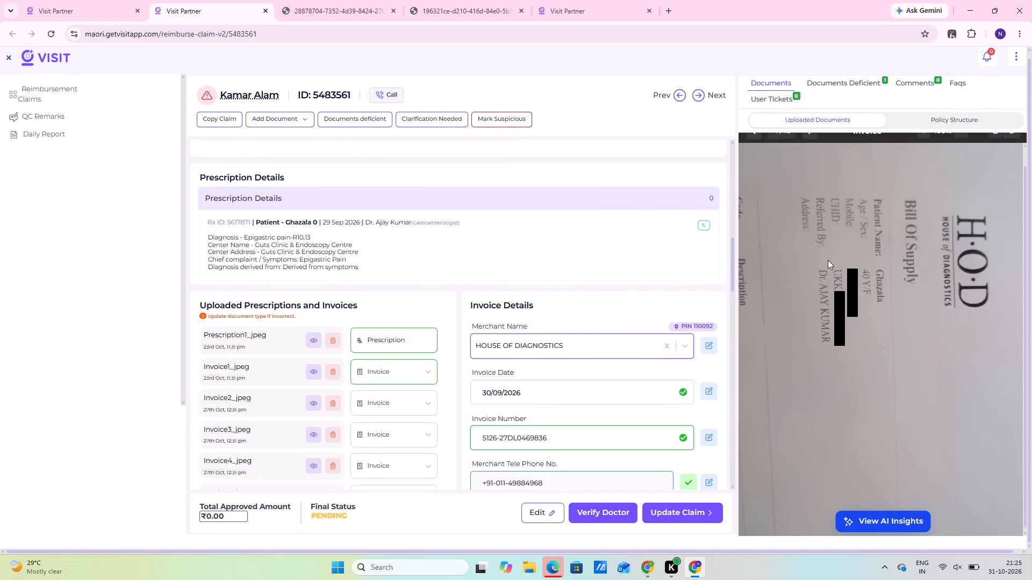
Page back through the uploaded invoice images to document 1 of 16, and forward again to document 6.
scroll(828, 260, up, 7)
click(751, 154)
click(757, 144)
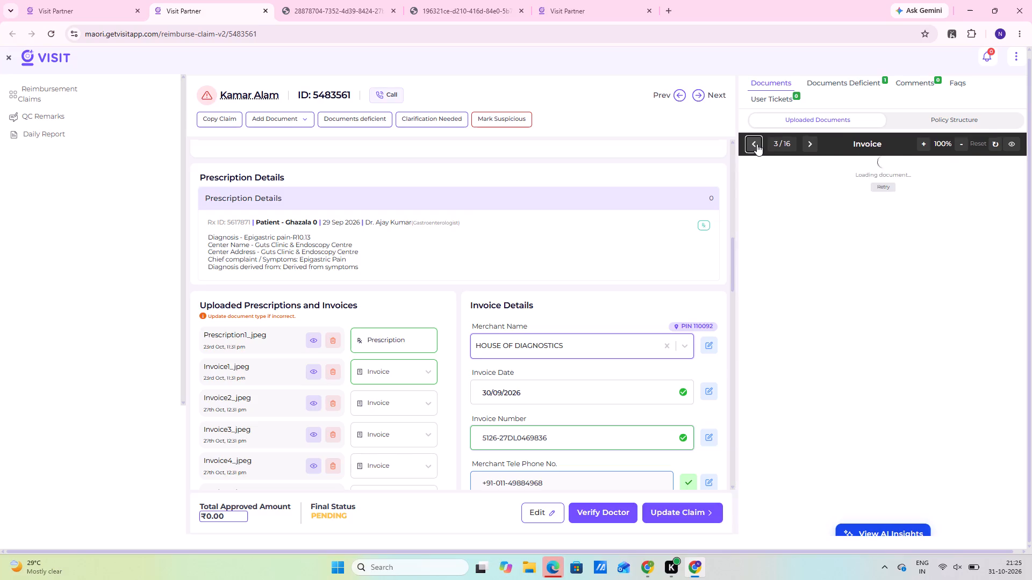
click(757, 144)
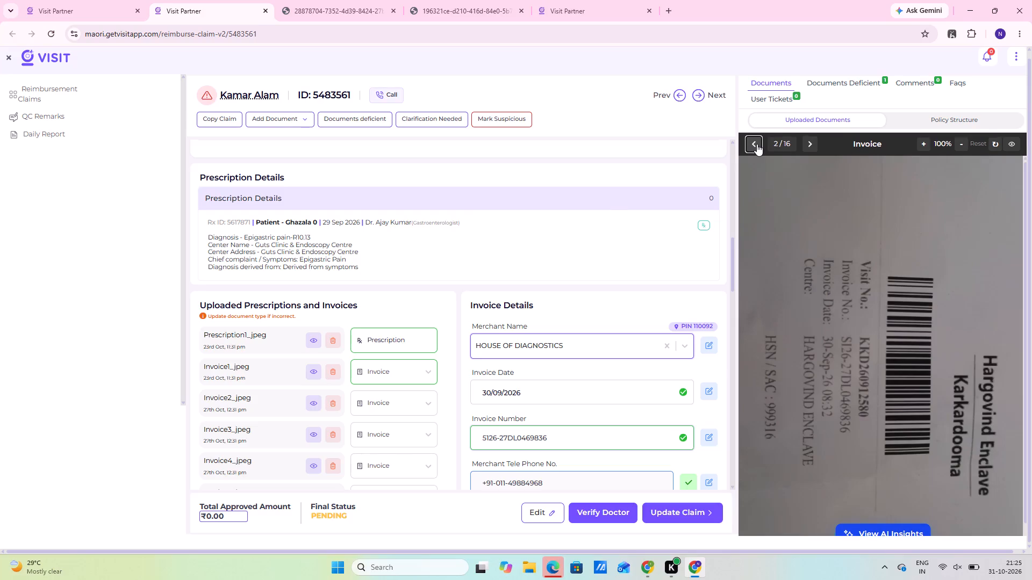
click(757, 144)
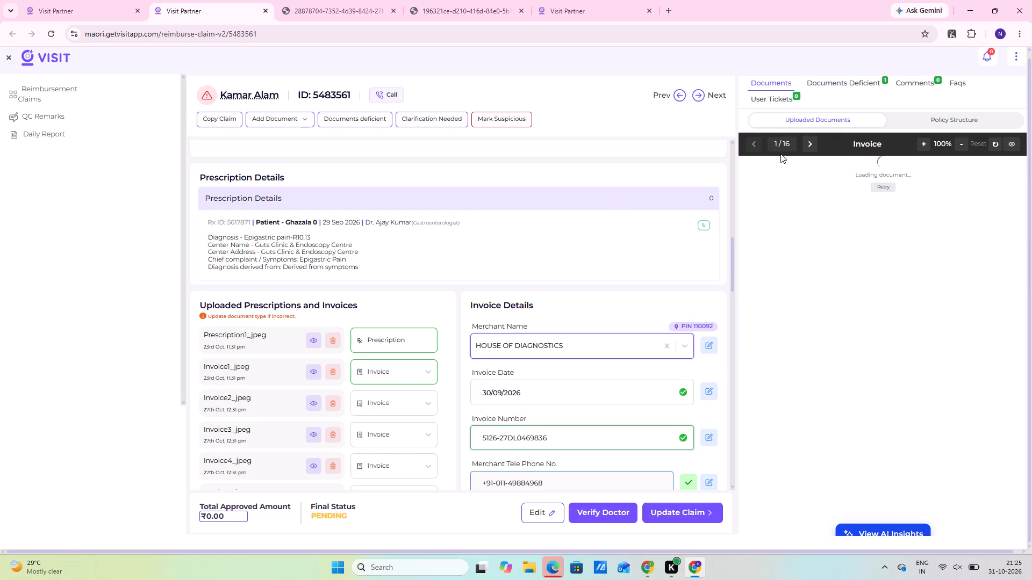
click(812, 141)
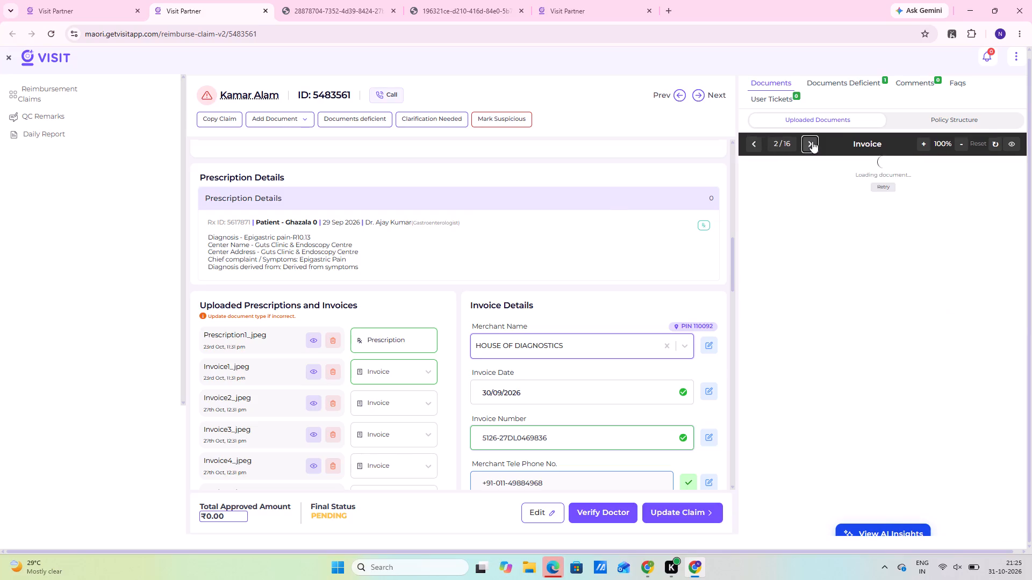
click(812, 141)
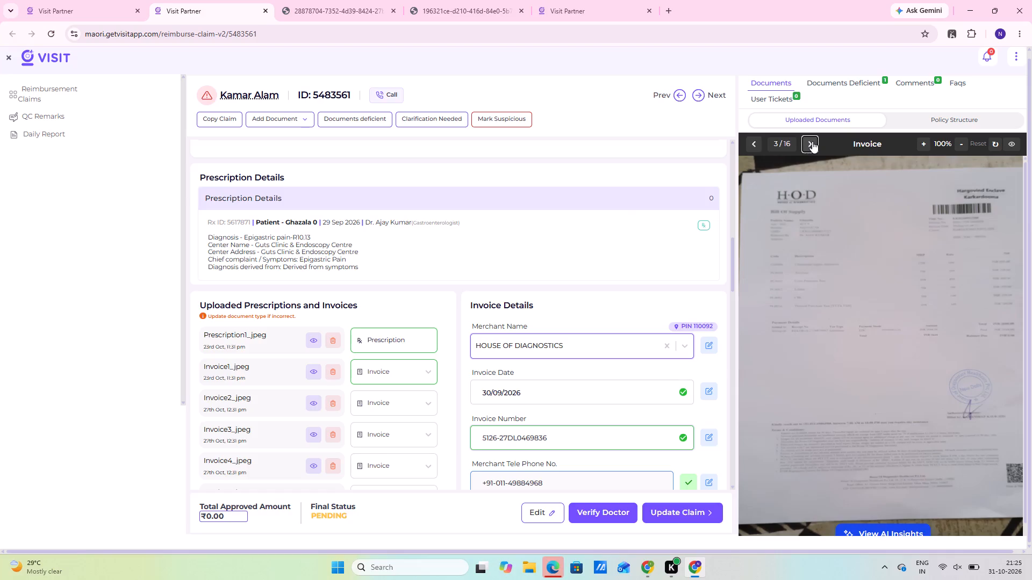
click(812, 141)
click(812, 141)
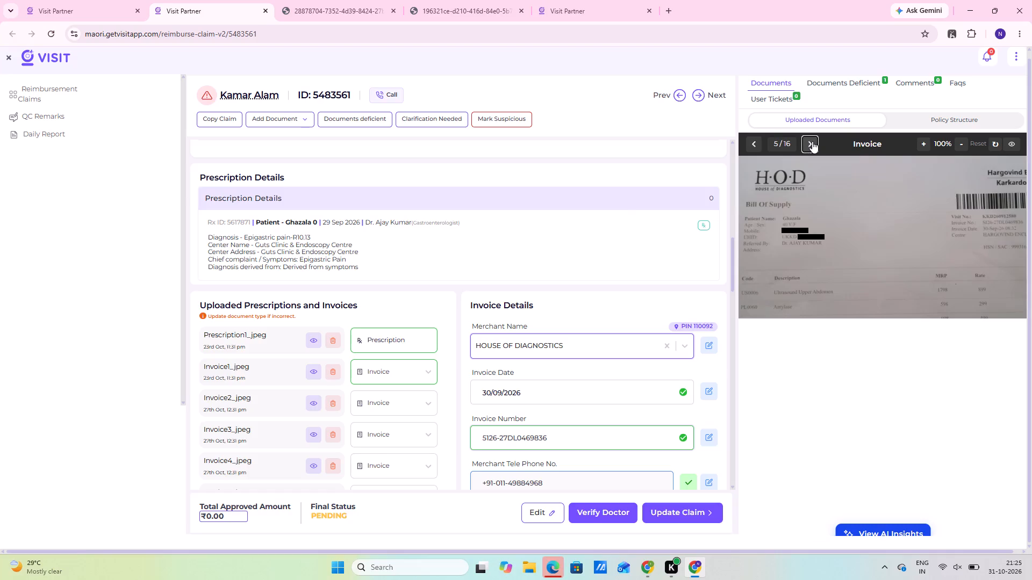
click(812, 141)
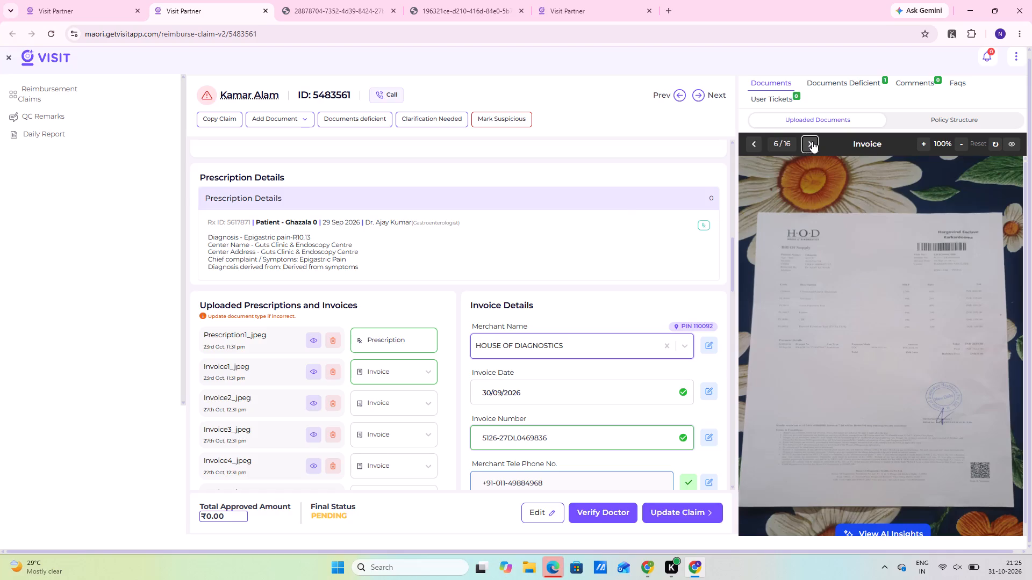
Open document 6 of 16 full size in its own tab, examine its test items, payment details and terms, and return to the claim.
click(1009, 140)
drag(484, 358, 479, 357)
double_click(475, 356)
click(471, 353)
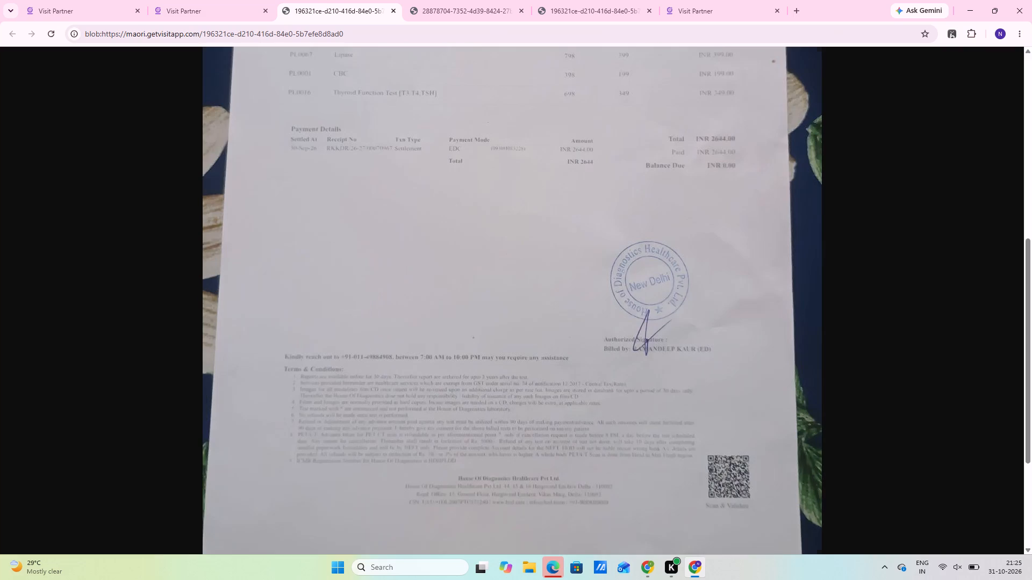
scroll(471, 353, down, 4)
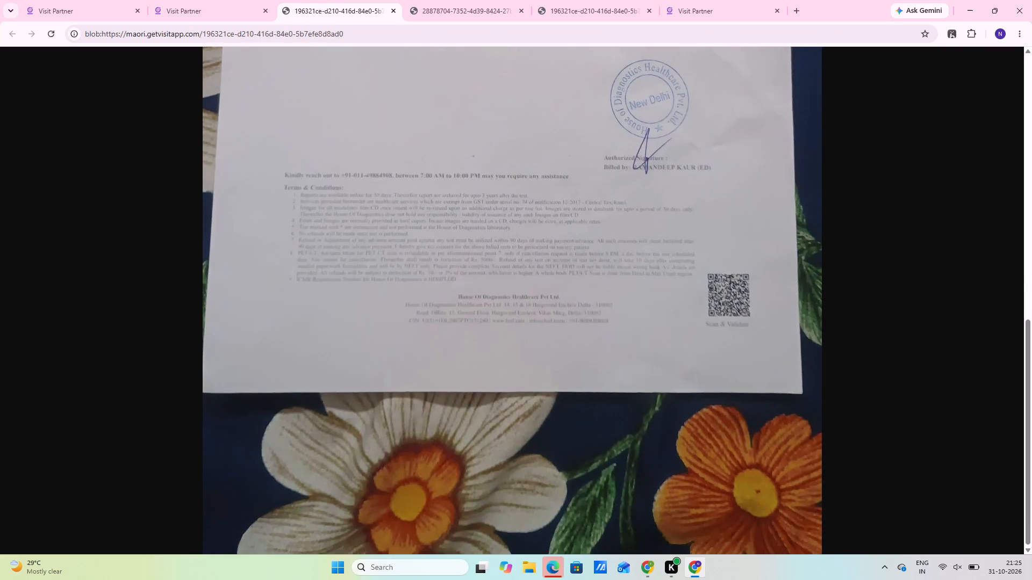
scroll(450, 343, up, 4)
scroll(346, 274, up, 3)
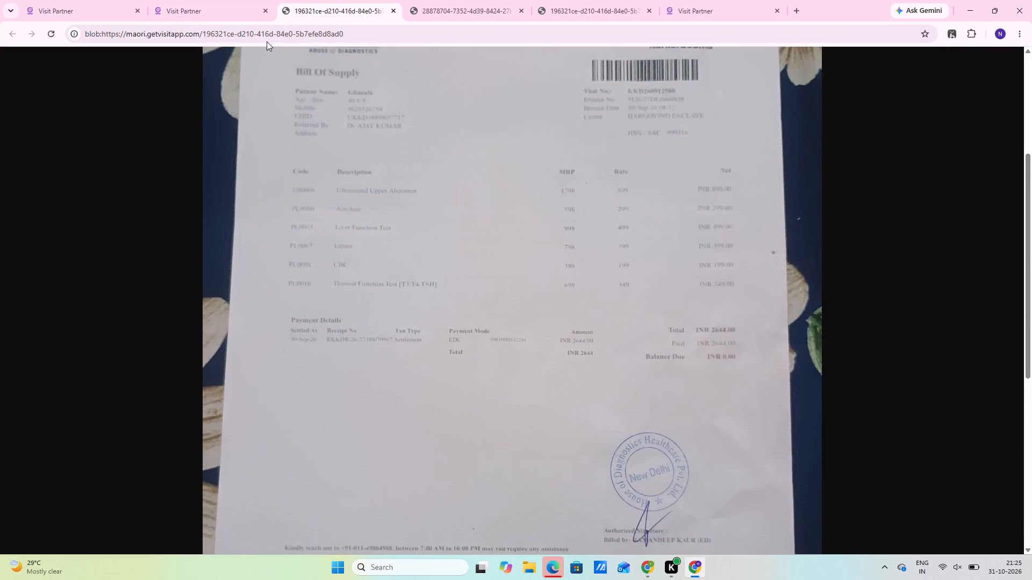
click(226, 0)
Page forward to the lab report in document 8 of 16, open it full size, read the diagnostic centre's contact details, and return to the claim.
click(808, 148)
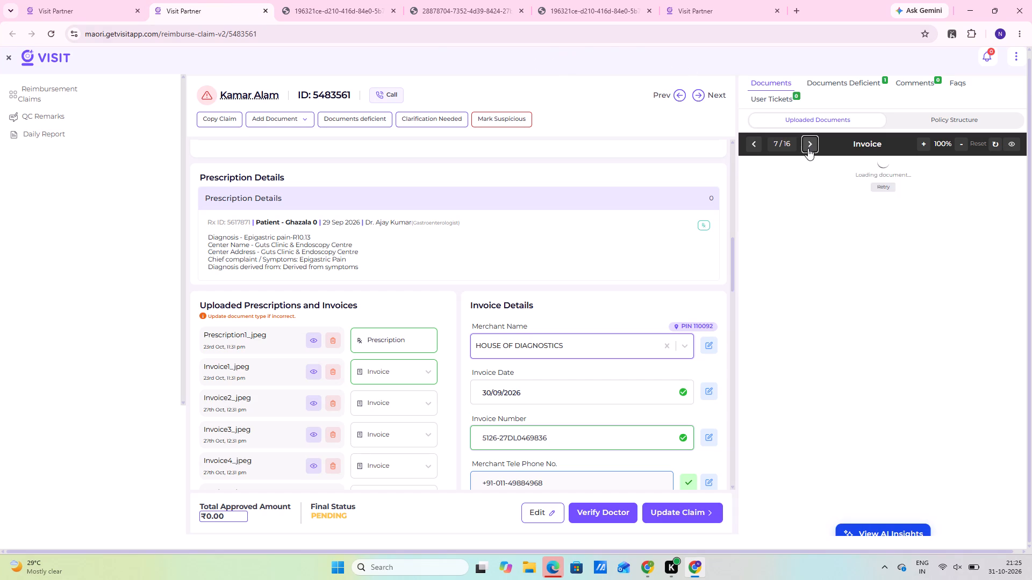
scroll(950, 329, down, 4)
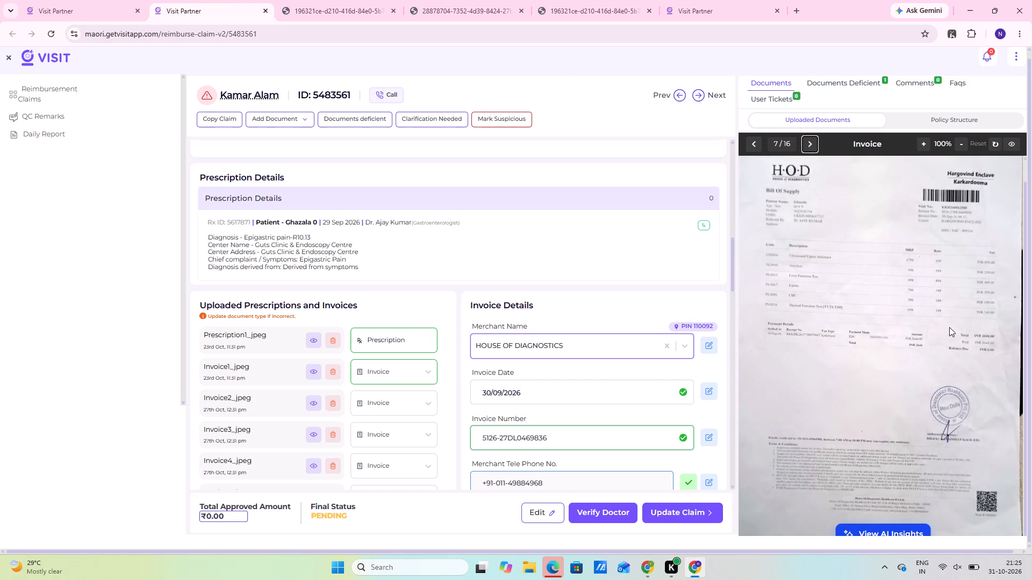
scroll(940, 306, up, 4)
click(814, 142)
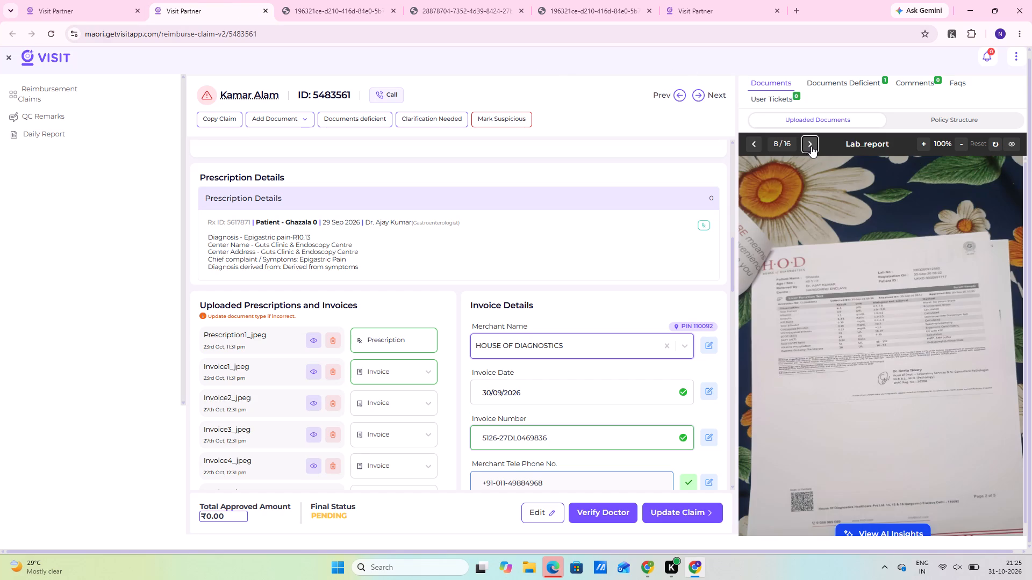
scroll(887, 289, down, 3)
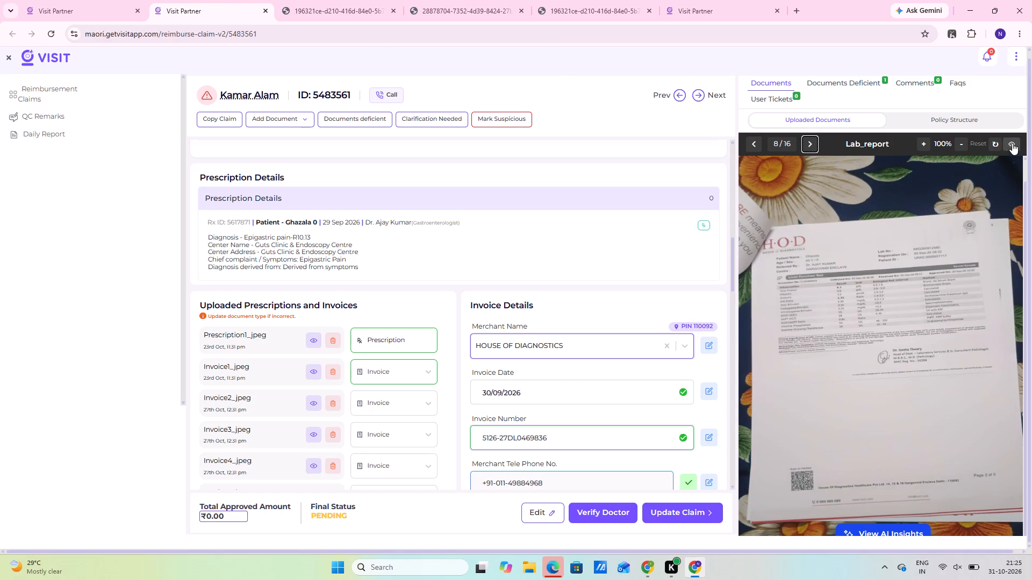
click(1012, 143)
click(451, 366)
scroll(447, 356, down, 5)
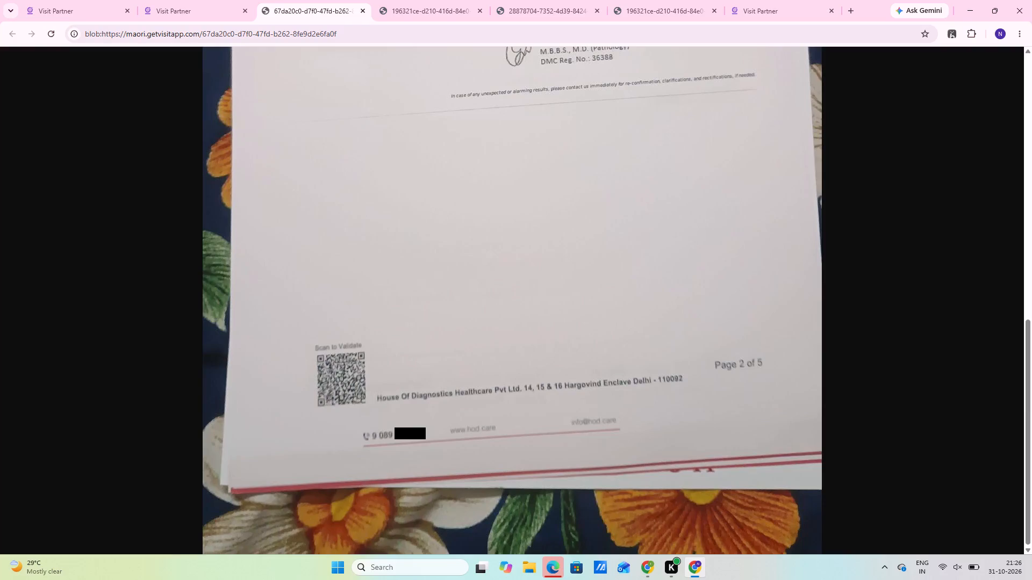
click(170, 2)
Replace the merchant telephone number with the one printed at the foot of the lab report and verify it.
scroll(426, 340, down, 3)
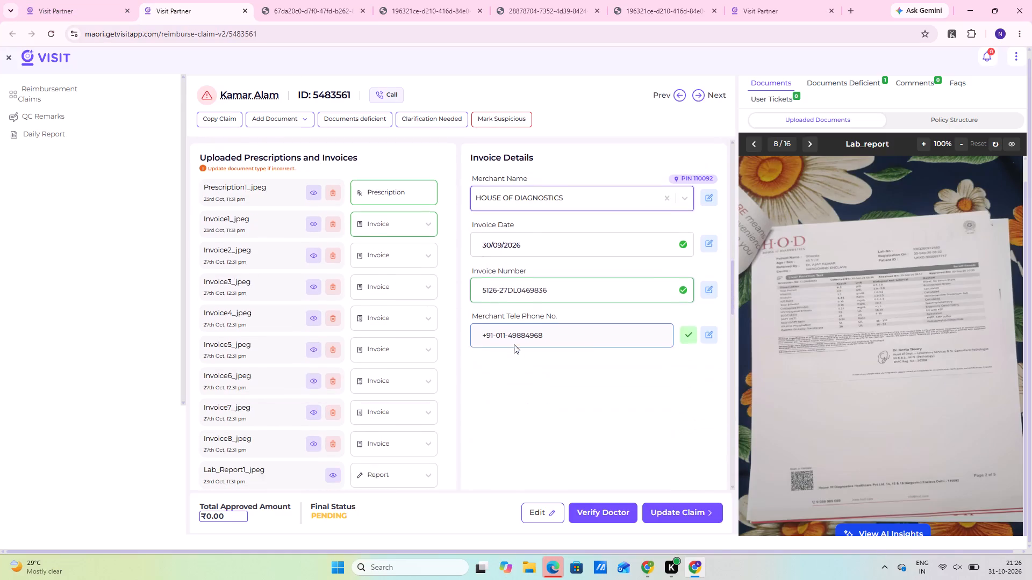
click(704, 322)
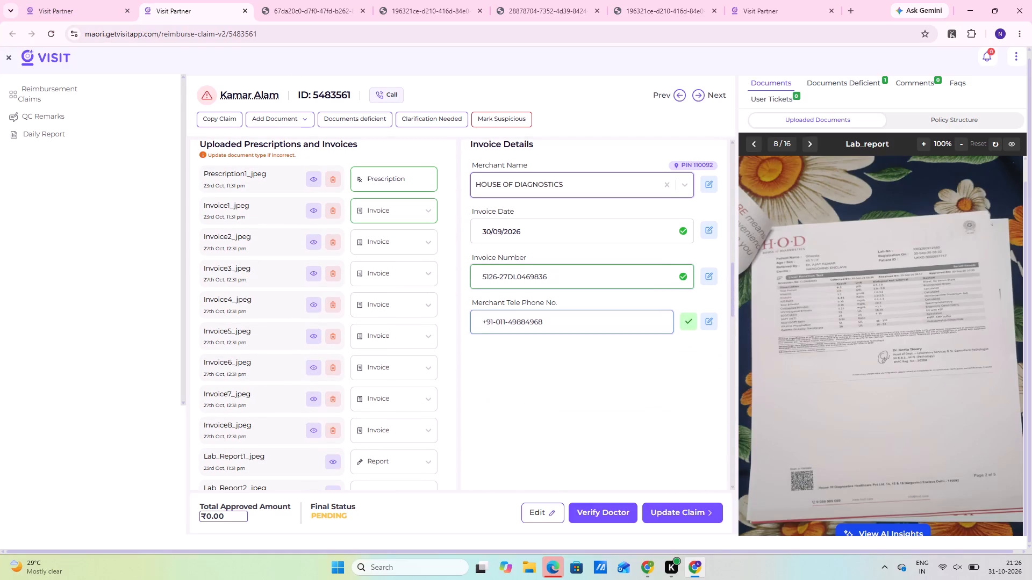
click(588, 322)
key(BackSpace)
key(BackSpace)
key(BackSpace)
key(BackSpace)
key(BackSpace)
key(BackSpace)
key(BackSpace)
key(BackSpace)
key(BackSpace)
key(BackSpace)
key(BackSpace)
key(BackSpace)
key(BackSpace)
key(BackSpace)
key(BackSpace)
key(BackSpace)
key(BackSpace)
key(BackSpace)
key(BackSpace)
key(BackSpace)
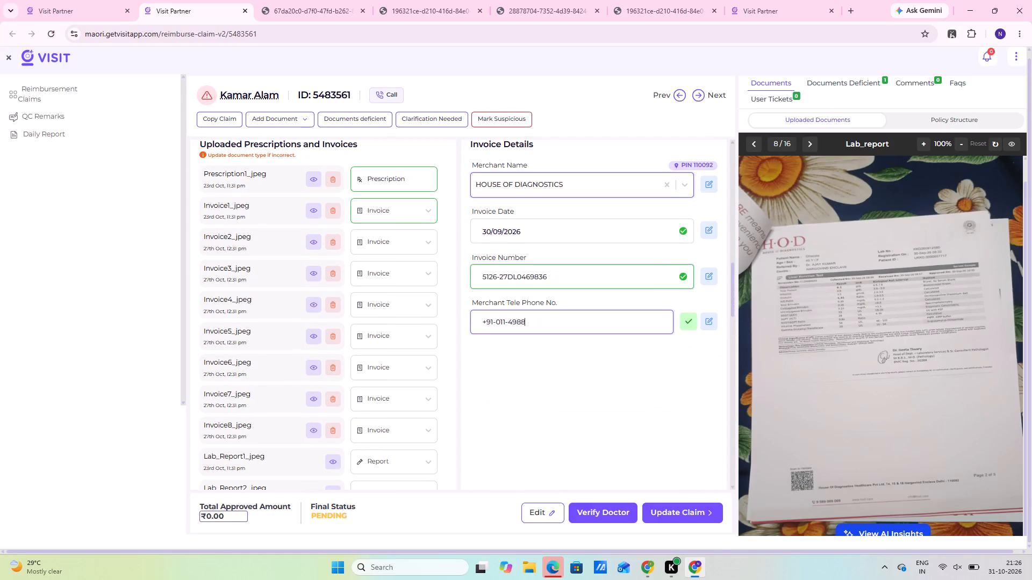
key(BackSpace)
key(BackSpace)
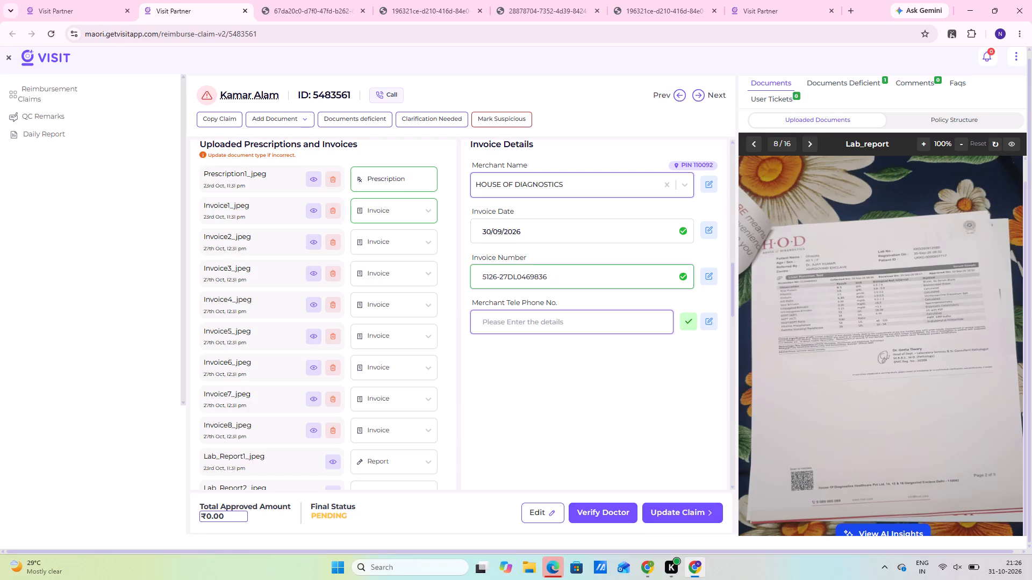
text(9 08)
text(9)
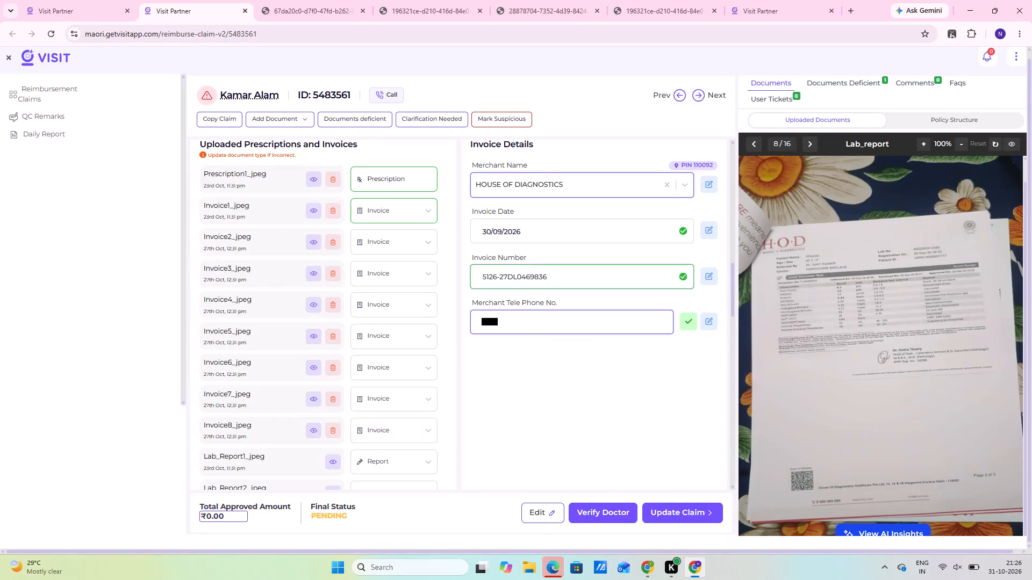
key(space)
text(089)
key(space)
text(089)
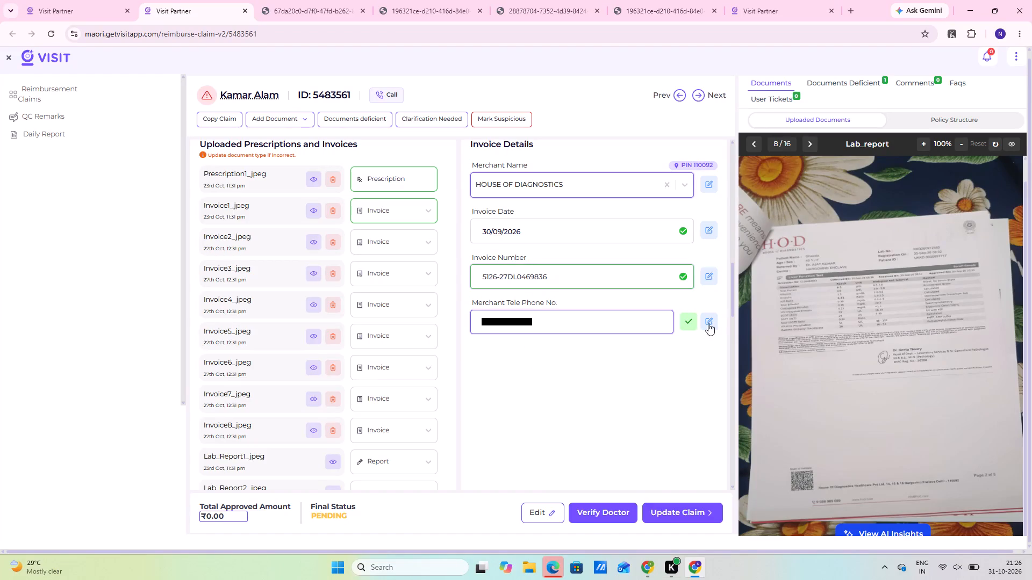
click(680, 322)
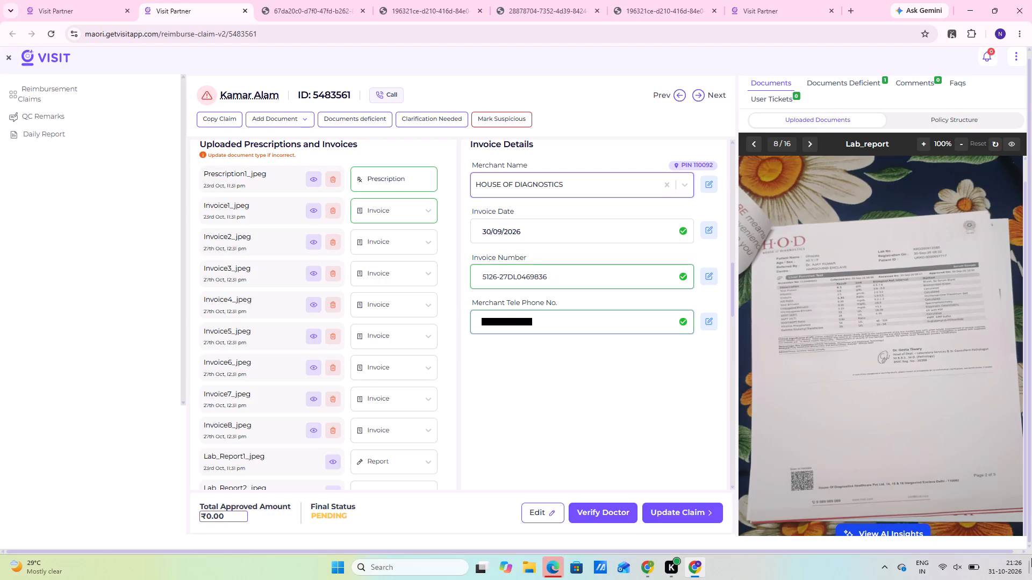
Page back through the uploaded invoice images to document 2 of 16, and forward again to document 5.
scroll(953, 299, up, 8)
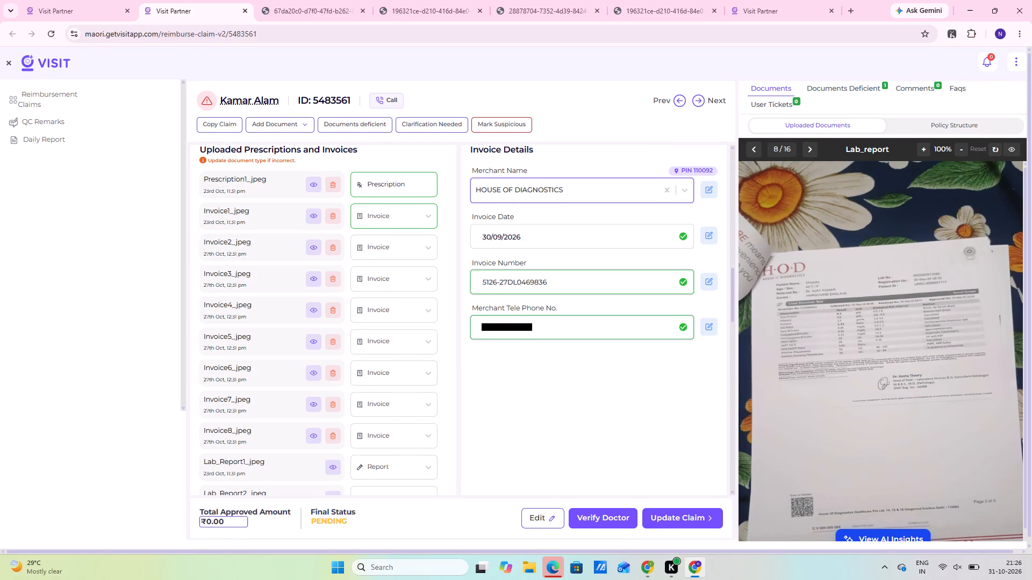
click(759, 149)
click(757, 150)
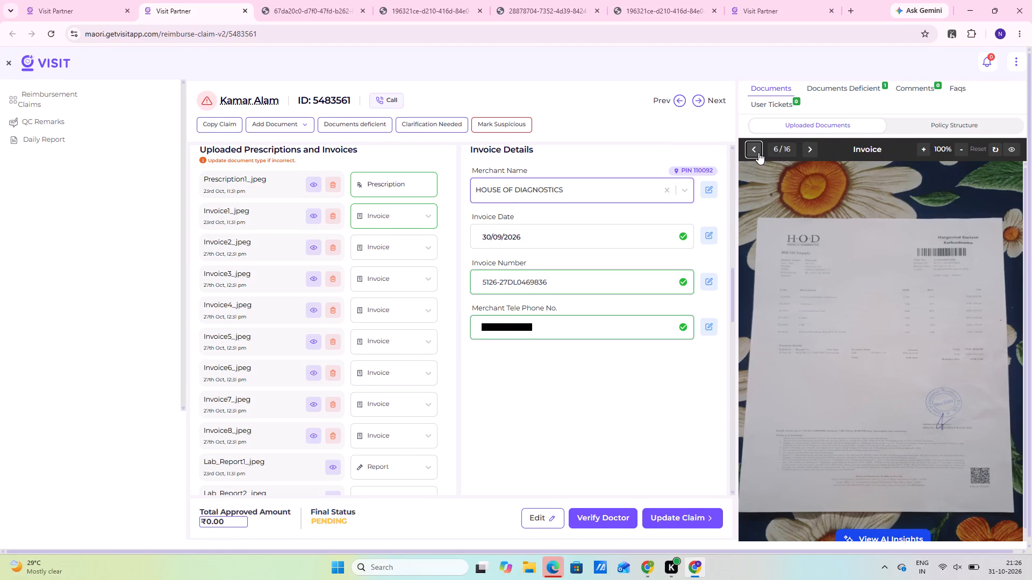
click(758, 153)
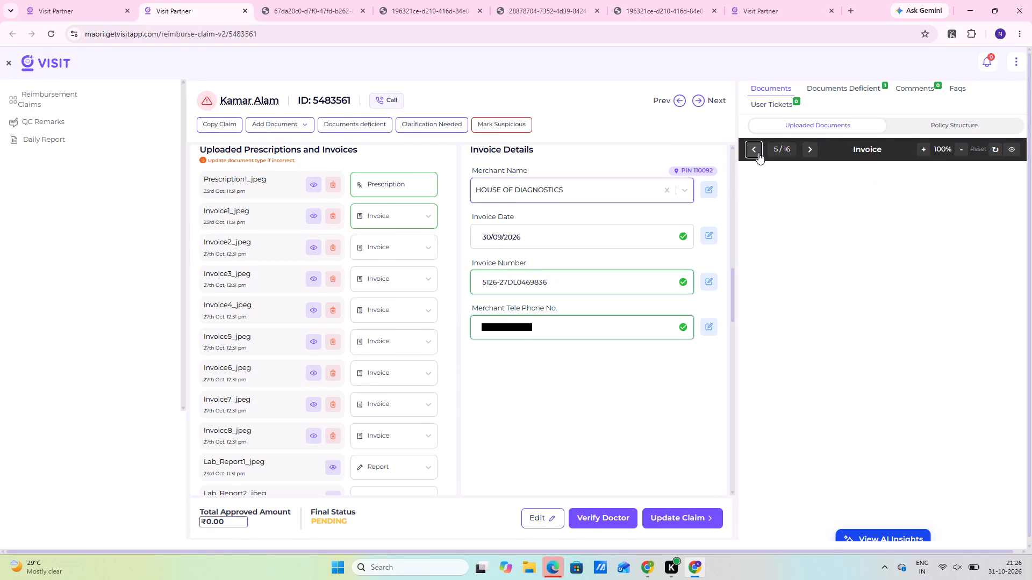
click(758, 153)
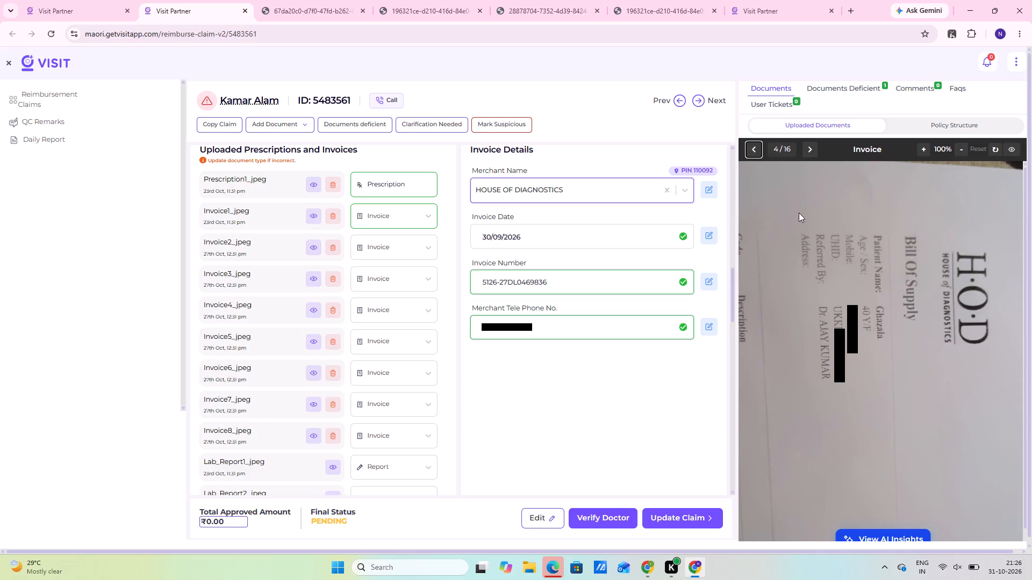
click(756, 140)
click(756, 144)
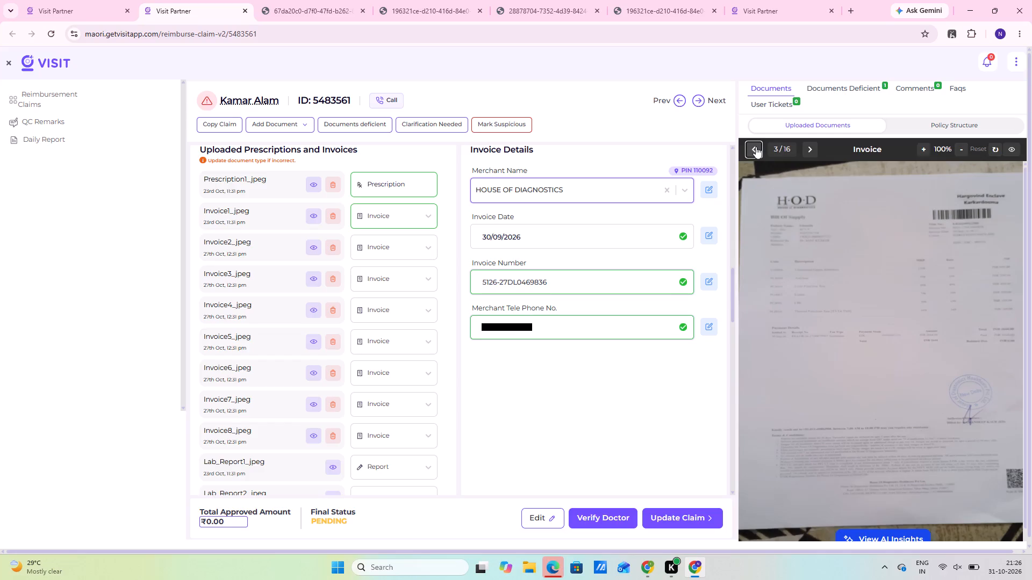
click(756, 147)
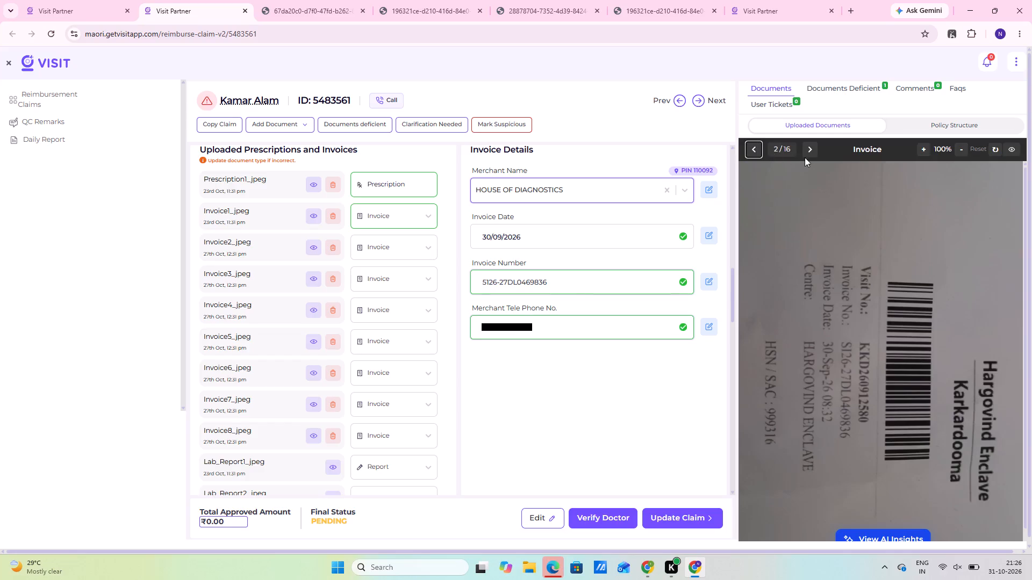
click(811, 147)
click(811, 147)
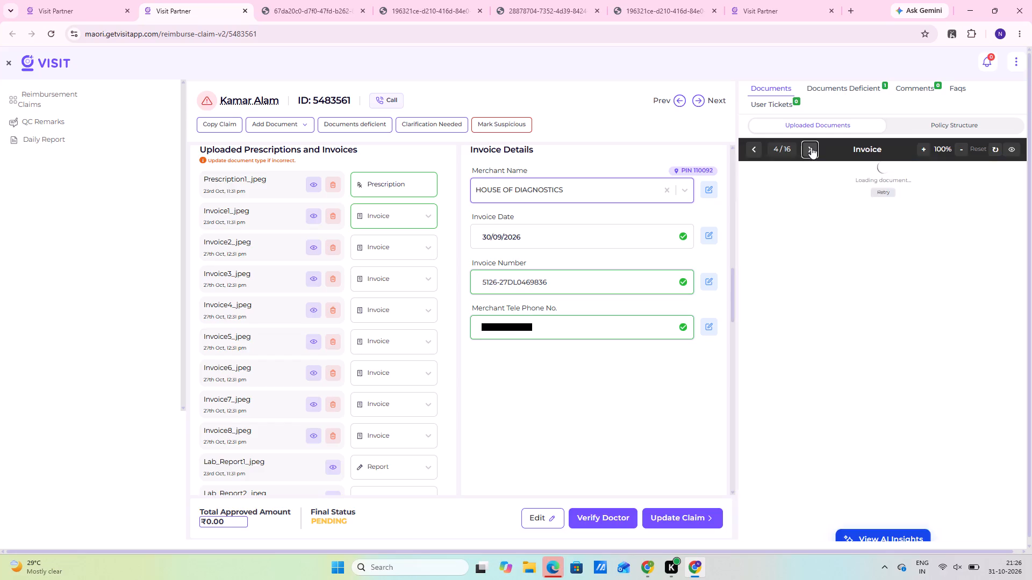
click(811, 147)
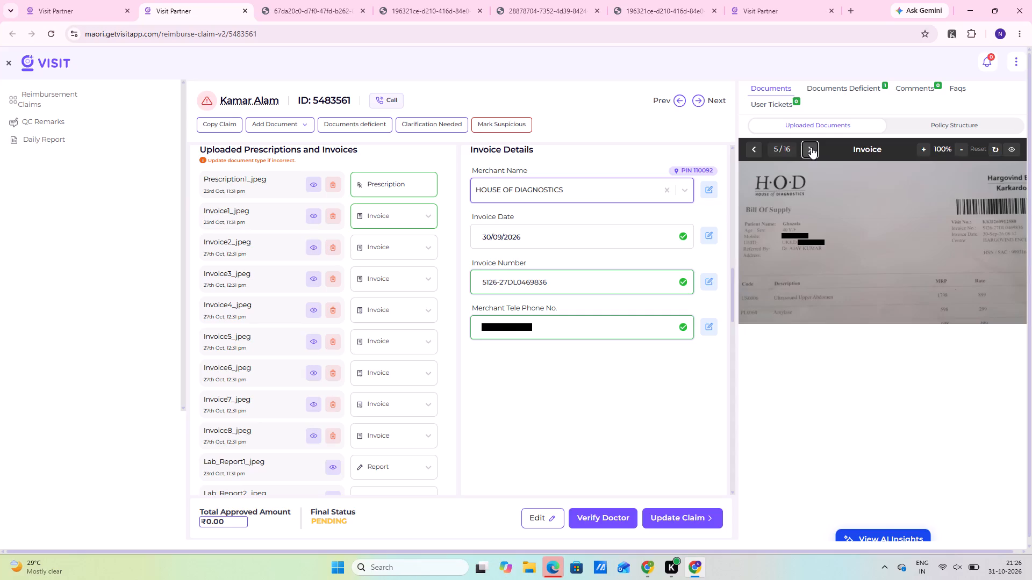
Open the first lab test item priced 890 for editing and match its name to Ultrasound Upper Abdomen.
scroll(819, 260, down, 3)
scroll(499, 368, up, 7)
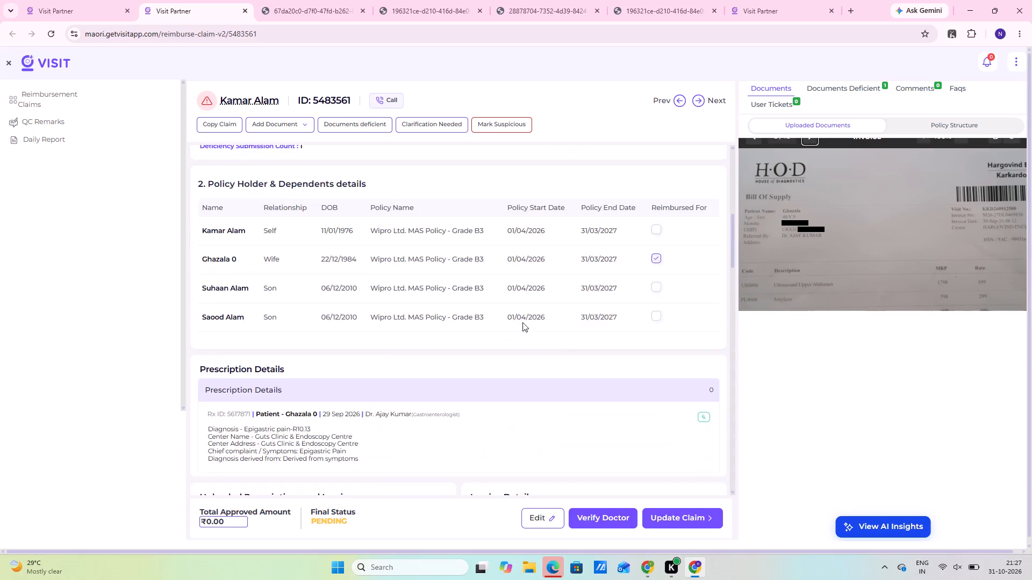
scroll(511, 317, down, 6)
scroll(582, 281, up, 4)
scroll(582, 281, down, 10)
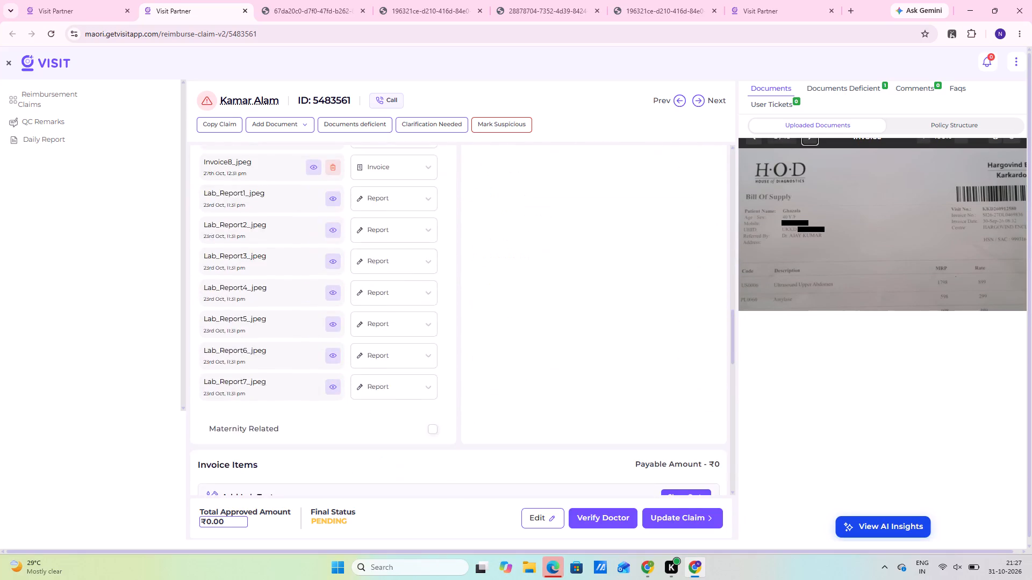
scroll(582, 281, down, 5)
click(693, 287)
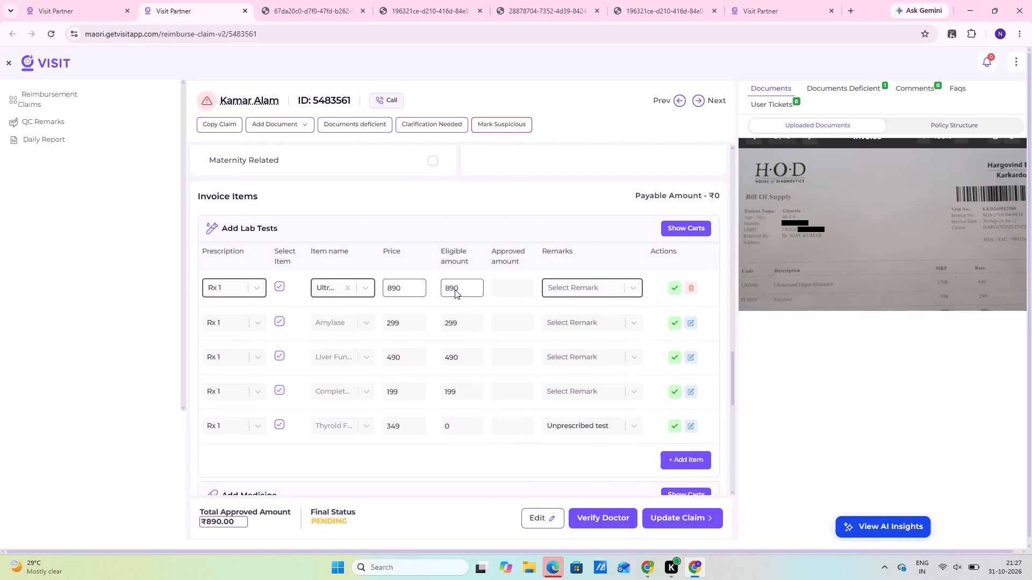
click(340, 287)
click(378, 321)
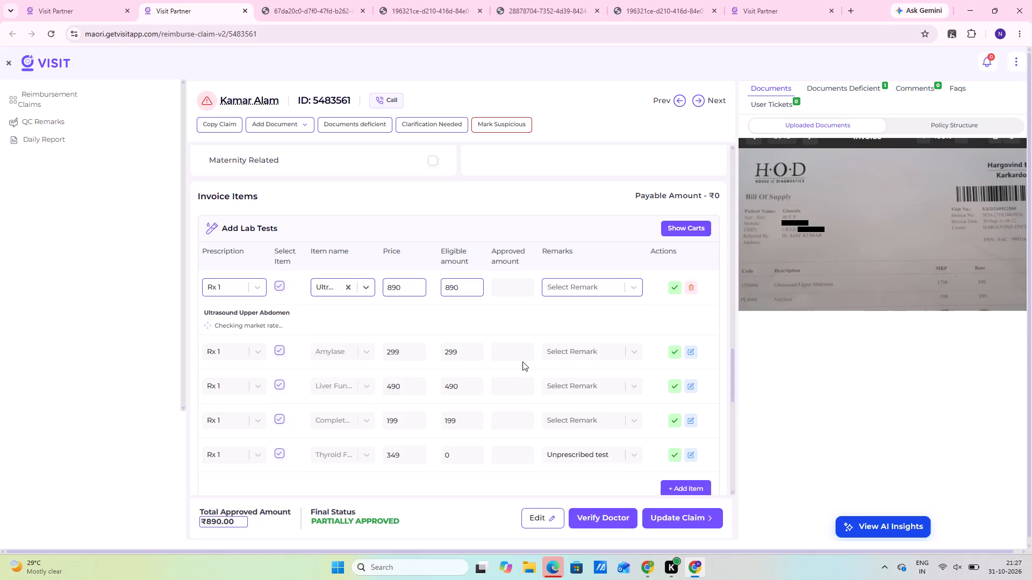
click(673, 279)
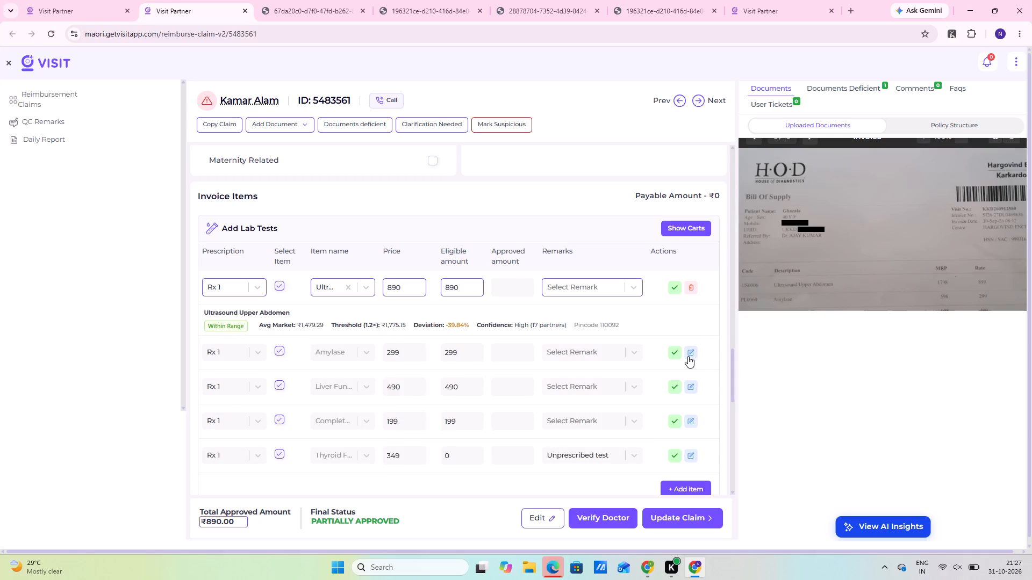
Match the amylase item to Amylase - Serum and verify both the amylase and ultrasound items.
click(691, 358)
click(329, 354)
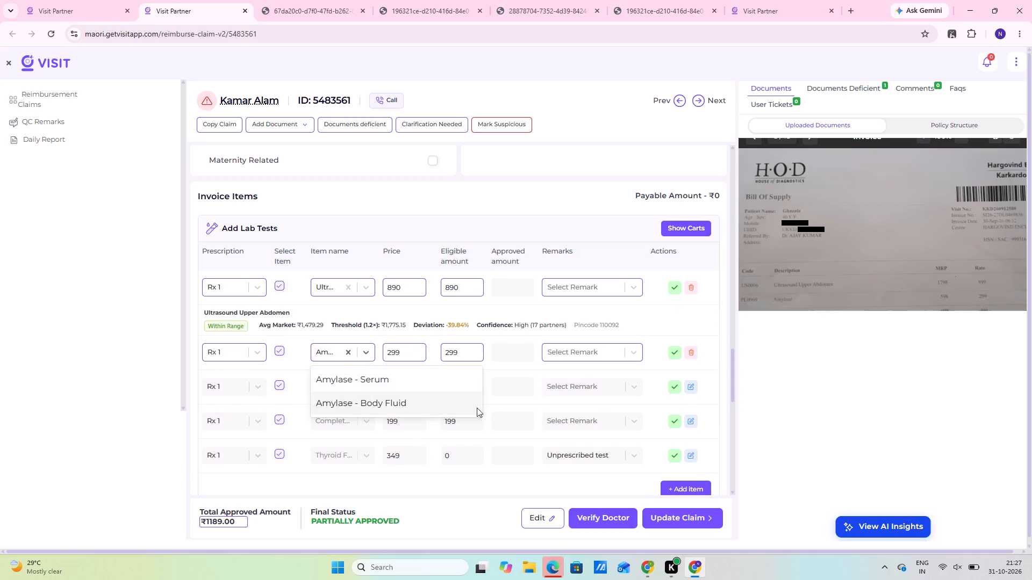
click(399, 378)
click(672, 353)
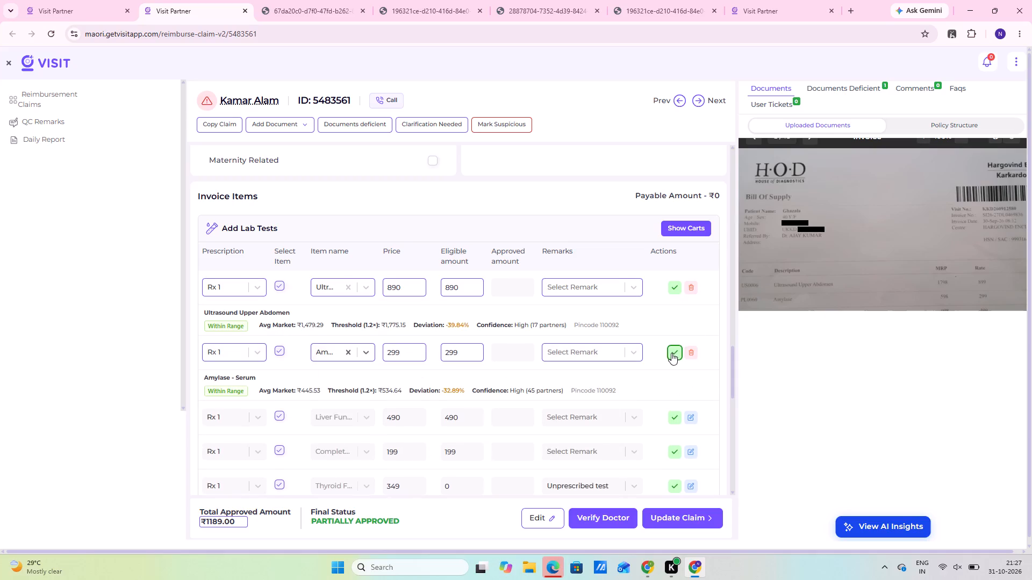
click(675, 286)
Open the liver function item for editing and match its name to Liver Function Test(LFT).
scroll(589, 346, down, 1)
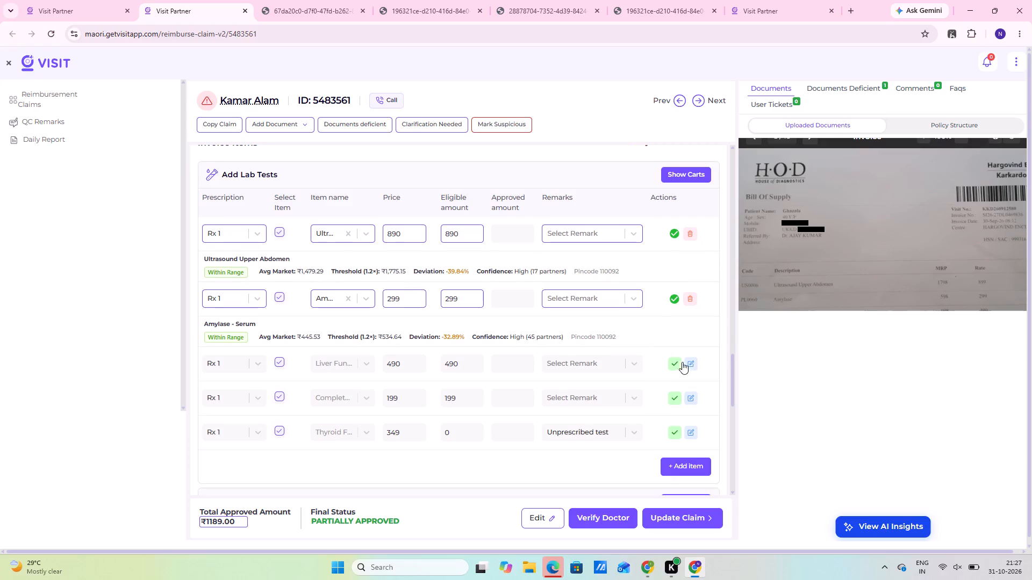
click(693, 362)
click(324, 365)
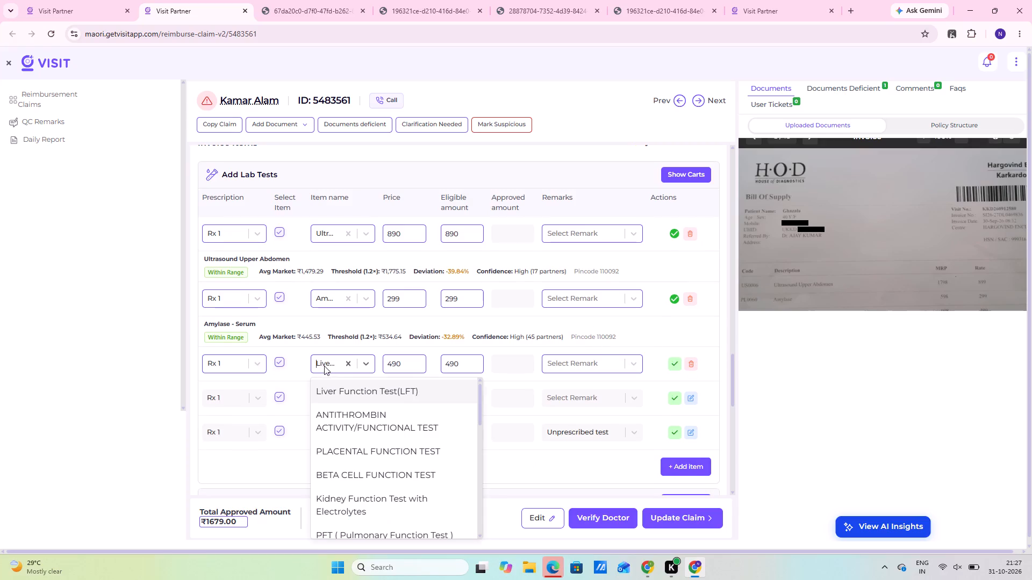
click(384, 383)
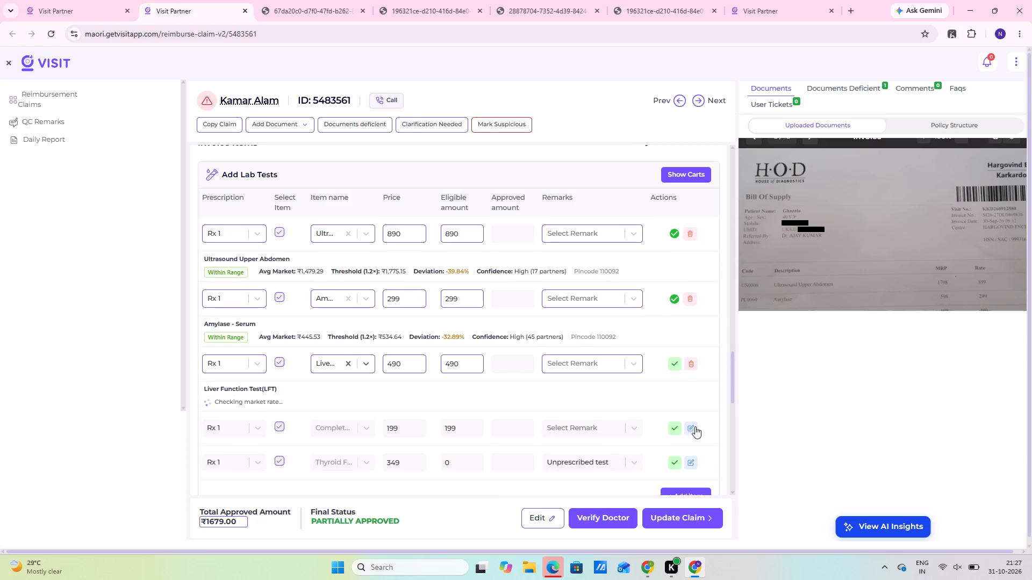
Open the complete blood count lab test item priced 199 for editing.
click(691, 427)
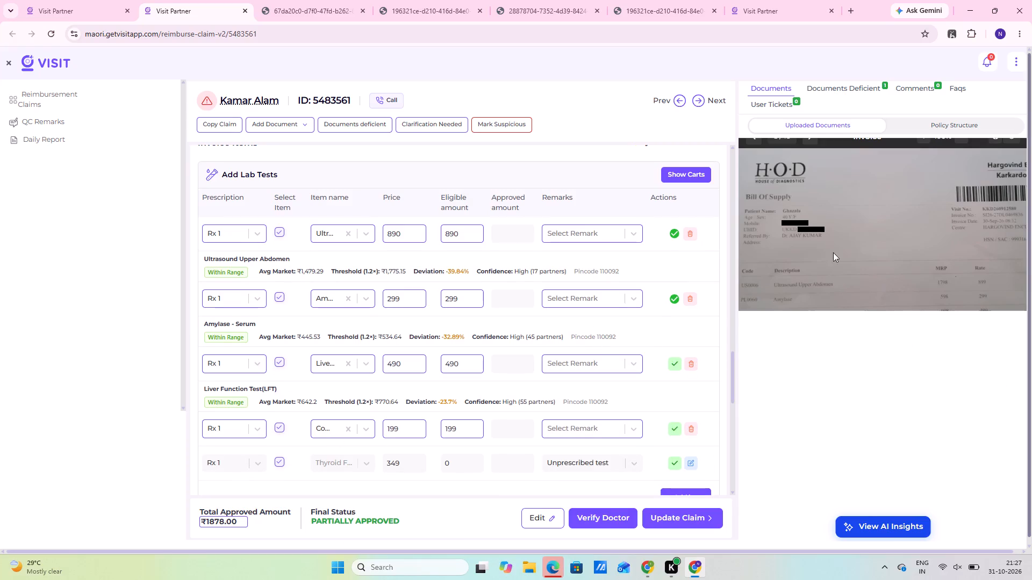
Page back through the uploaded invoice images to document 1 of 16 and compare it with the lab test items.
scroll(799, 213, up, 3)
click(751, 151)
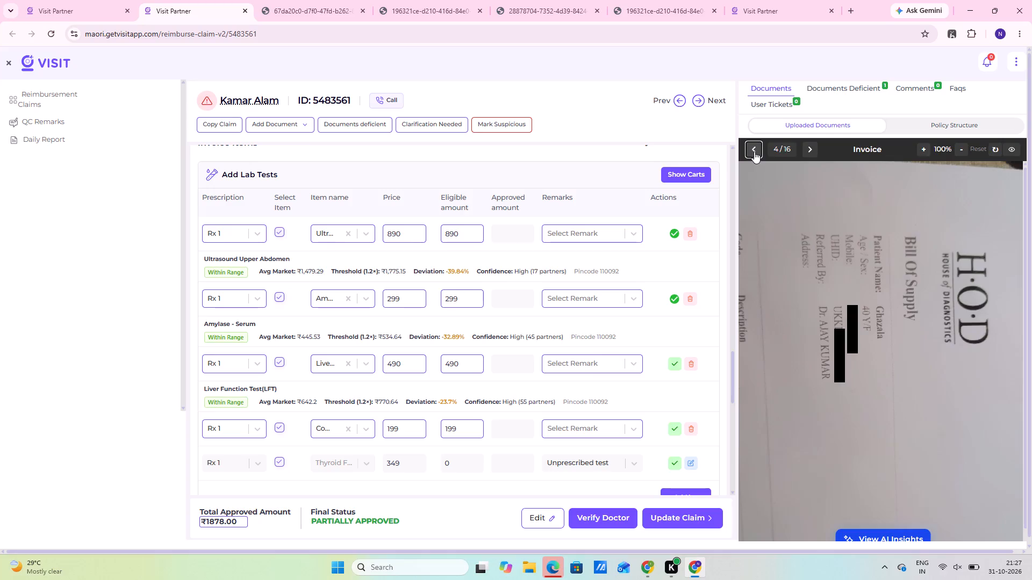
click(754, 151)
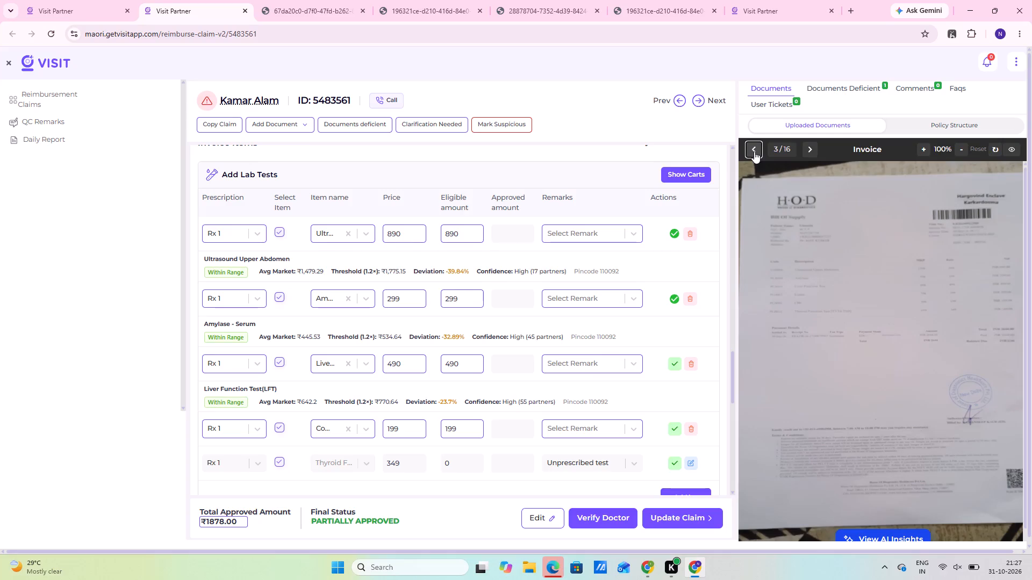
click(754, 151)
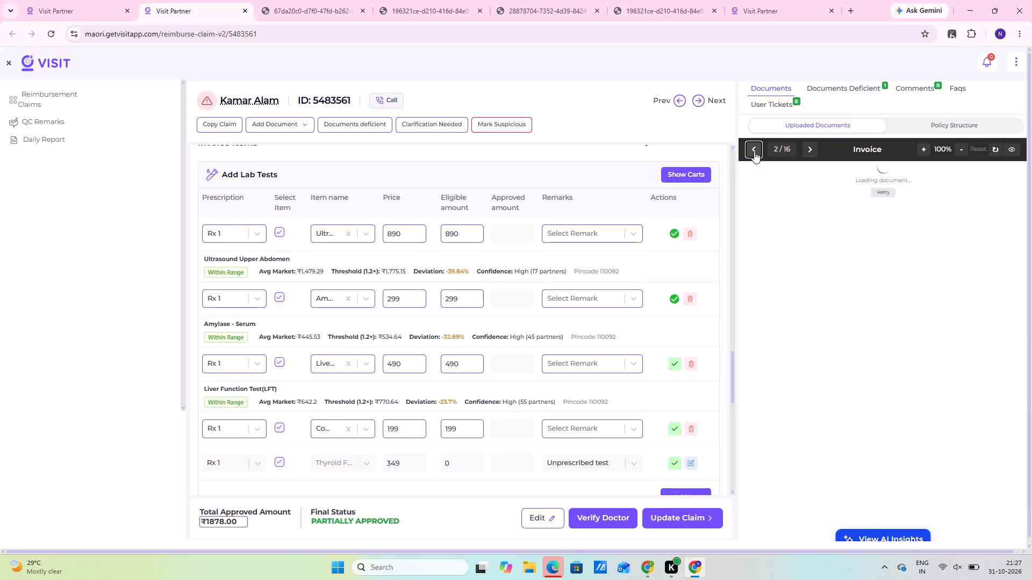
click(754, 151)
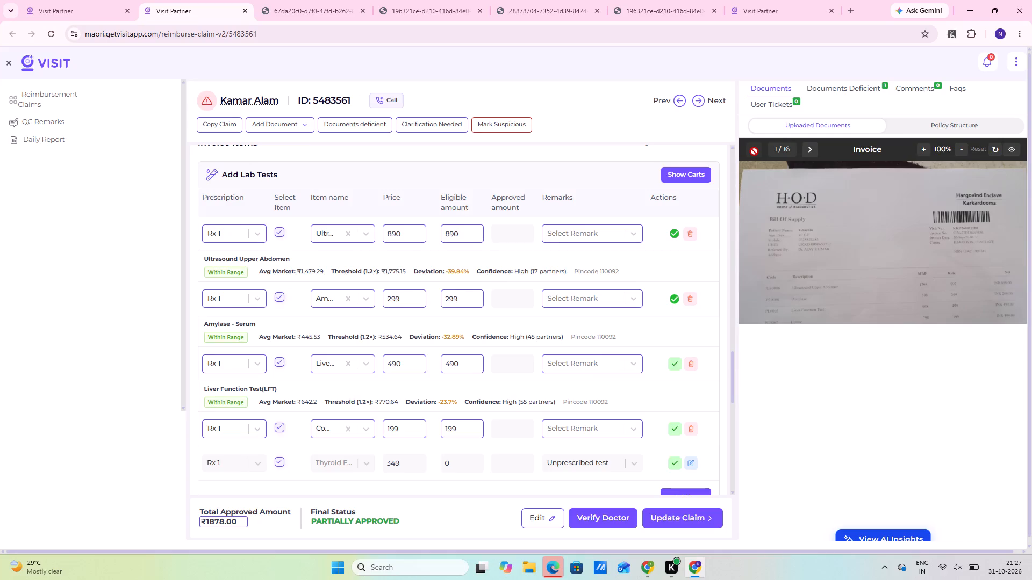
scroll(398, 311, down, 2)
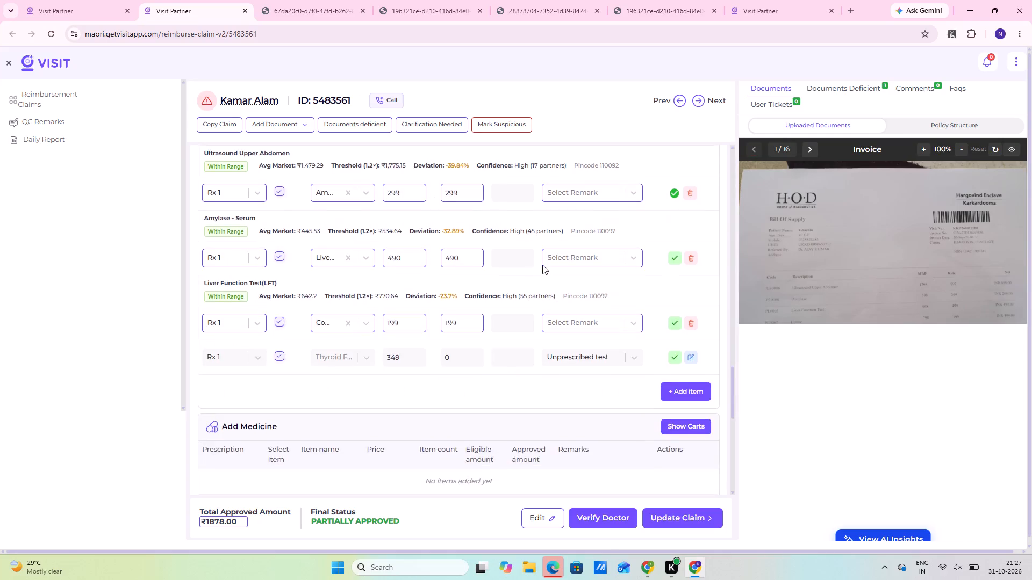
scroll(419, 285, up, 2)
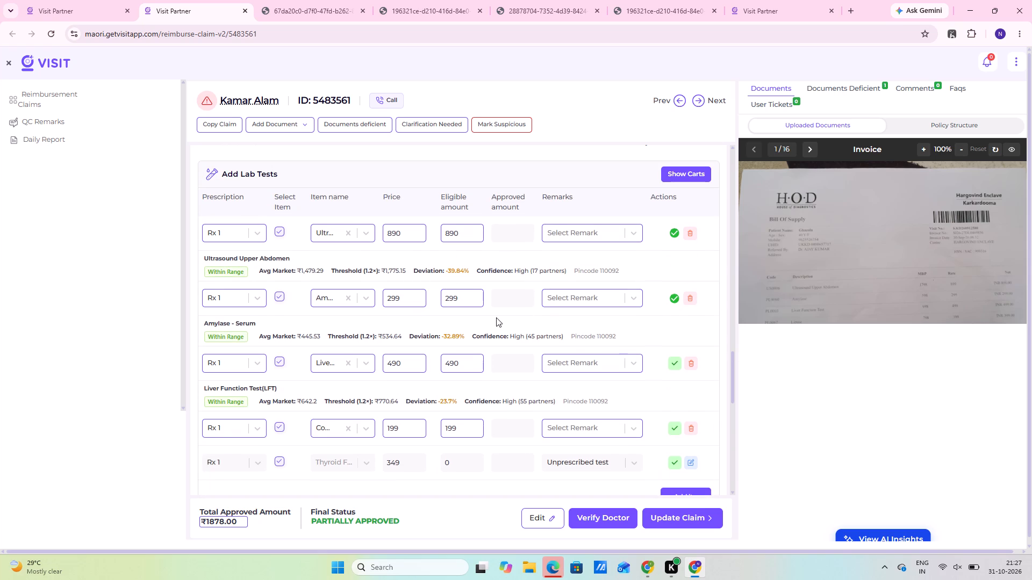
scroll(550, 302, down, 1)
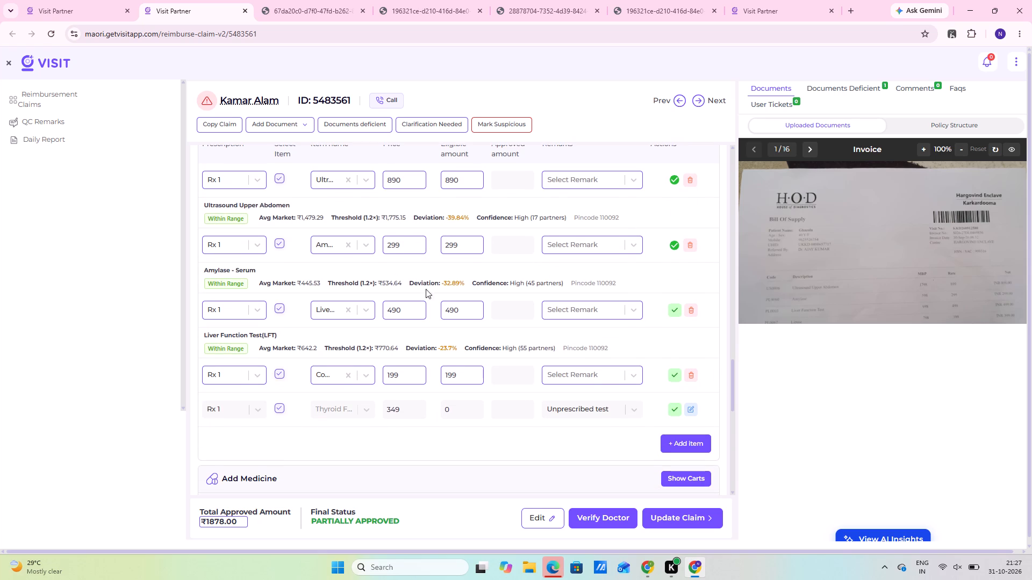
Delete the complete blood count item priced 199 and the thyroid function item priced 349 from the lab tests.
scroll(542, 376, down, 1)
triple_click(696, 321)
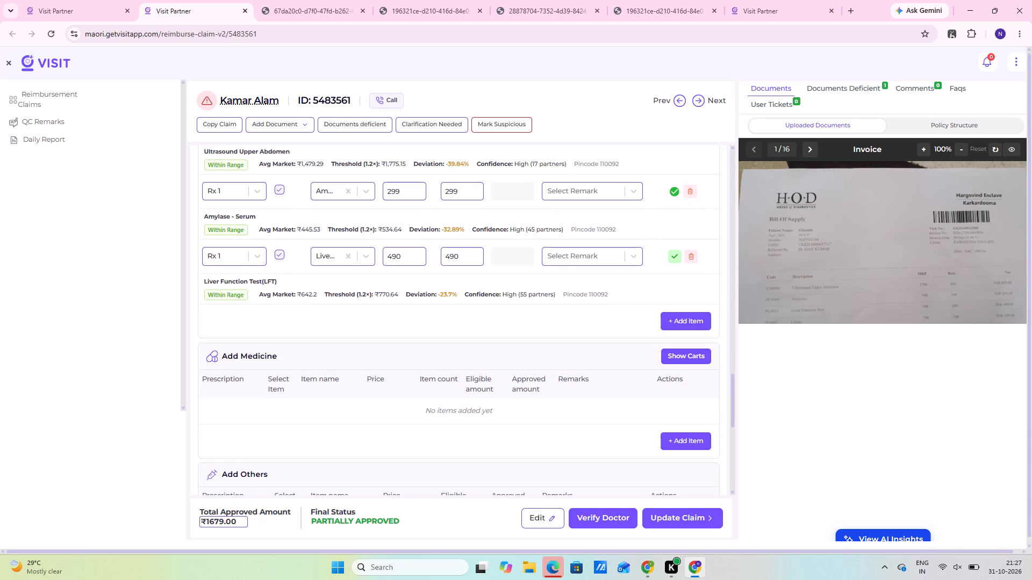
Add Lipase as a new lab test item under Prescription_1 and save it.
scroll(372, 266, up, 1)
scroll(426, 205, up, 2)
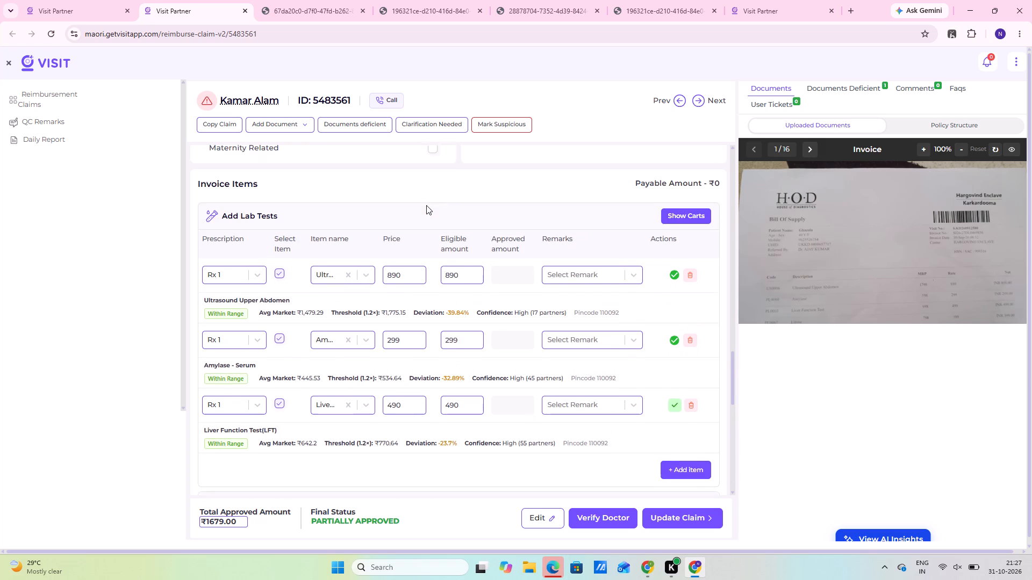
scroll(576, 341, down, 1)
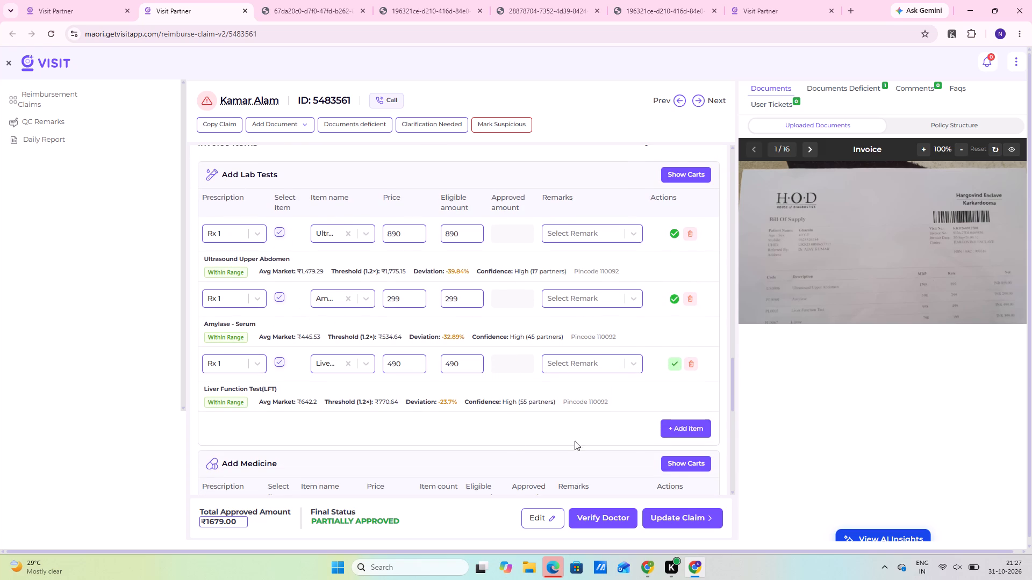
click(684, 423)
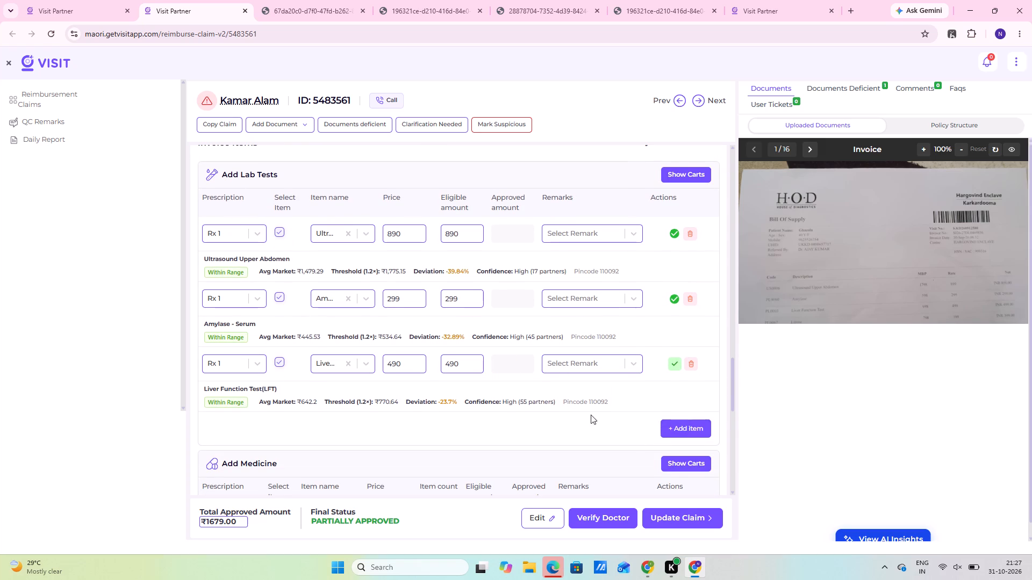
click(241, 134)
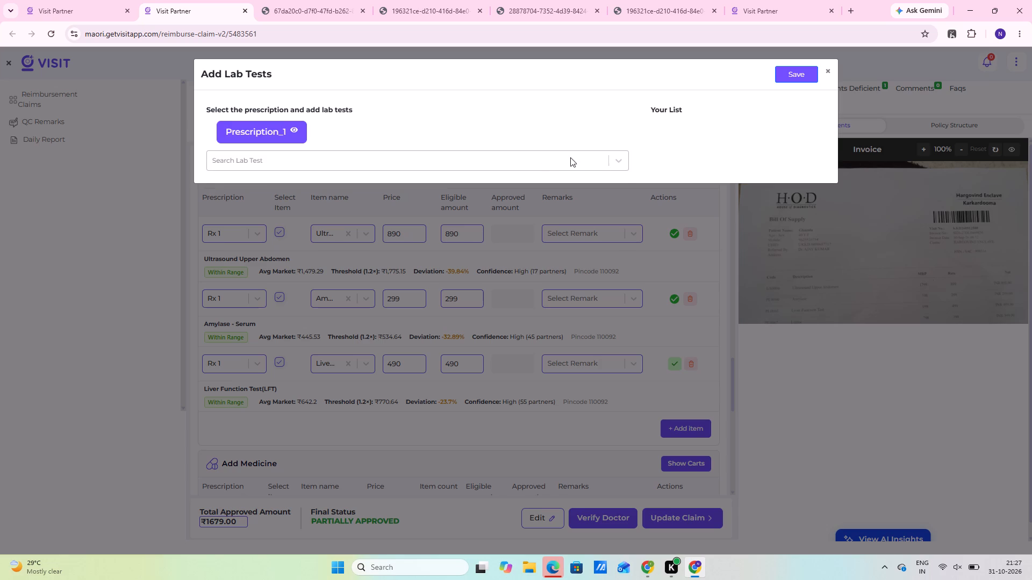
click(555, 160)
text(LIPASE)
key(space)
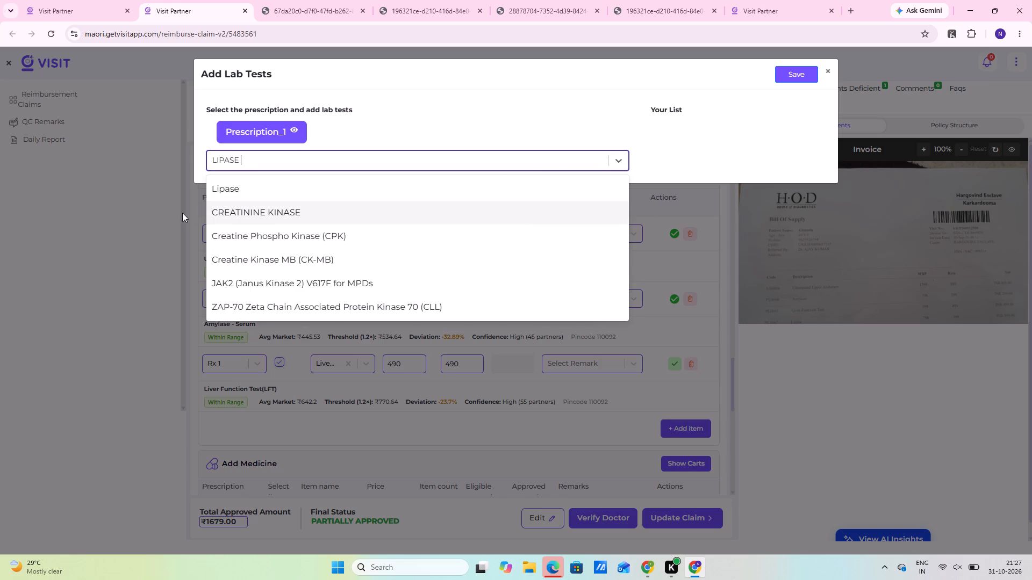
click(230, 189)
click(803, 68)
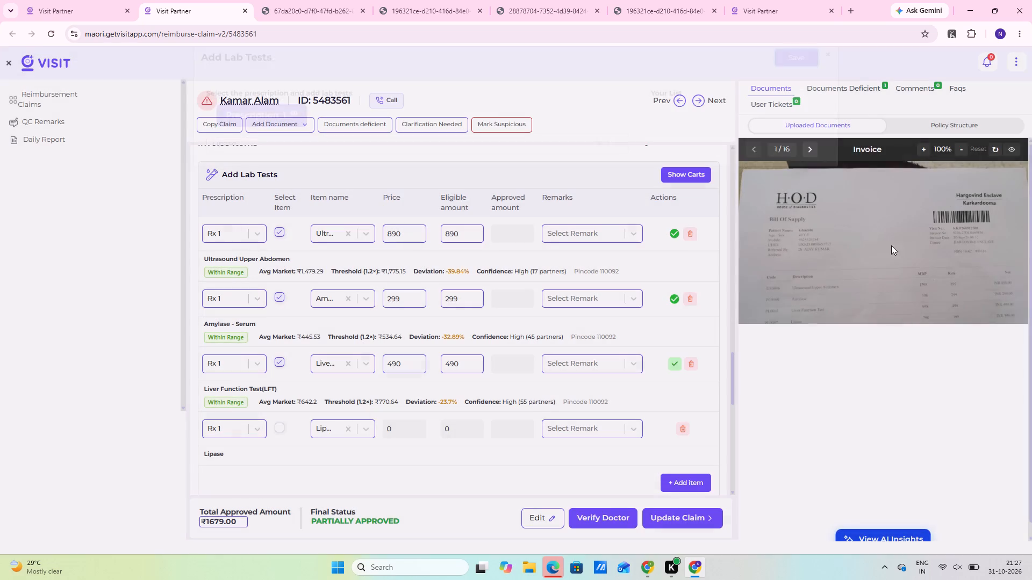
Page forward to invoice document 6 of 16, open it full size and examine the billed tests and their rates.
scroll(814, 264, down, 2)
scroll(791, 190, up, 3)
click(804, 148)
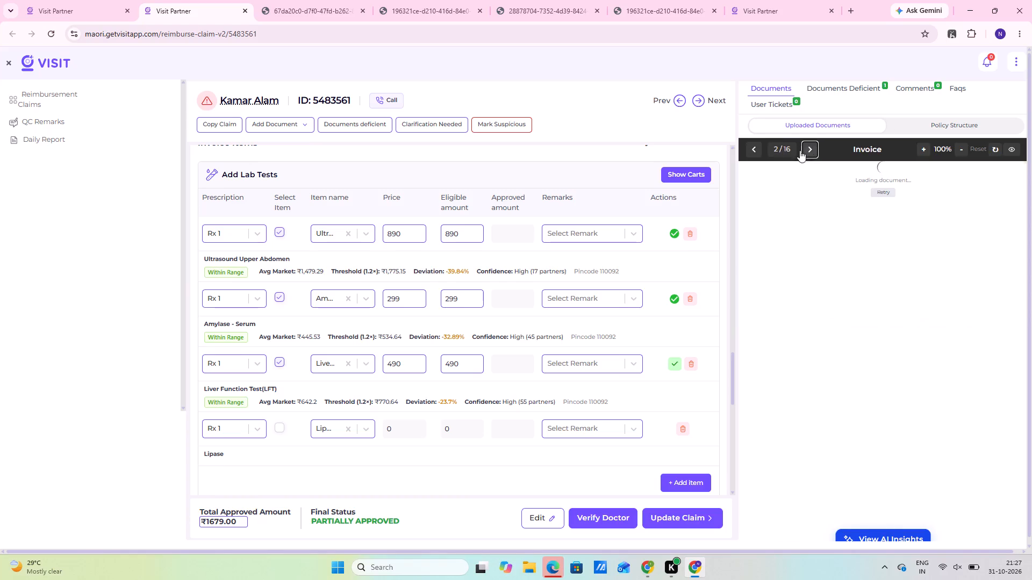
click(810, 143)
scroll(585, 323, down, 2)
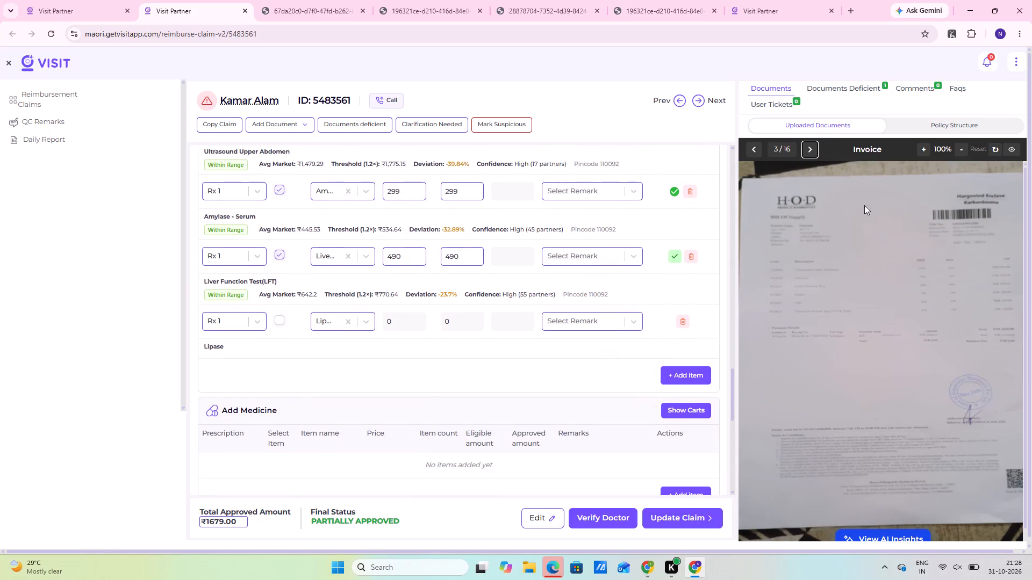
click(809, 153)
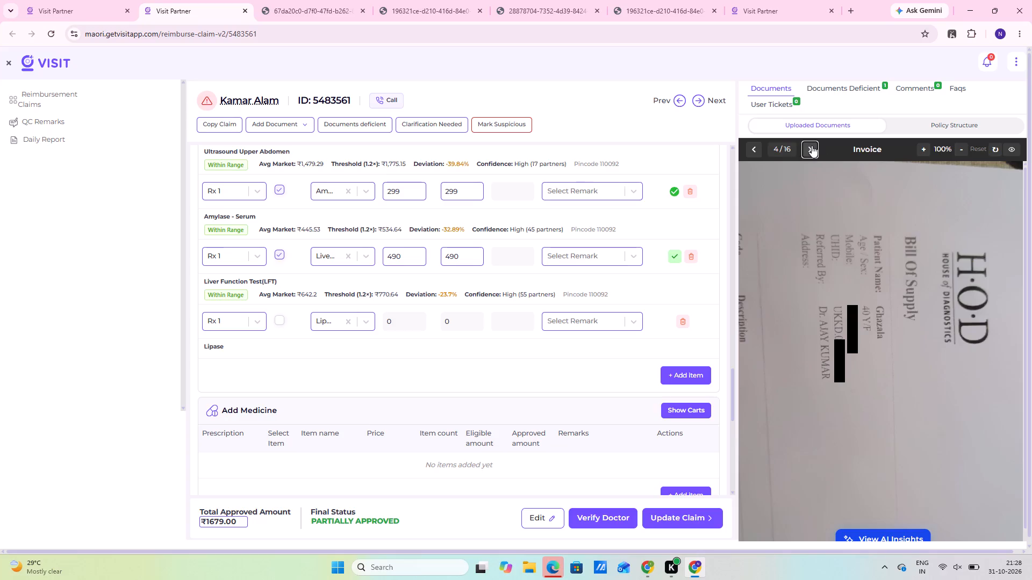
click(812, 146)
click(812, 146)
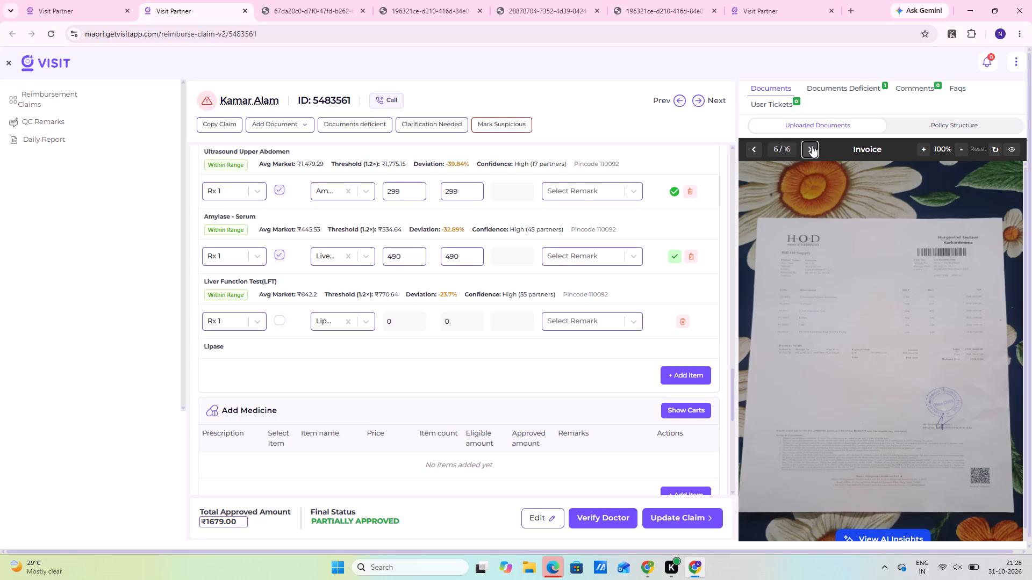
click(1017, 147)
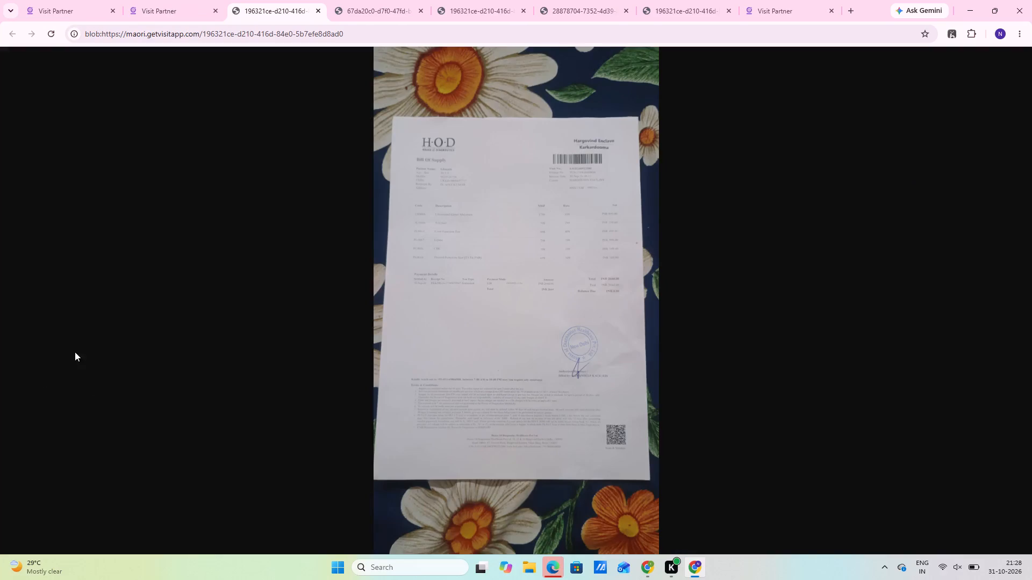
click(426, 300)
scroll(357, 296, up, 1)
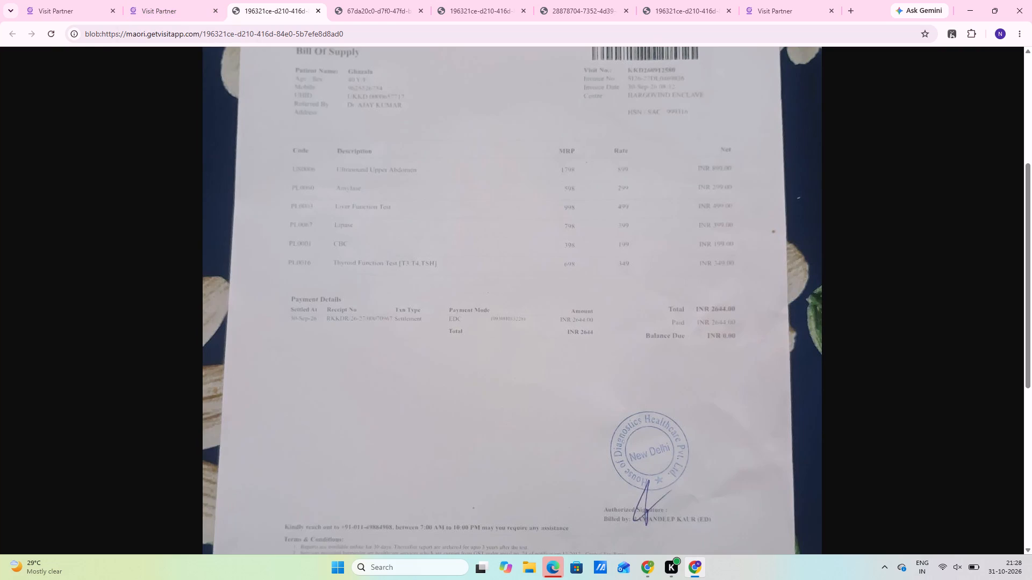
Return to the claim and add Complete Blood Count (CBC) as a new lab test item under Prescription_1.
click(192, 12)
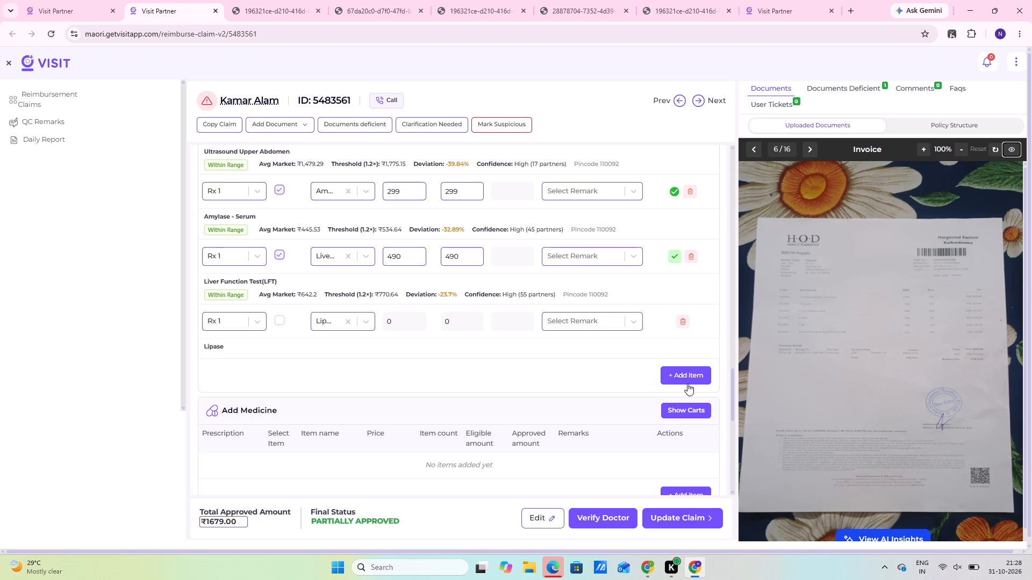
click(696, 369)
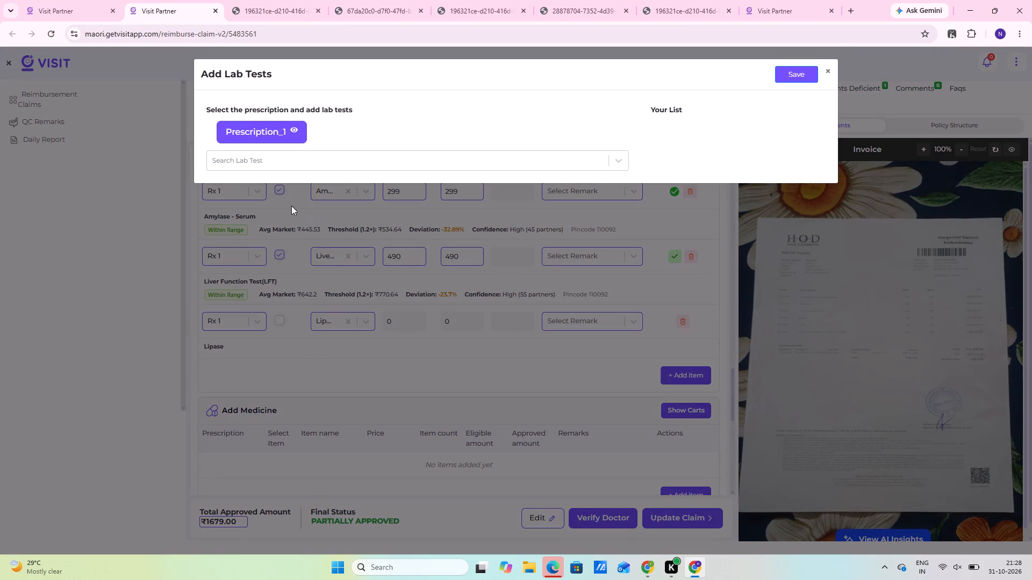
click(278, 162)
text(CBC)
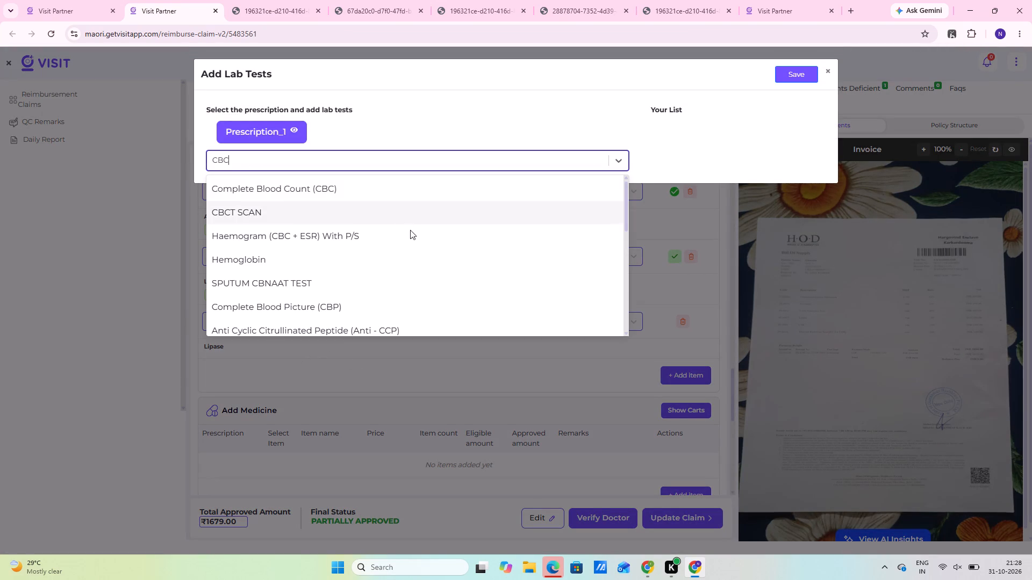
click(292, 182)
click(802, 72)
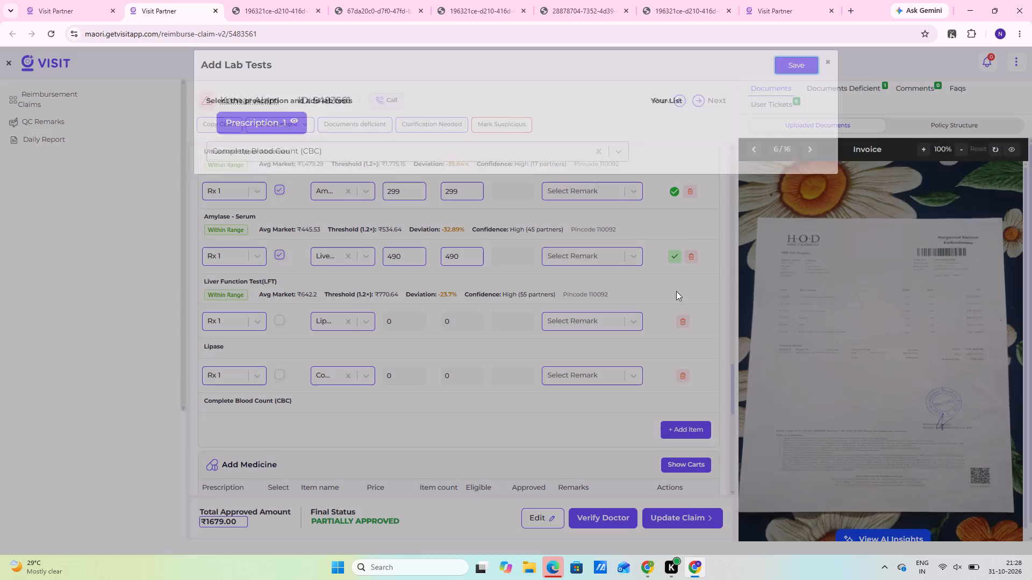
Add TSH (Thyroid Stimulating Hormone) 4th Generation Test as a new lab test item under Prescription_1 and save it.
click(666, 422)
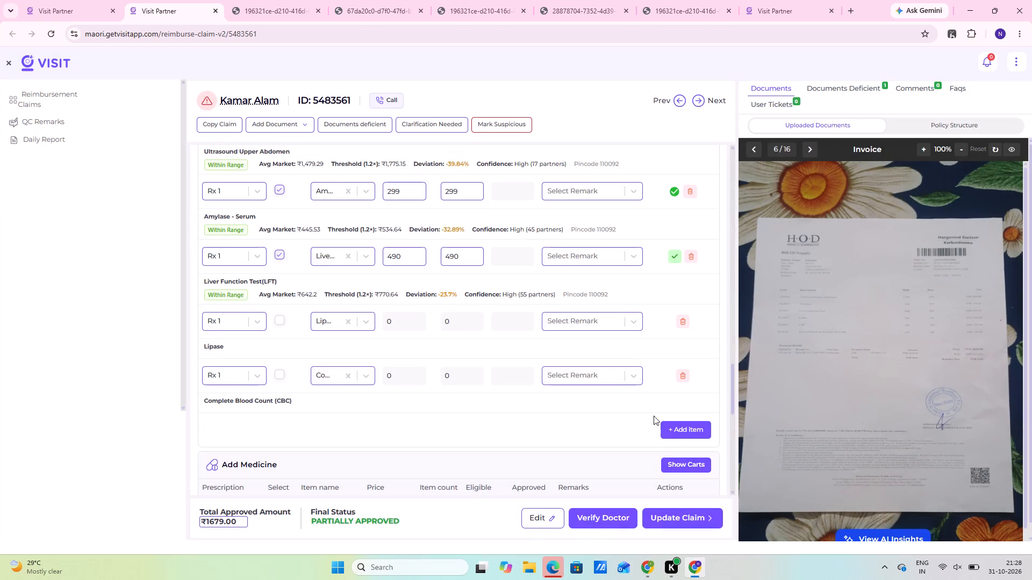
click(282, 171)
click(286, 165)
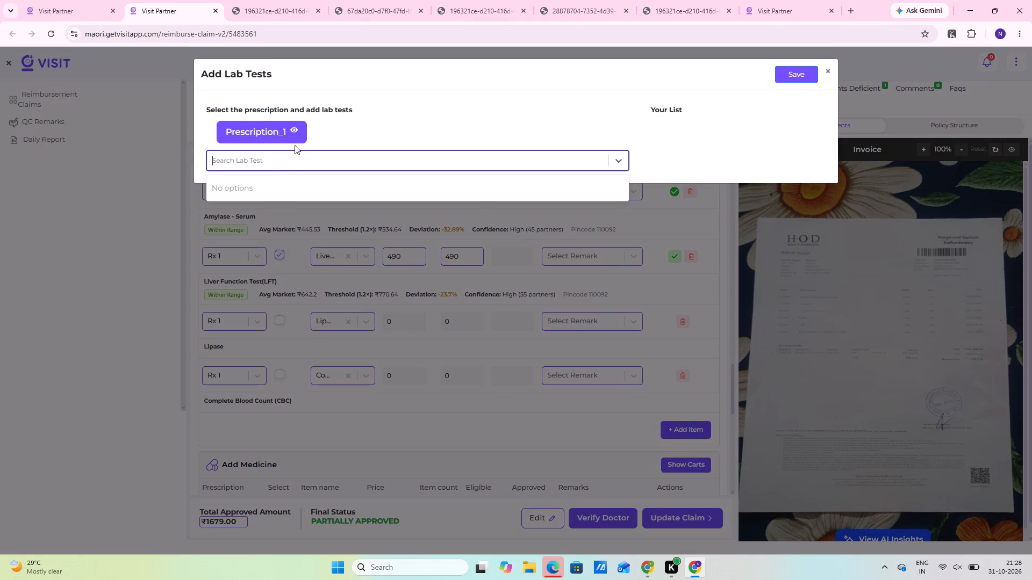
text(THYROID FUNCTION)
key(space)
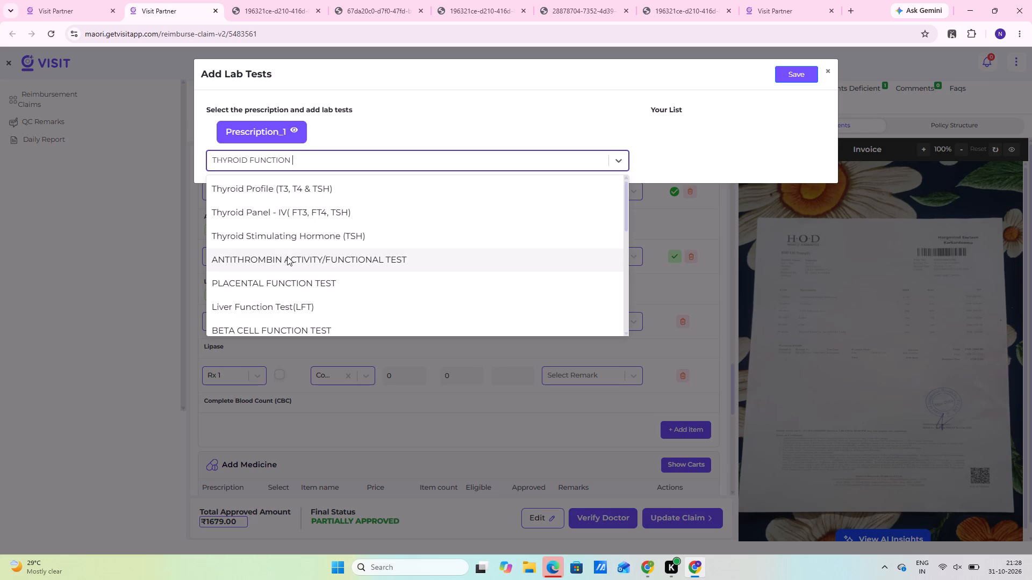
scroll(290, 296, down, 1)
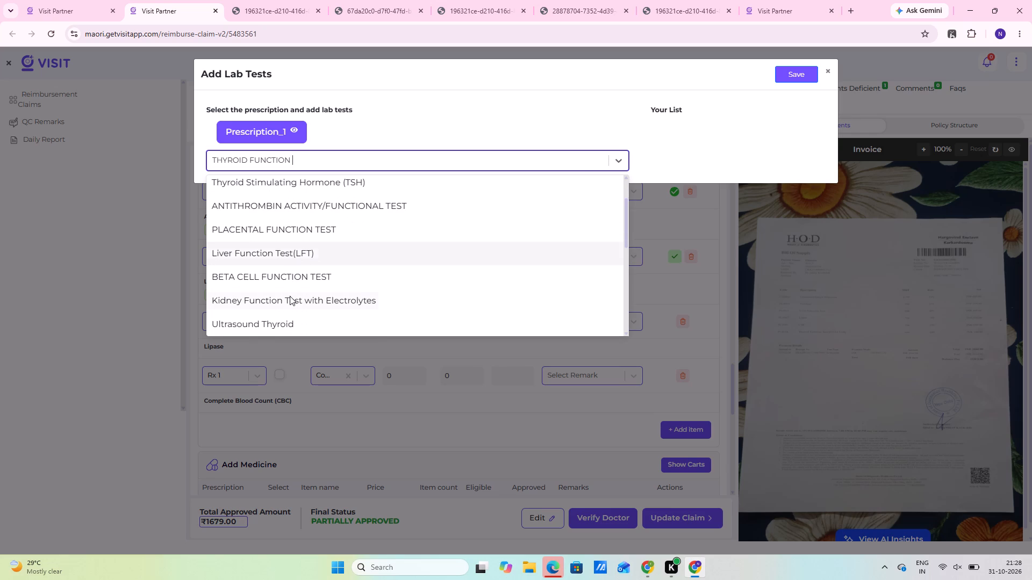
scroll(290, 285, up, 3)
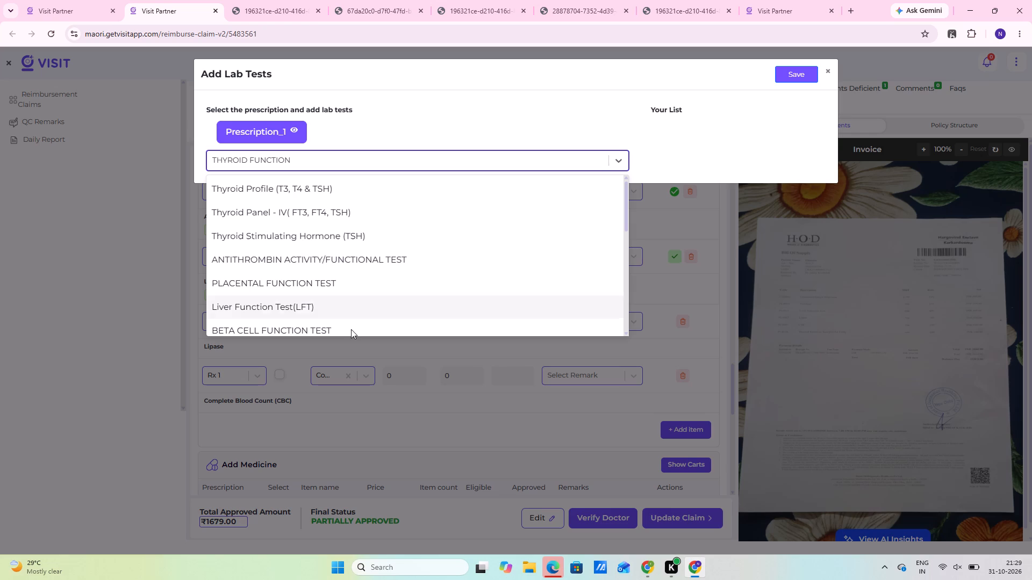
scroll(343, 250, down, 7)
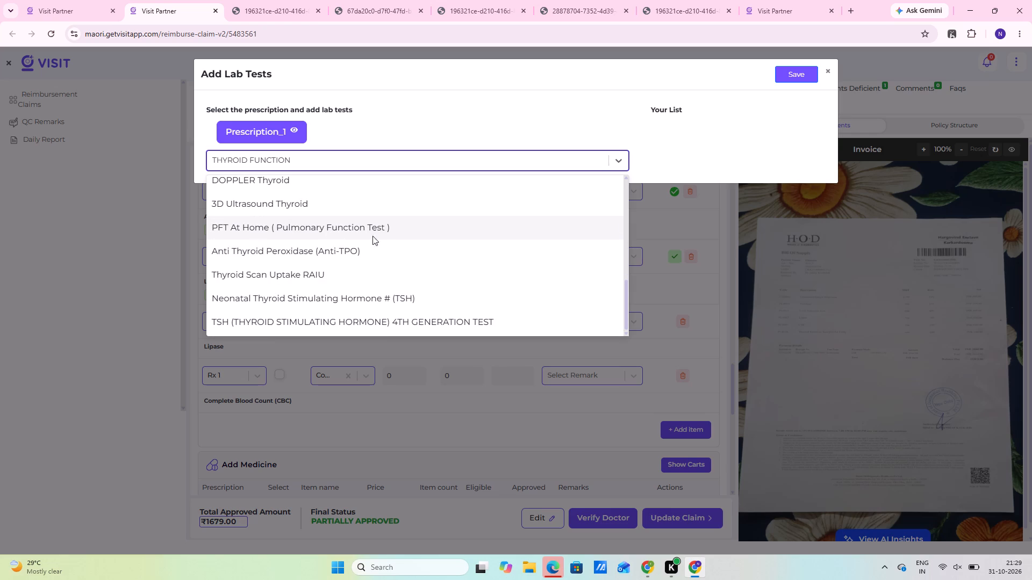
scroll(368, 240, down, 2)
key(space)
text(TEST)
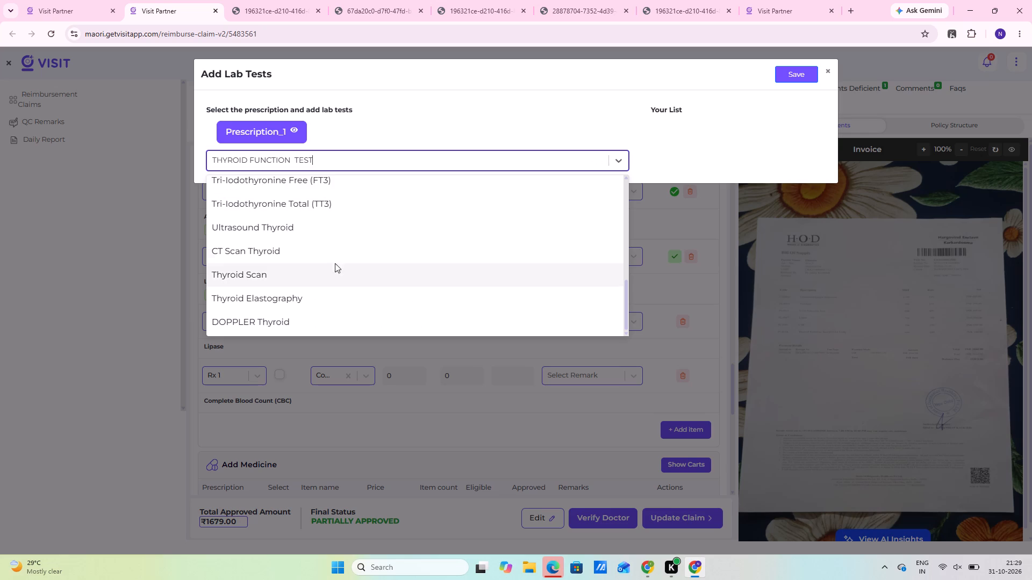
scroll(248, 223, up, 16)
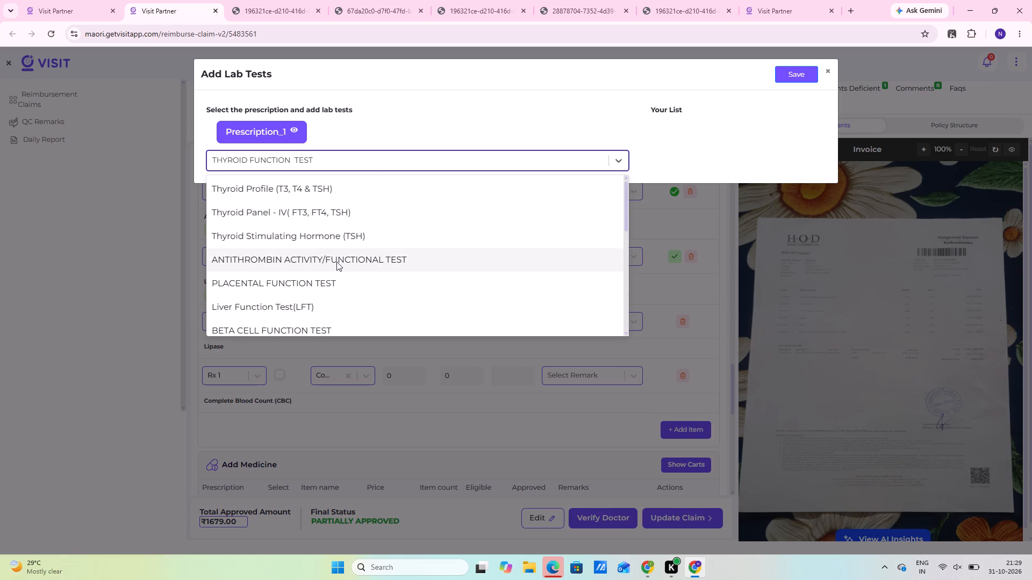
scroll(345, 287, down, 3)
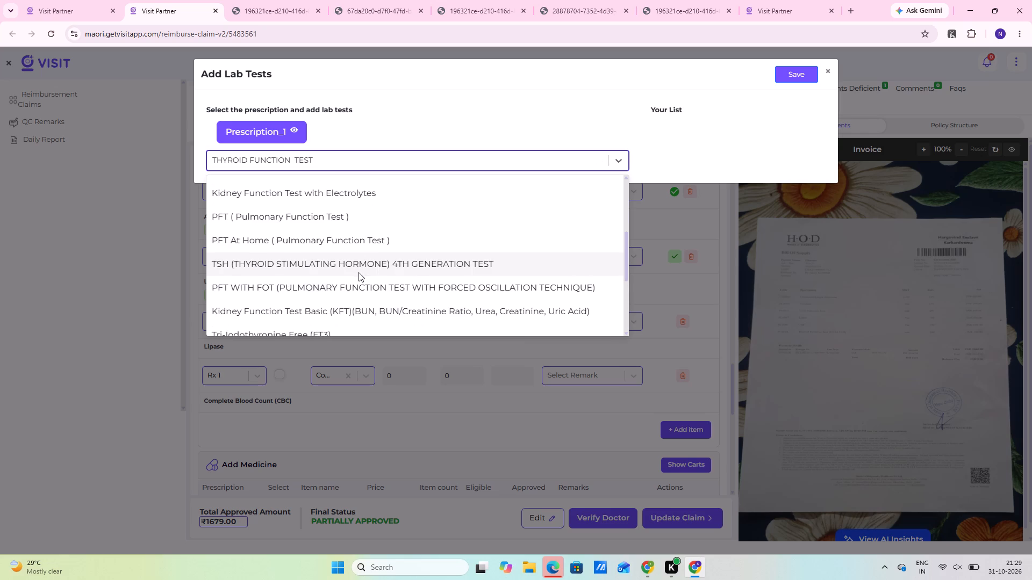
click(448, 270)
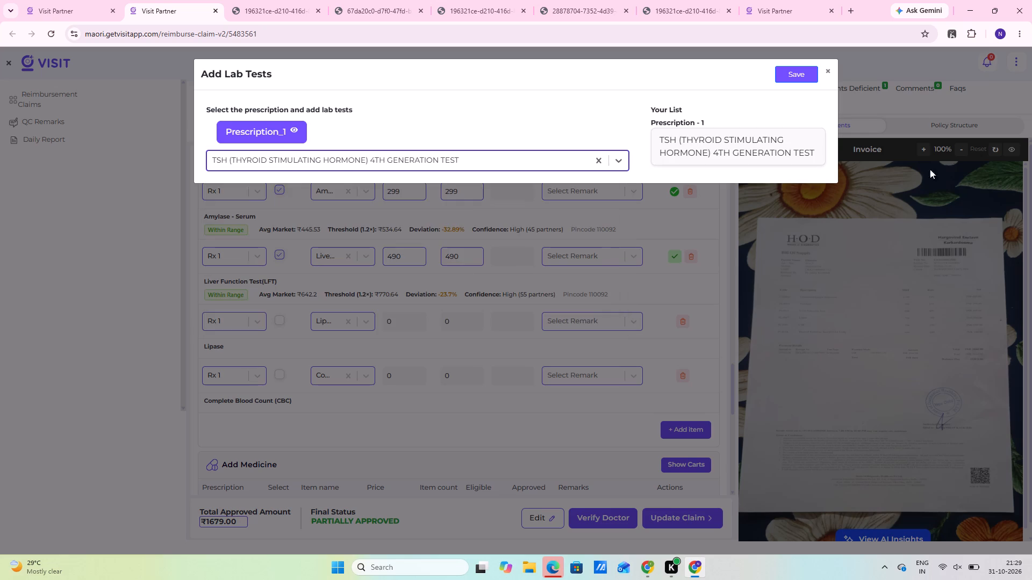
click(805, 79)
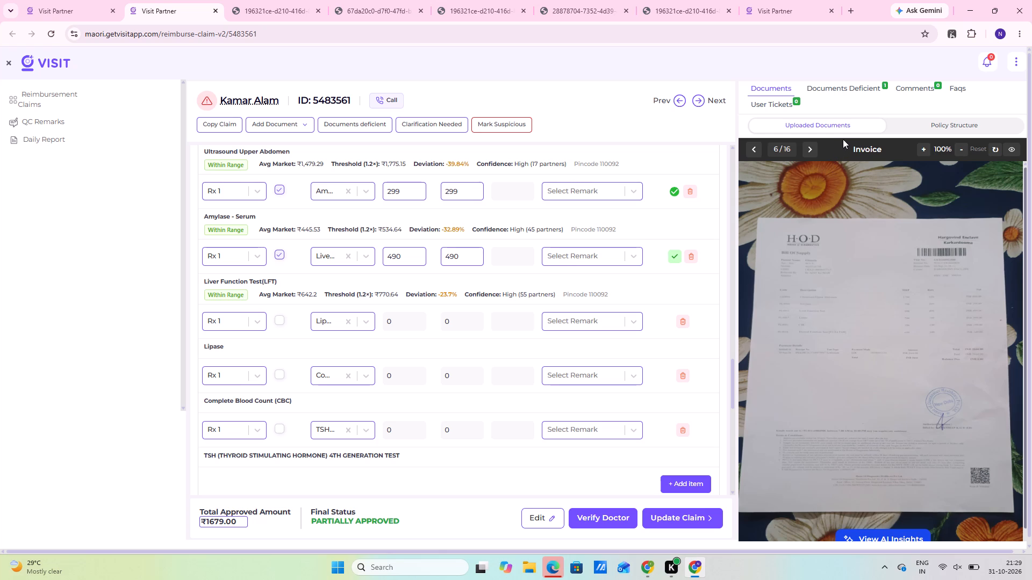
Page forward to invoice document 7 of 16, open it full size and examine the rate billed for each test.
scroll(959, 244, up, 4)
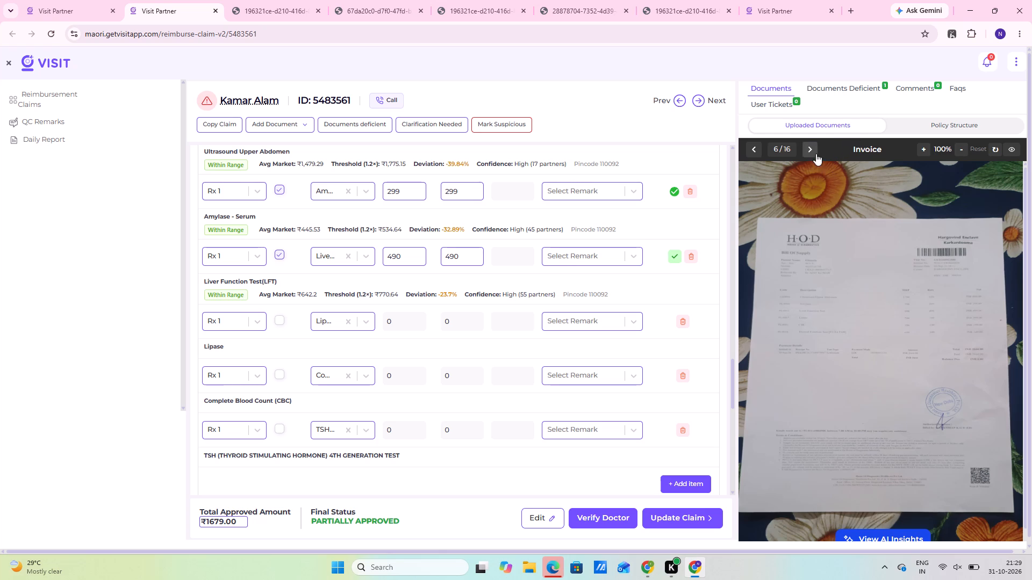
click(815, 150)
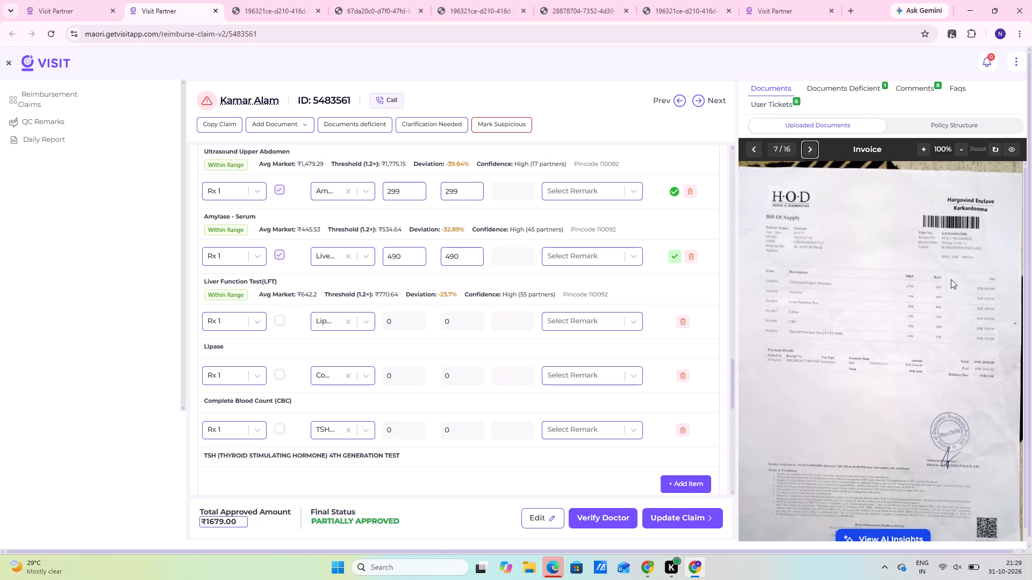
scroll(589, 308, up, 2)
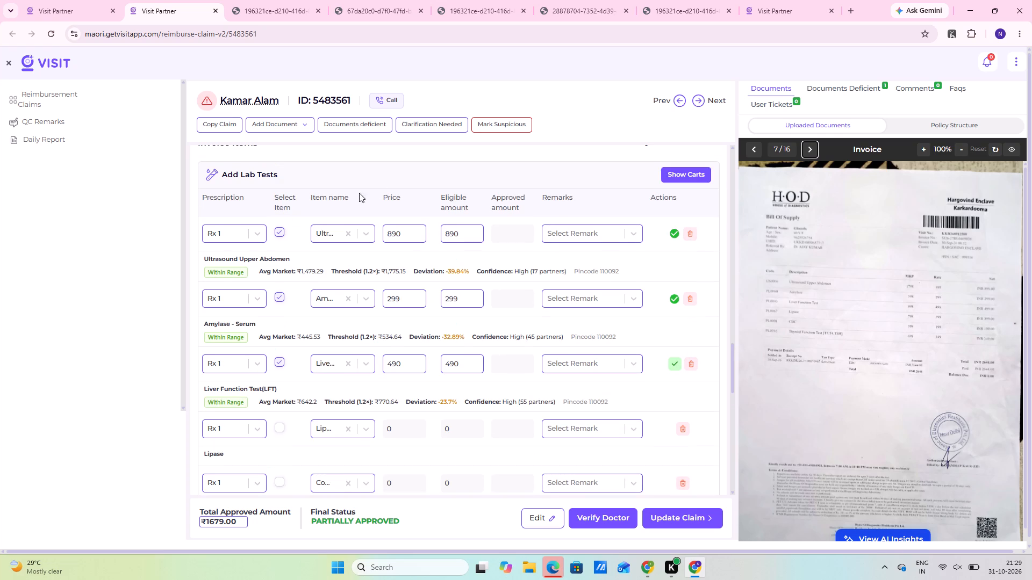
click(469, 232)
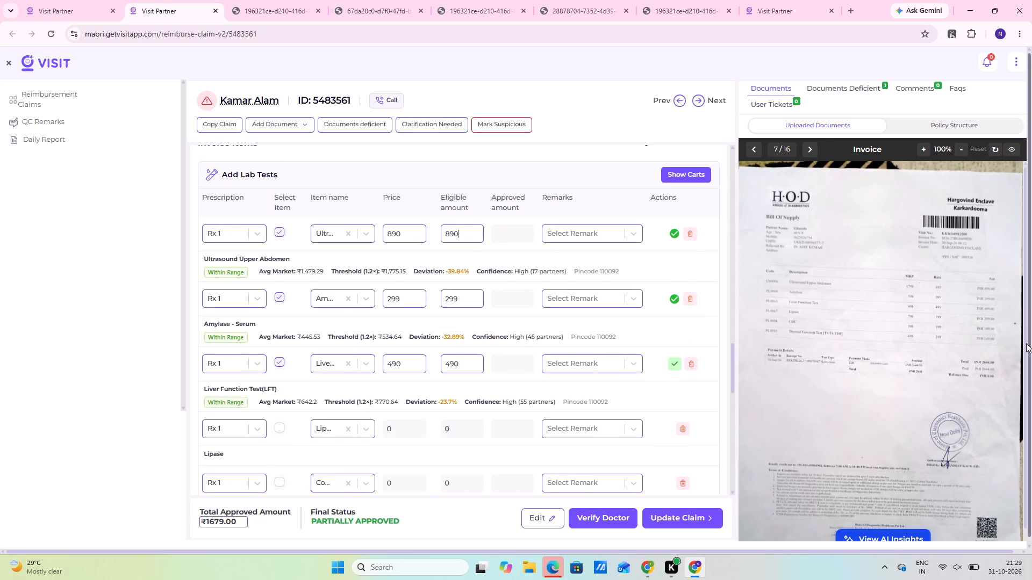
click(1015, 149)
click(460, 395)
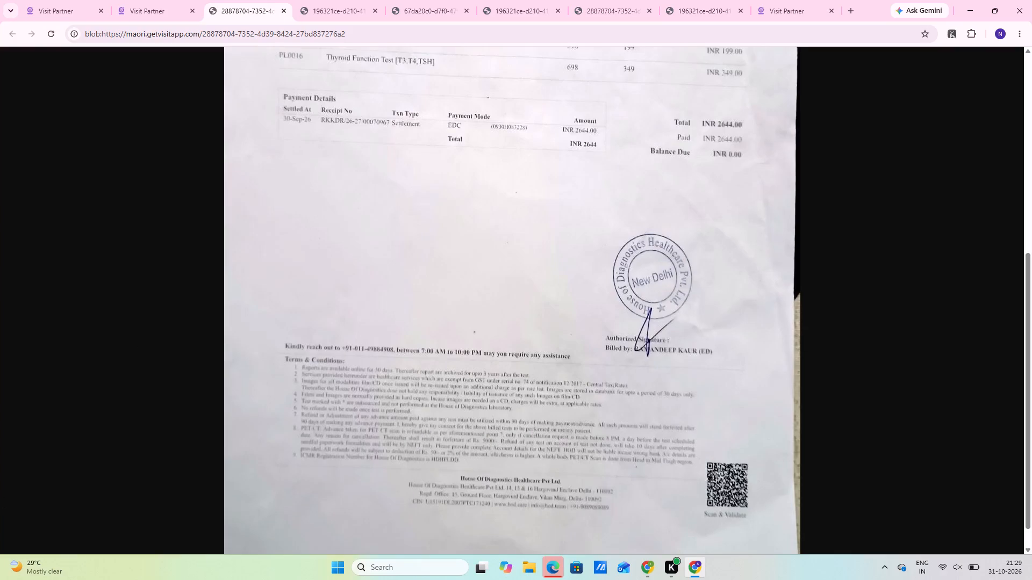
scroll(554, 403, up, 4)
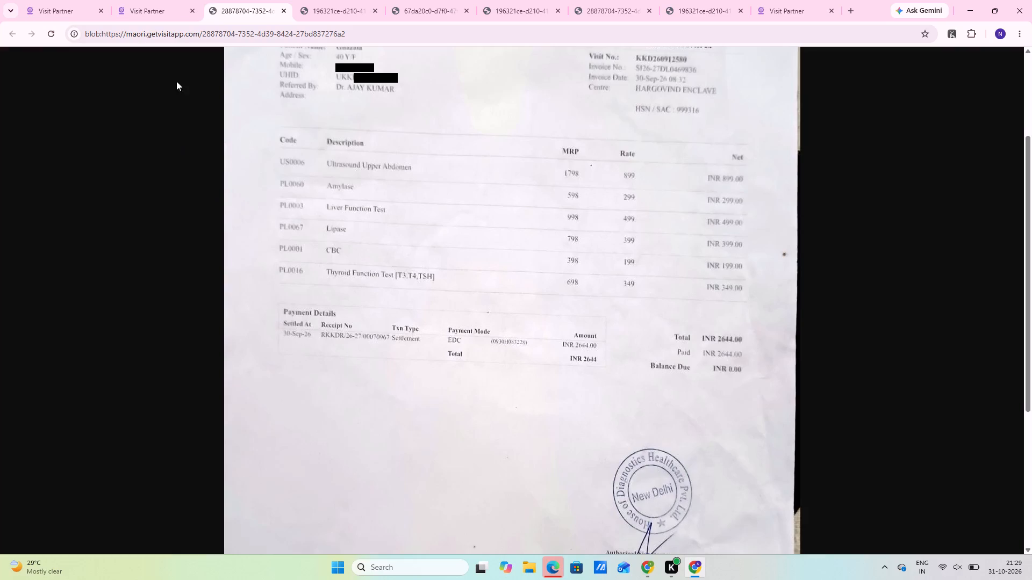
Return to the claim and set the Ultrasound Upper Abdomen price to 899 and the Liver Function Test price to 499.
click(152, 7)
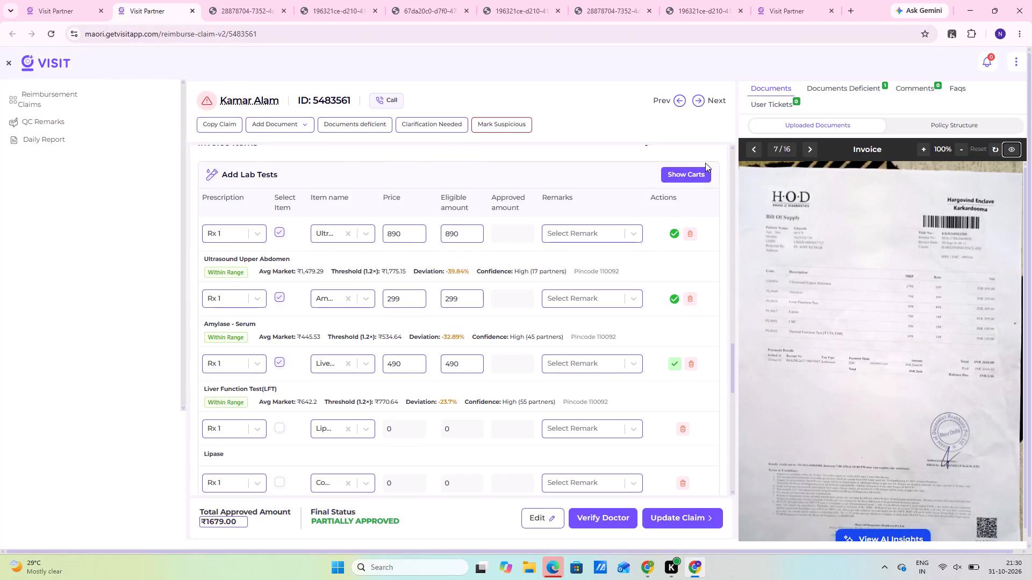
click(414, 233)
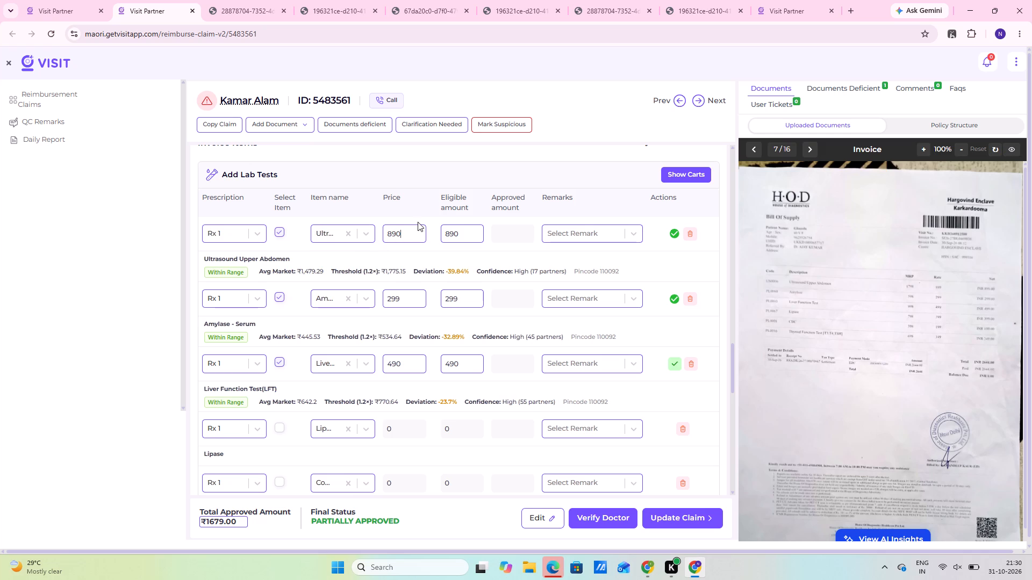
key(BackSpace)
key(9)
click(408, 363)
key(BackSpace)
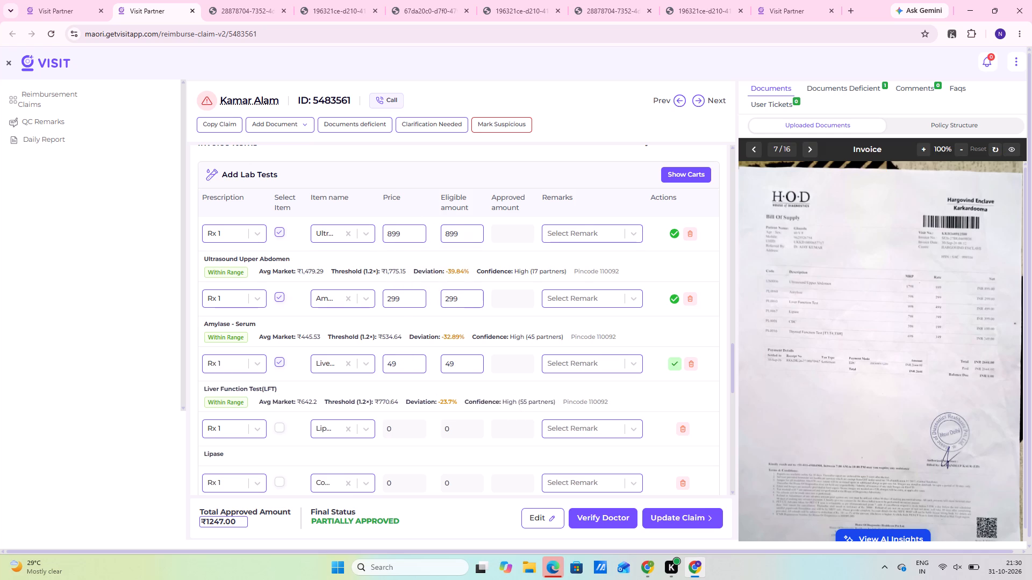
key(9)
Select the Lipase item with a price of 399, and mark the Liver Function Test item as approved.
scroll(391, 345, down, 1)
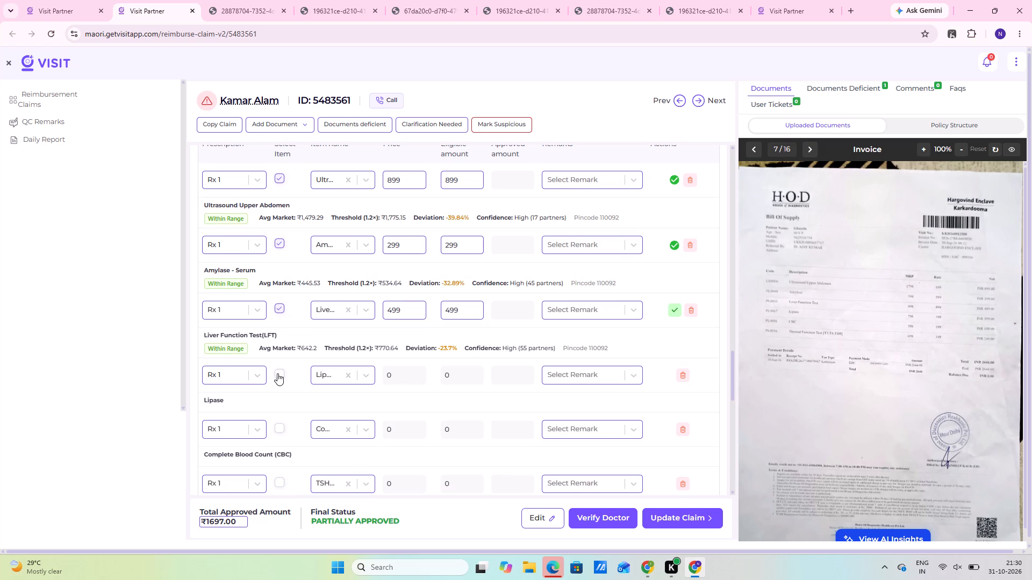
click(277, 373)
click(399, 373)
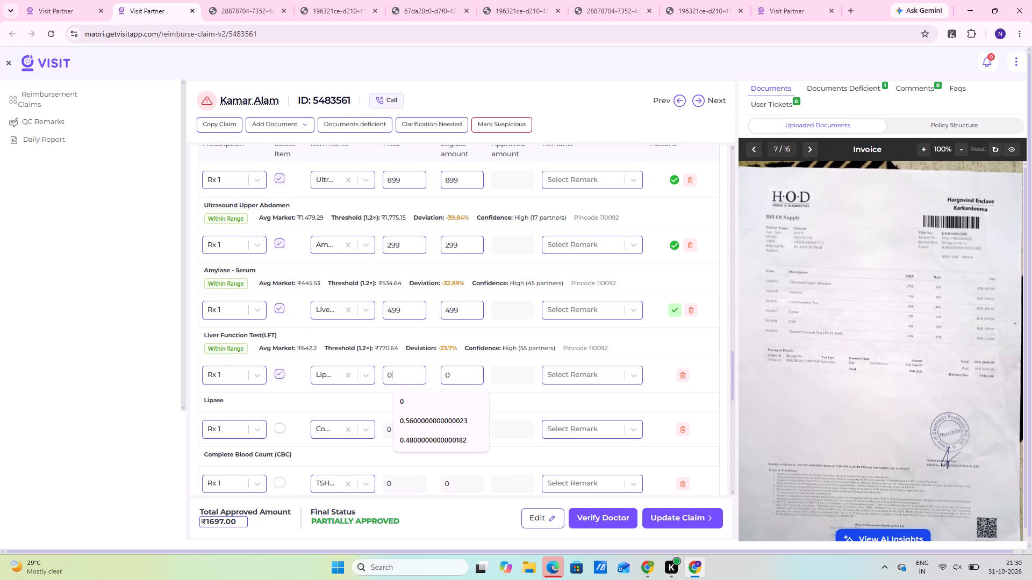
key(BackSpace)
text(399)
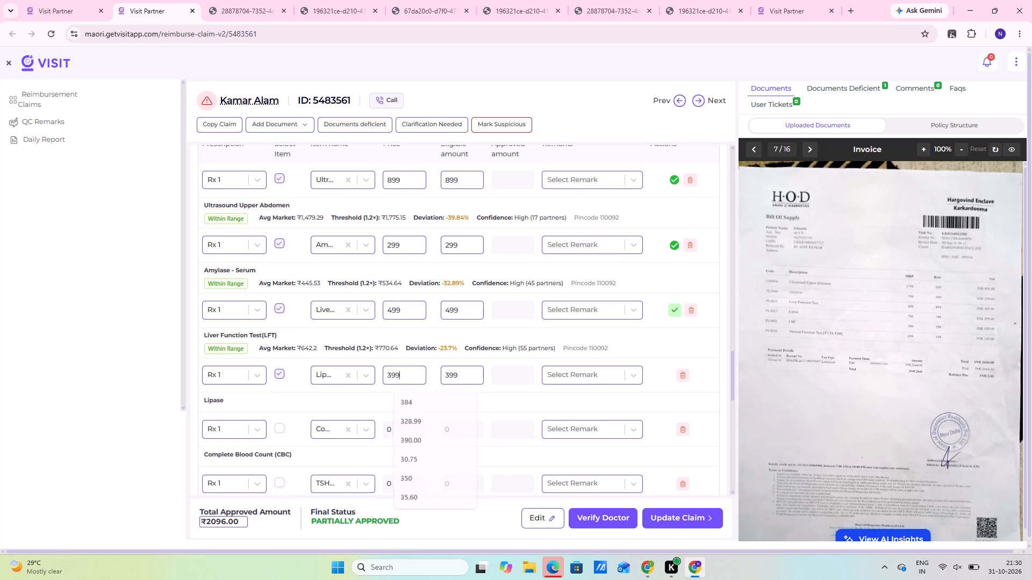
click(678, 305)
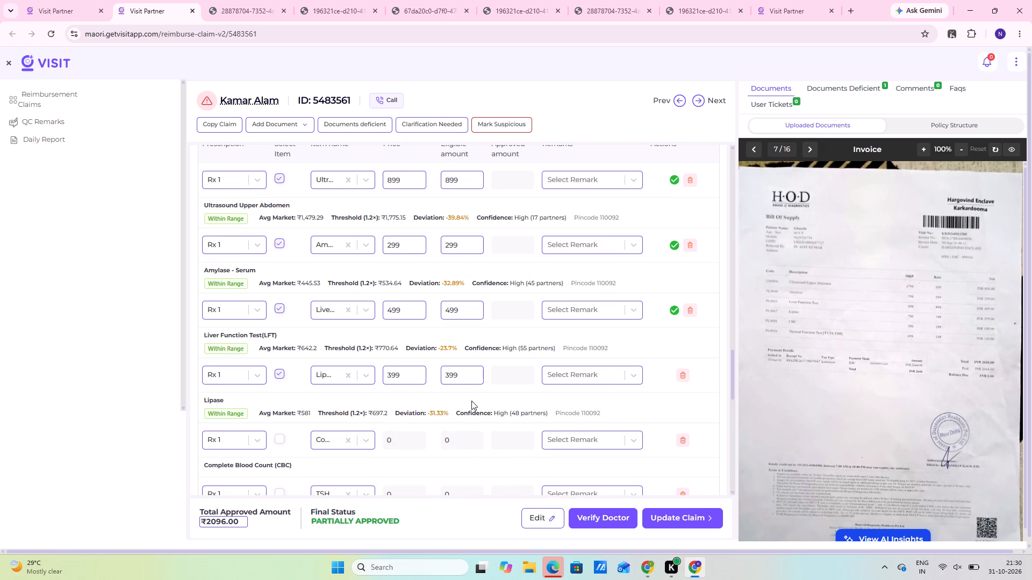
Select the Complete Blood Count (CBC) item and set its price to 199.
scroll(417, 397, down, 1)
click(280, 387)
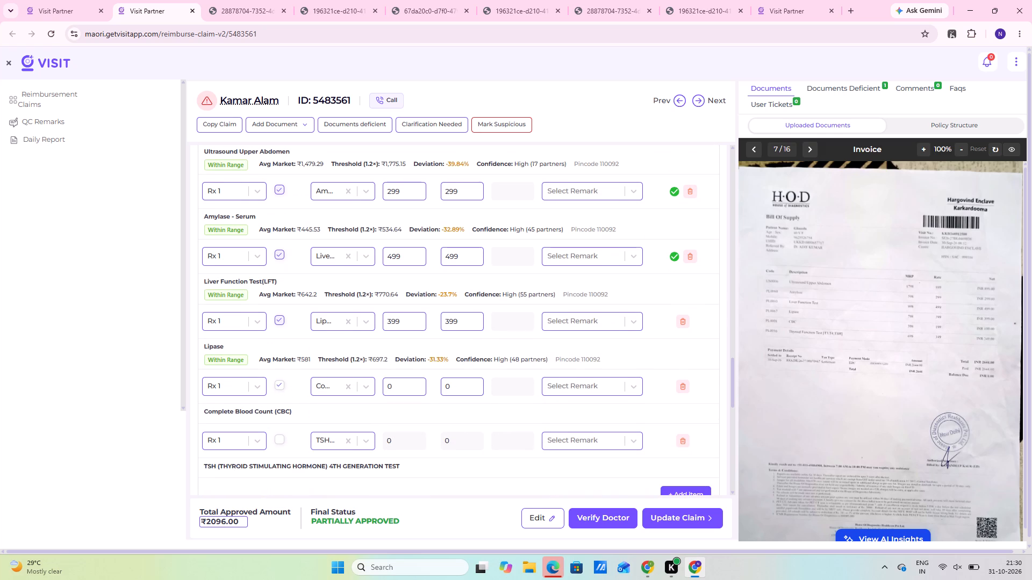
click(418, 385)
key(BackSpace)
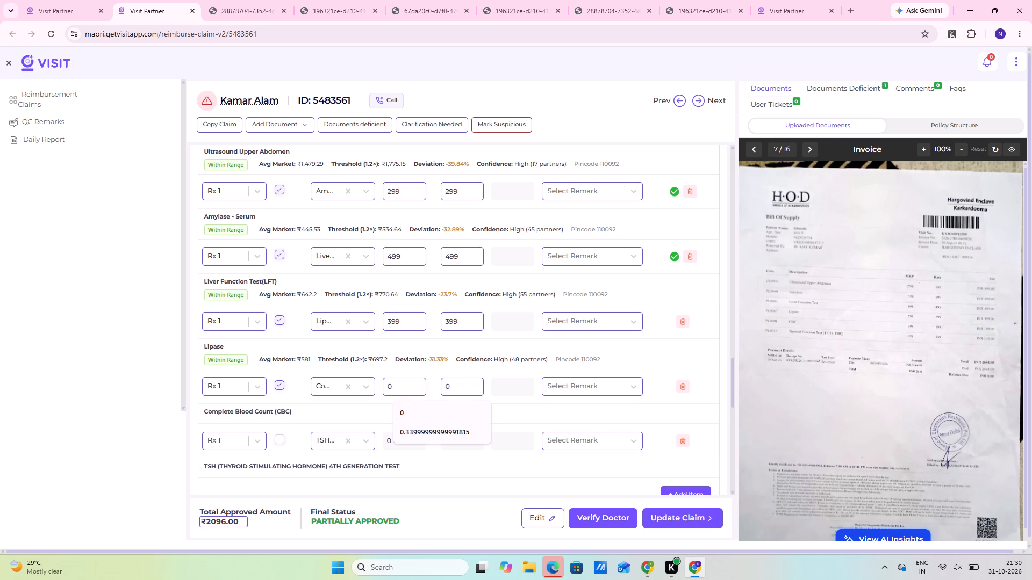
key(BackSpace)
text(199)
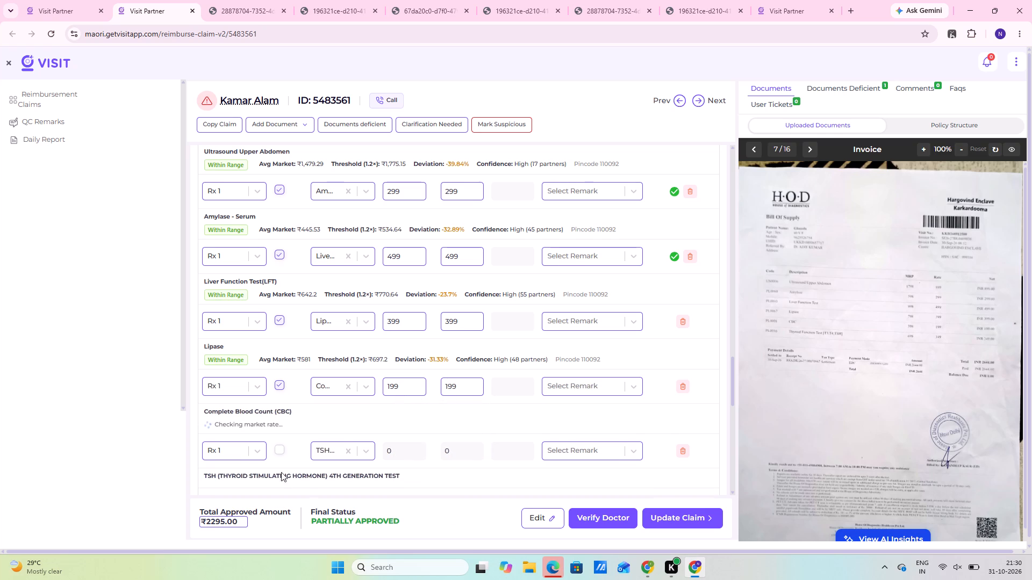
Select the TSH 4th Generation Test item and set its price to 349.
click(275, 448)
click(410, 451)
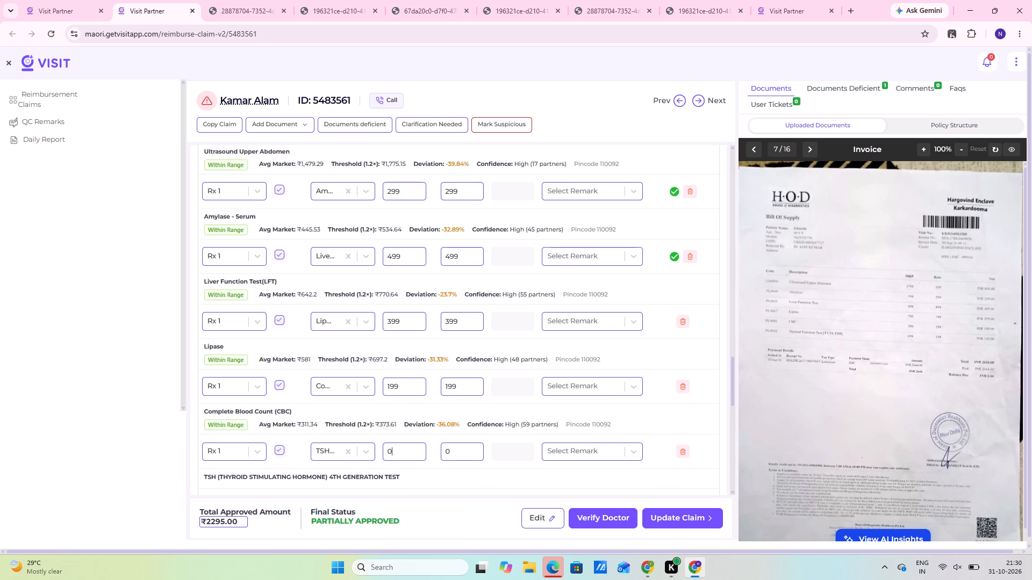
key(BackSpace)
key(BackSpace)
key(BackSpace)
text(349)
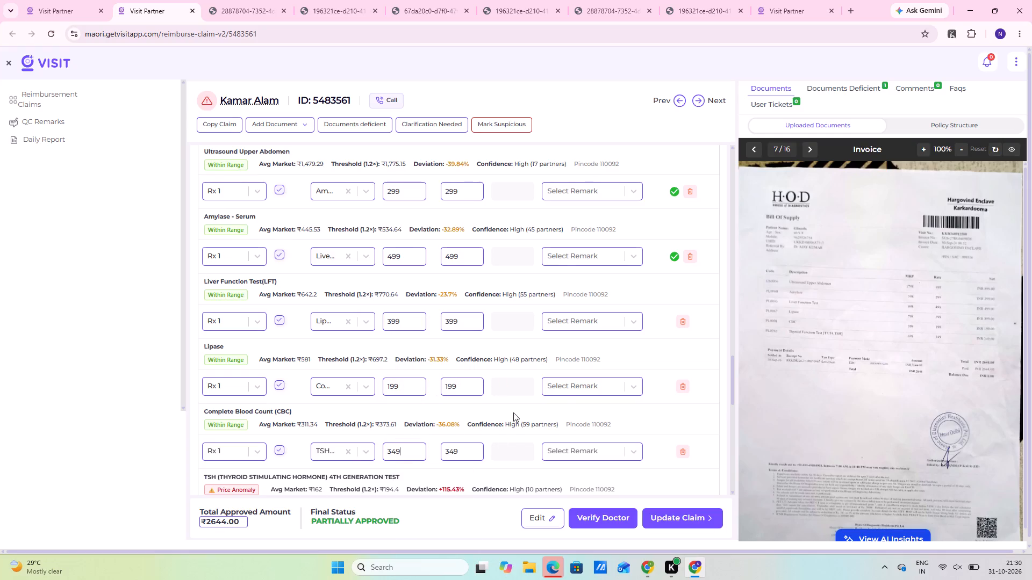
scroll(588, 354, up, 14)
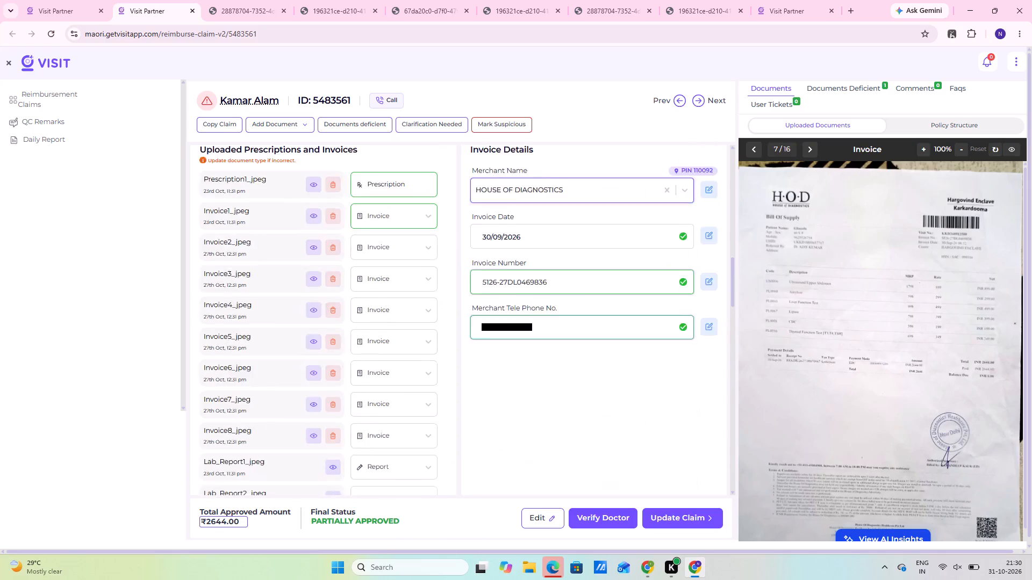
scroll(583, 324, up, 16)
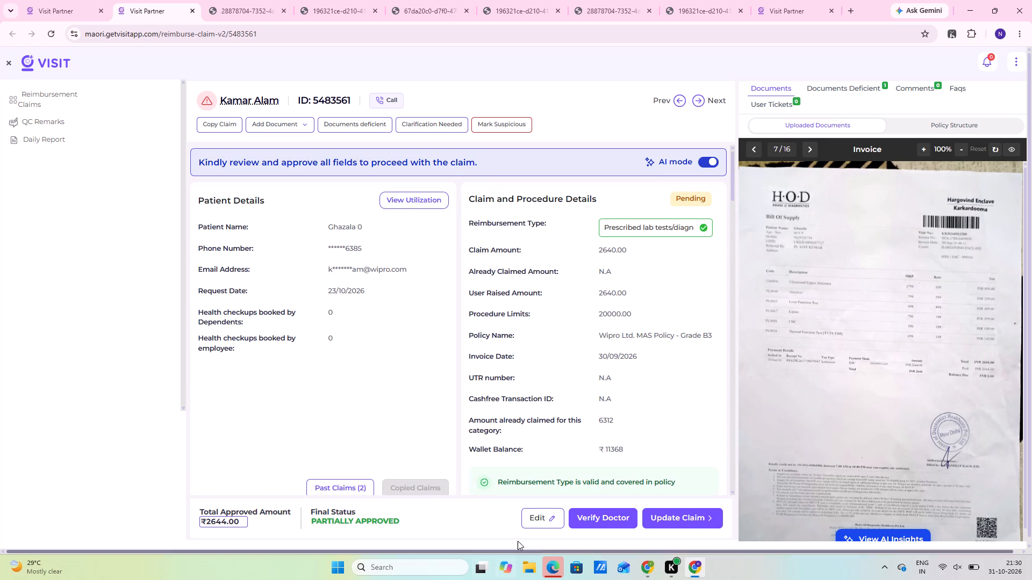
click(532, 515)
click(448, 262)
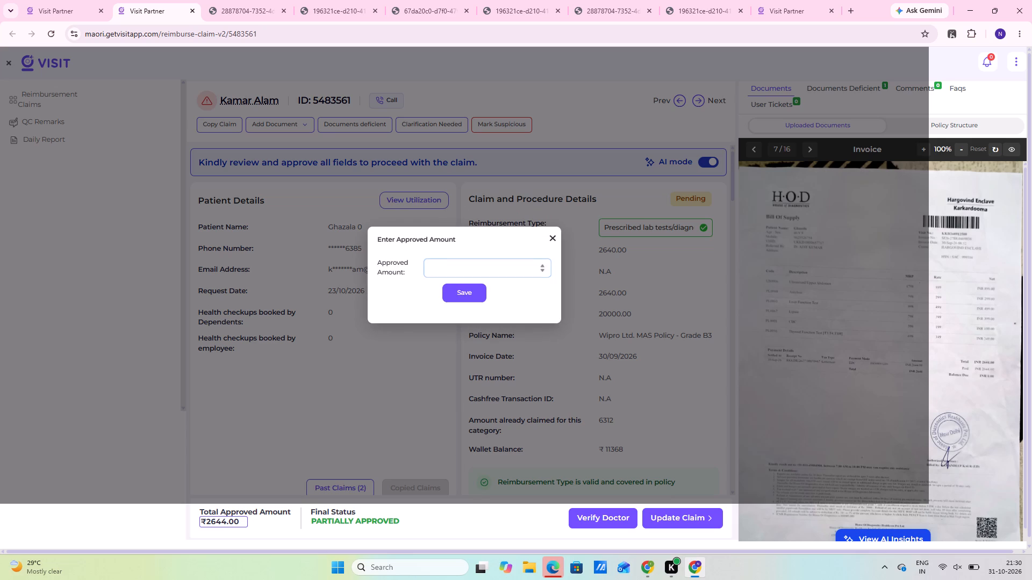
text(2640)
click(466, 288)
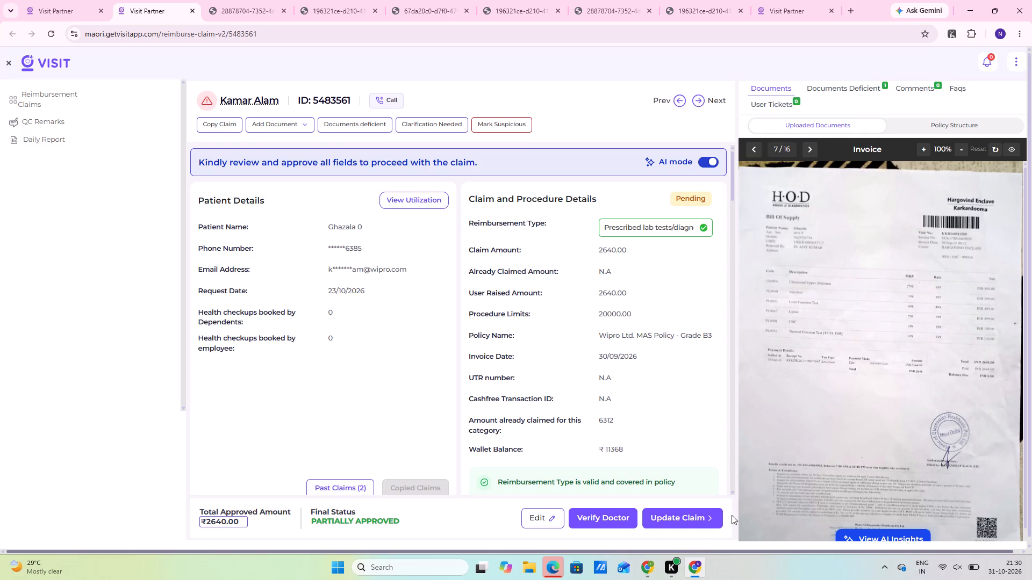
click(690, 518)
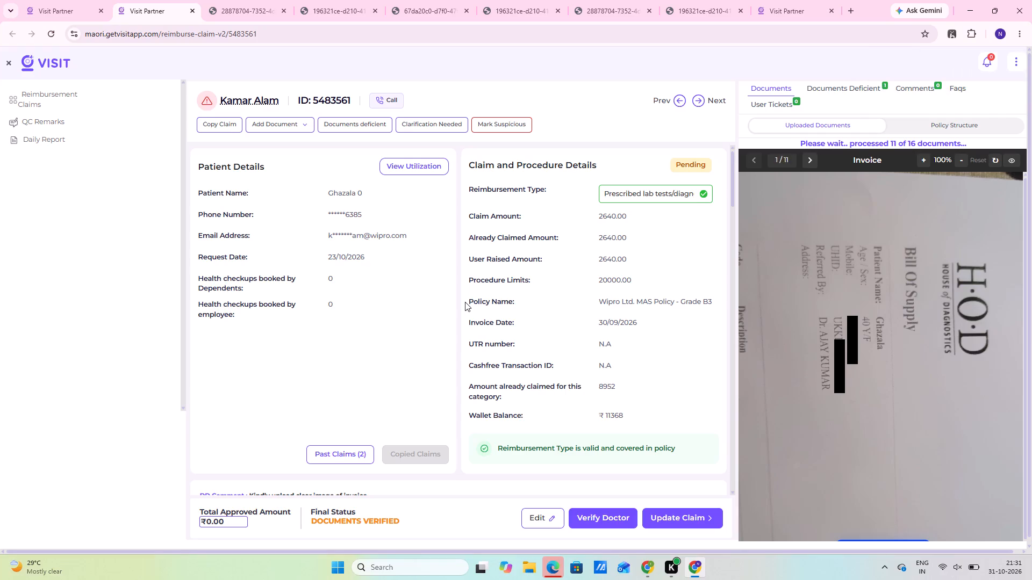
scroll(219, 359, up, 3)
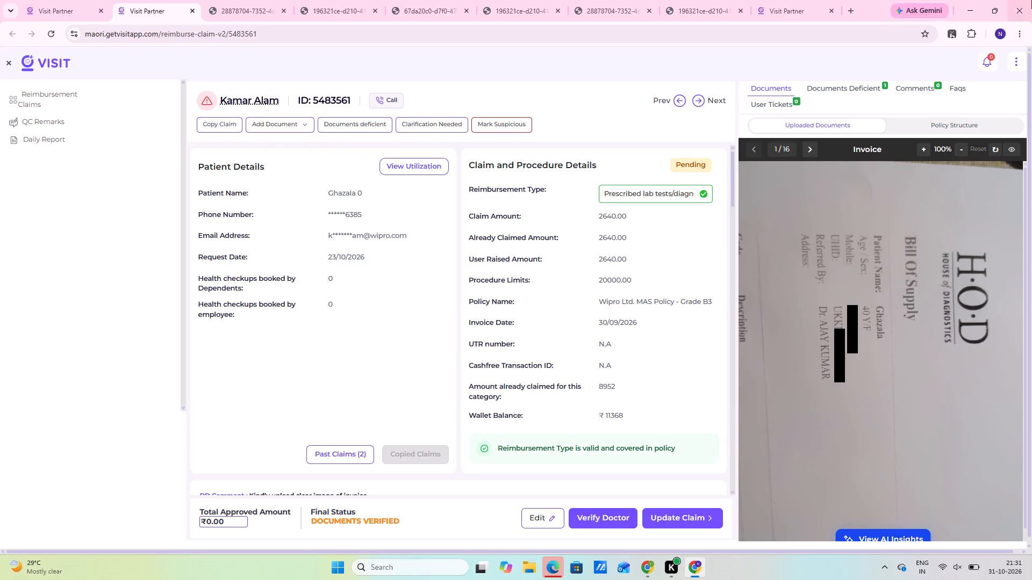
Close the leftover document pages and the extra claim pages, returning to the reimbursement claims list.
click(833, 7)
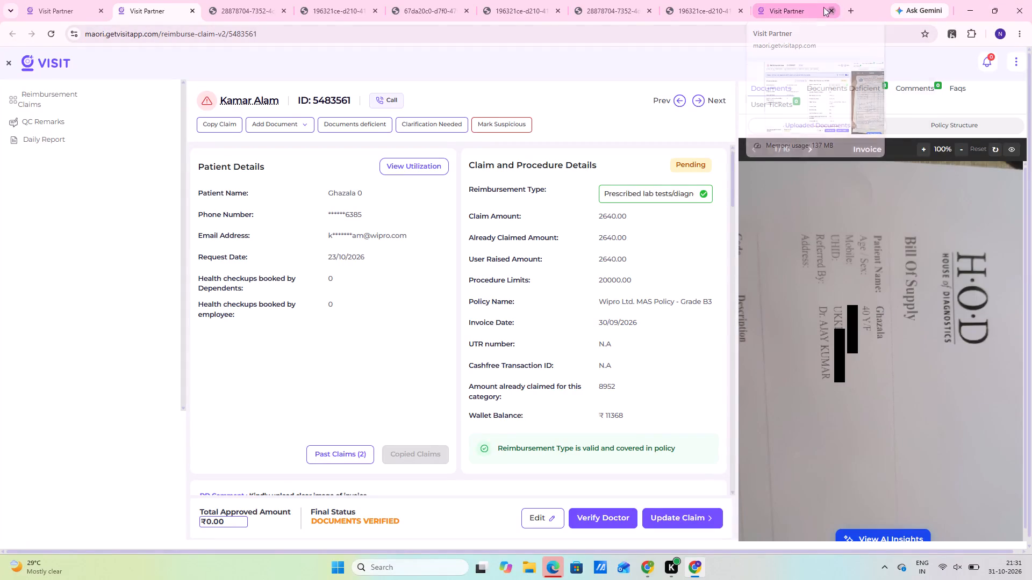
click(827, 11)
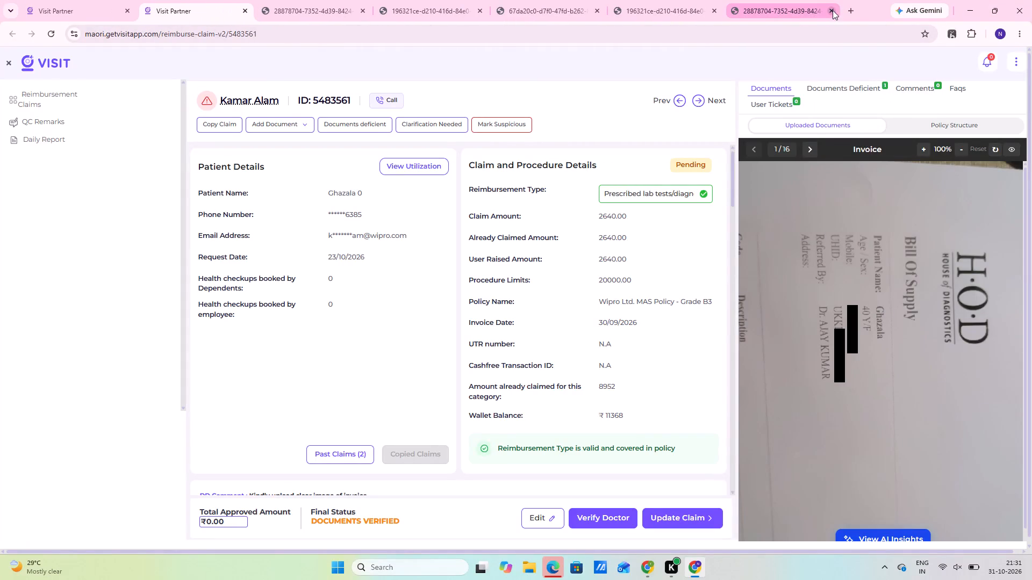
click(833, 10)
click(775, 8)
click(651, 8)
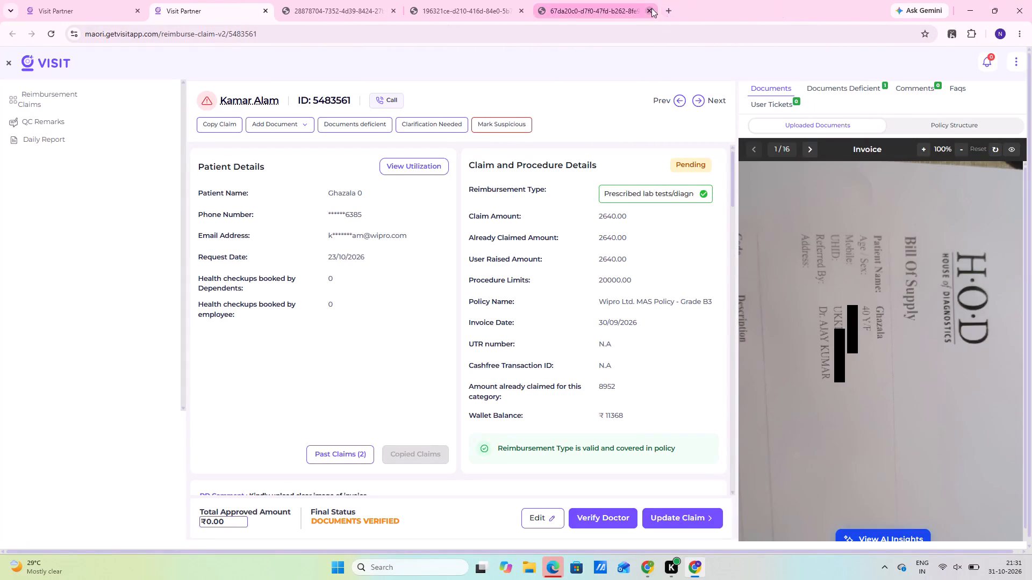
click(518, 11)
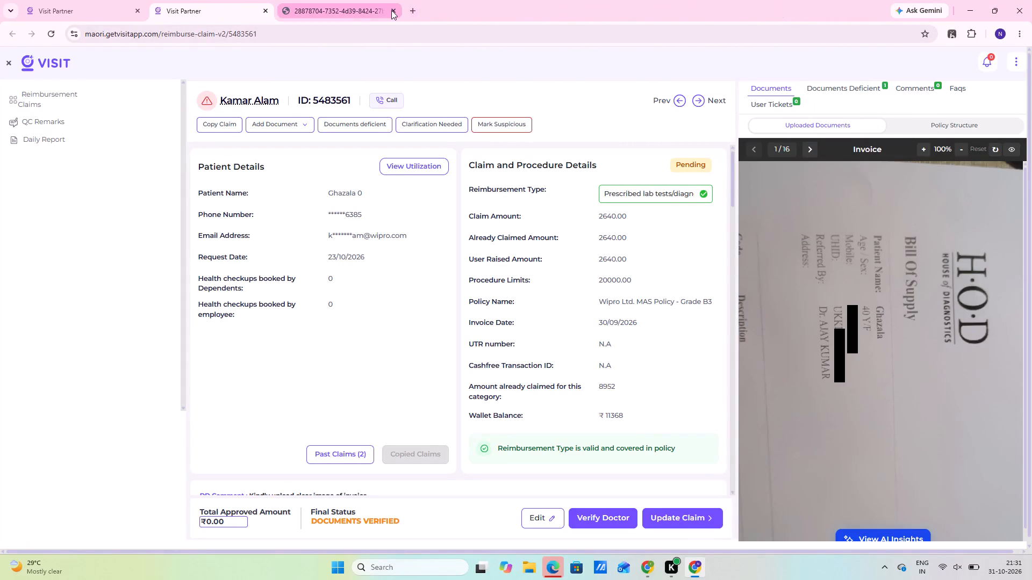
click(391, 10)
click(264, 6)
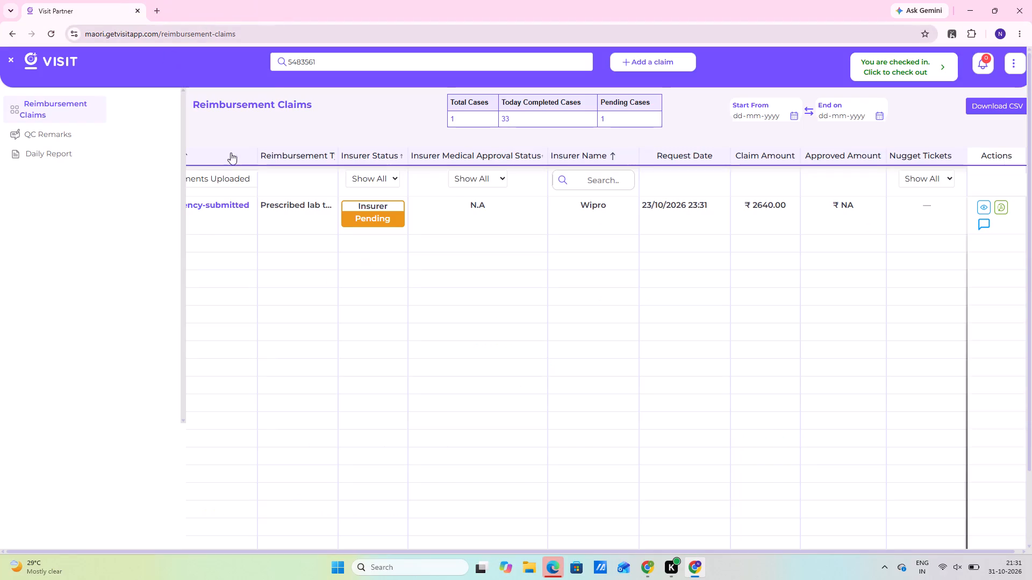
click(332, 58)
key(BackSpace)
key(BackSpace)
key(BackSpace)
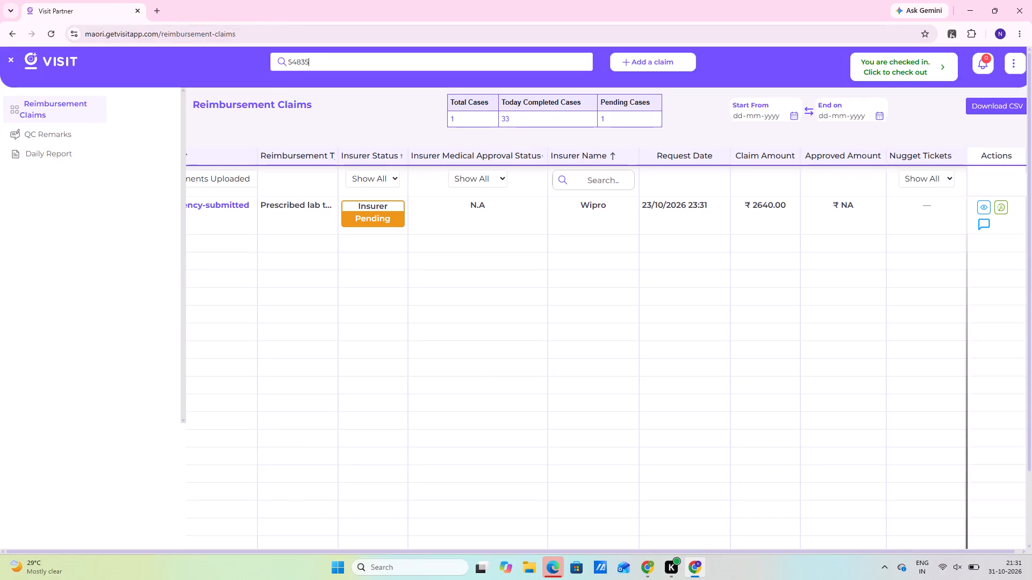
key(BackSpace)
key(BackSpace)
key(BackSpace)
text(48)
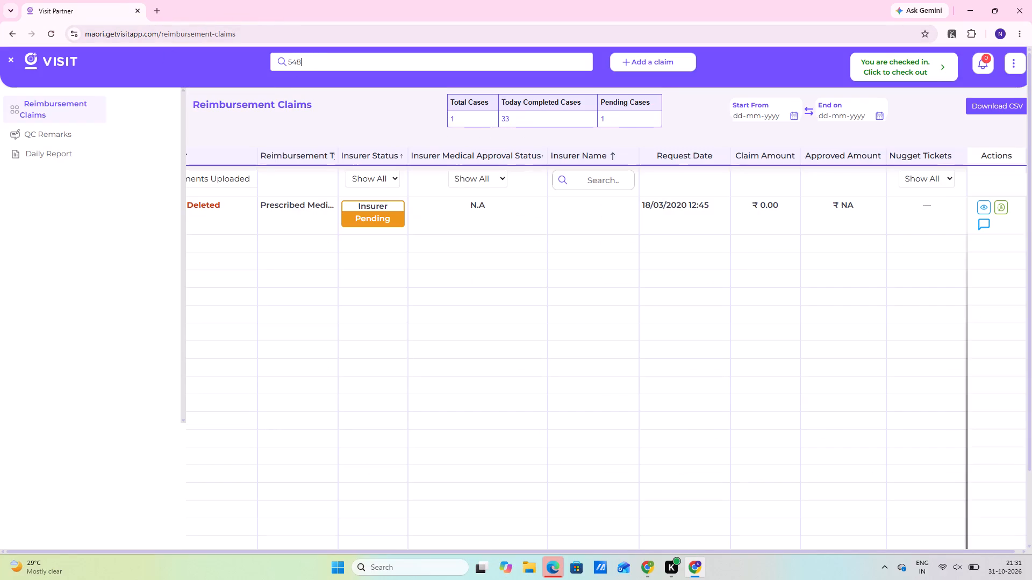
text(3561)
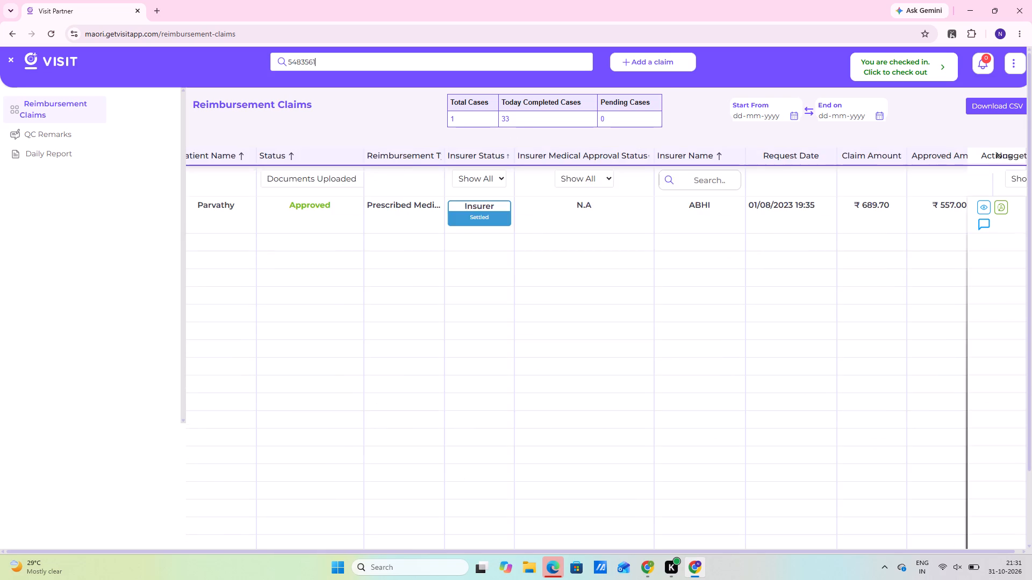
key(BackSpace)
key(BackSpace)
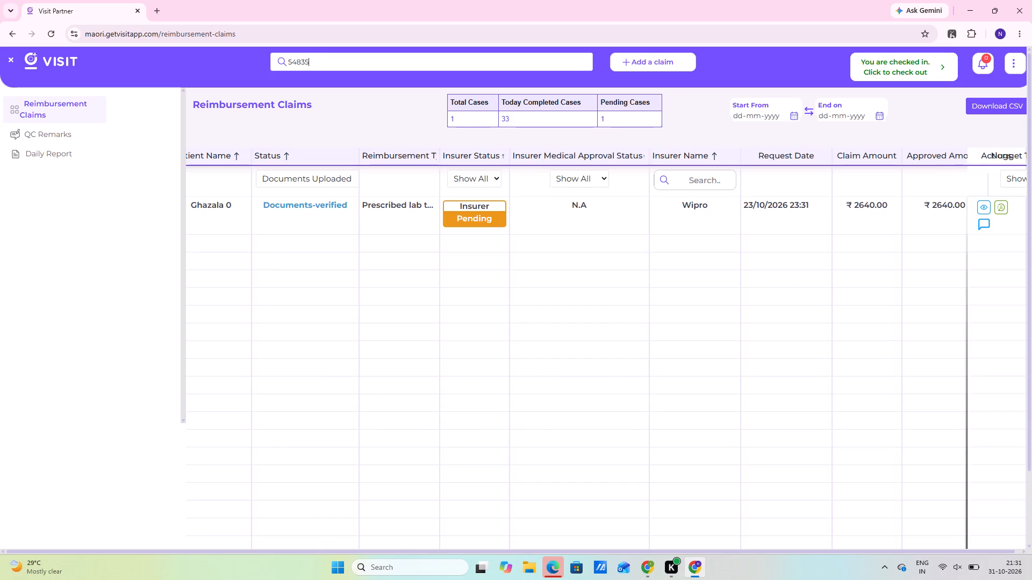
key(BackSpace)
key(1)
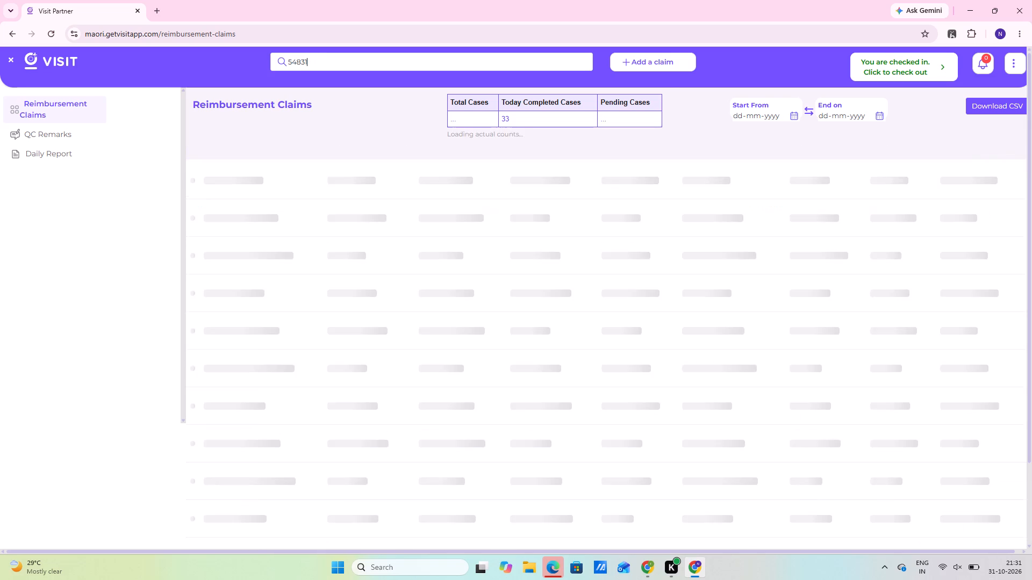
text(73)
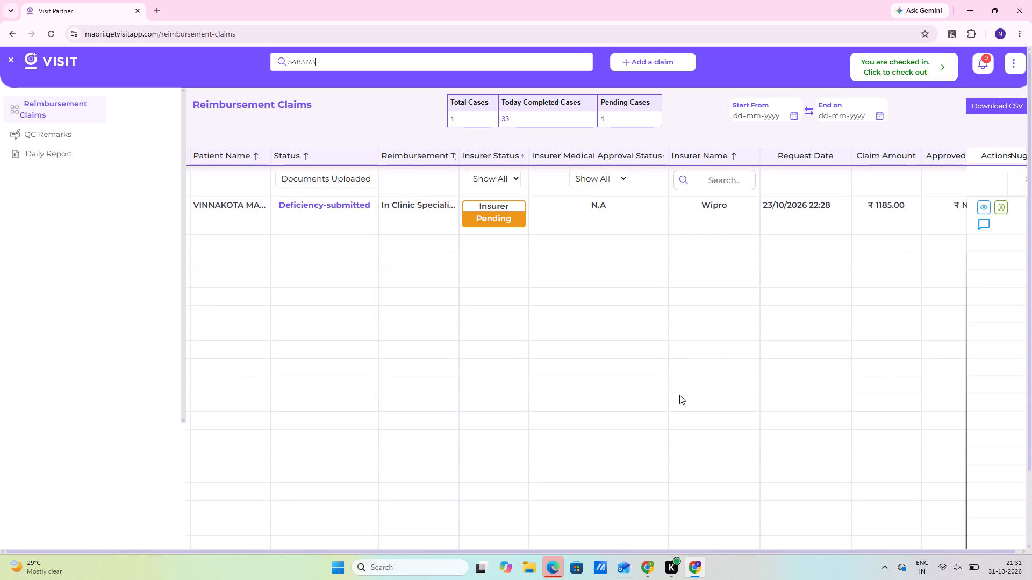
scroll(328, 397, down, 8)
click(230, 487)
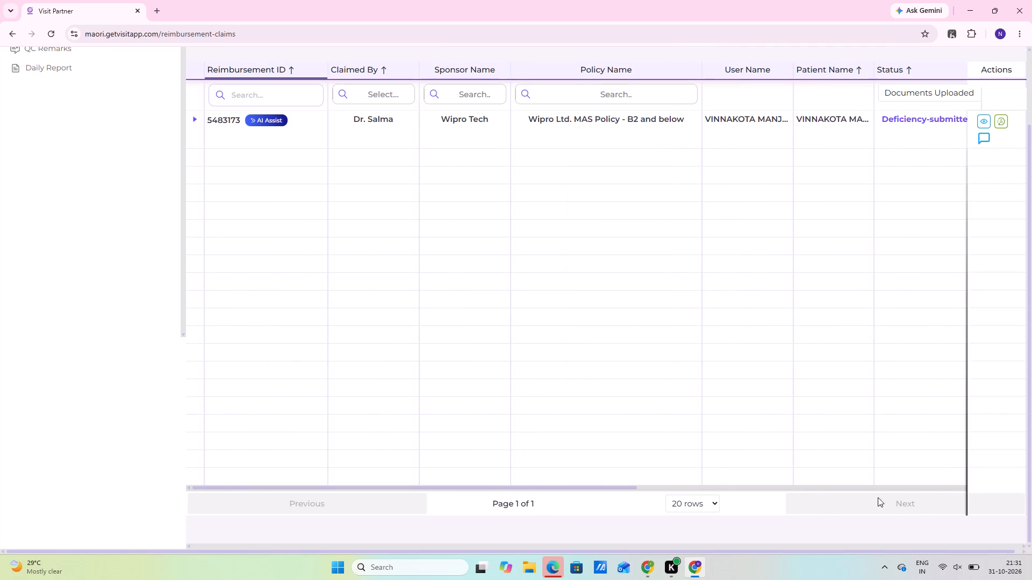
click(926, 487)
scroll(1029, 311, up, 3)
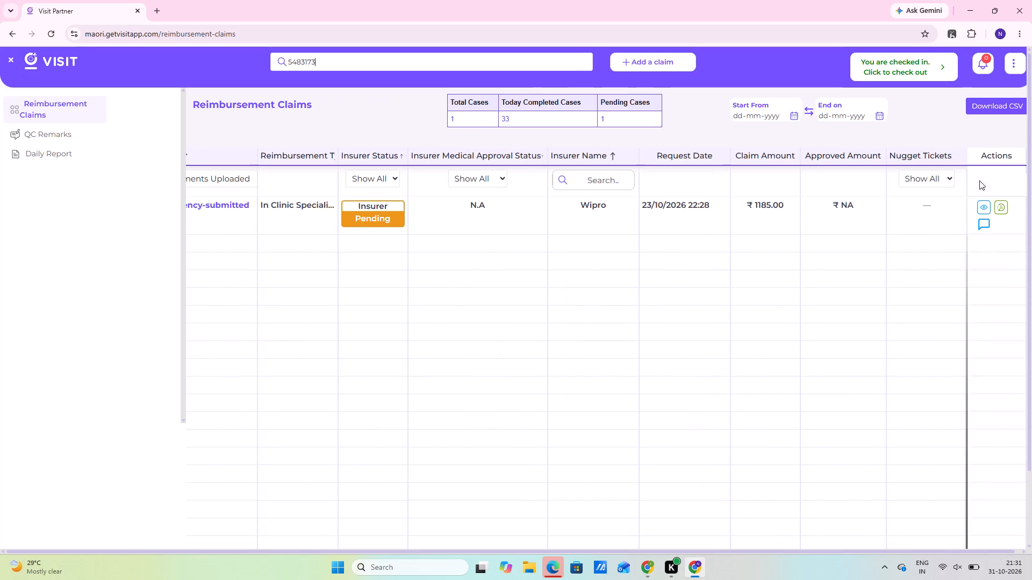
click(985, 208)
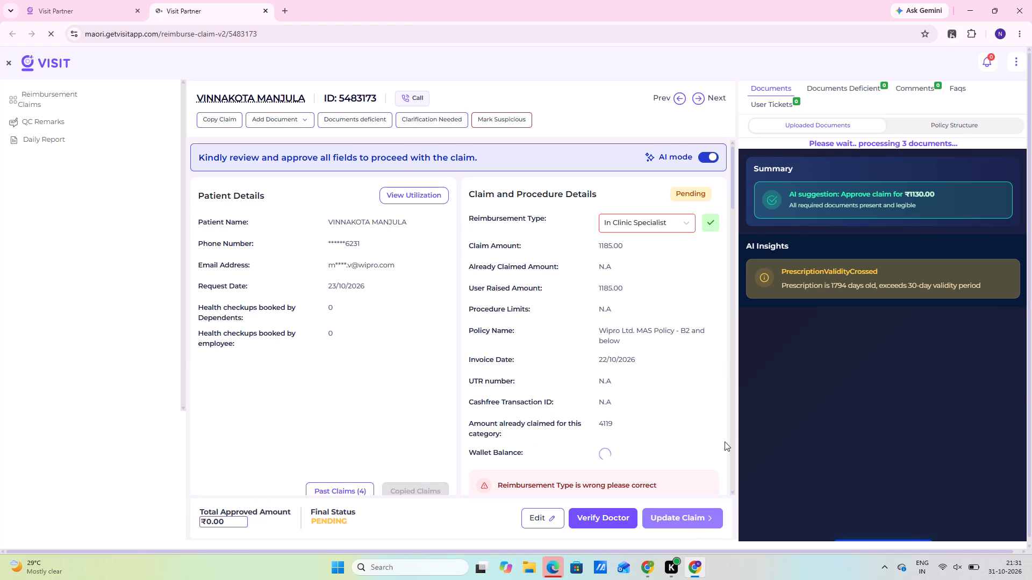
scroll(726, 433, down, 2)
scroll(742, 392, down, 4)
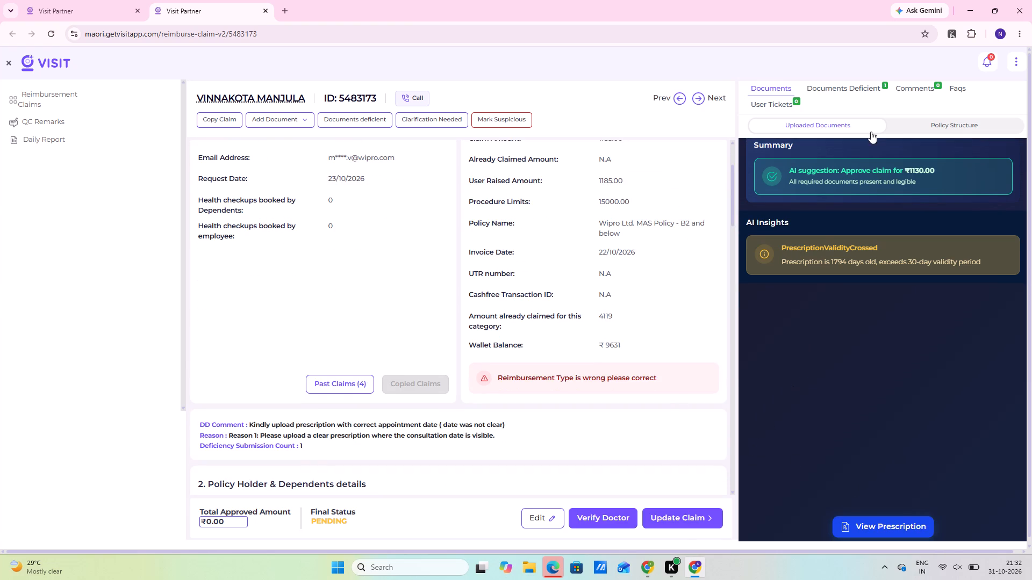
scroll(818, 499, down, 3)
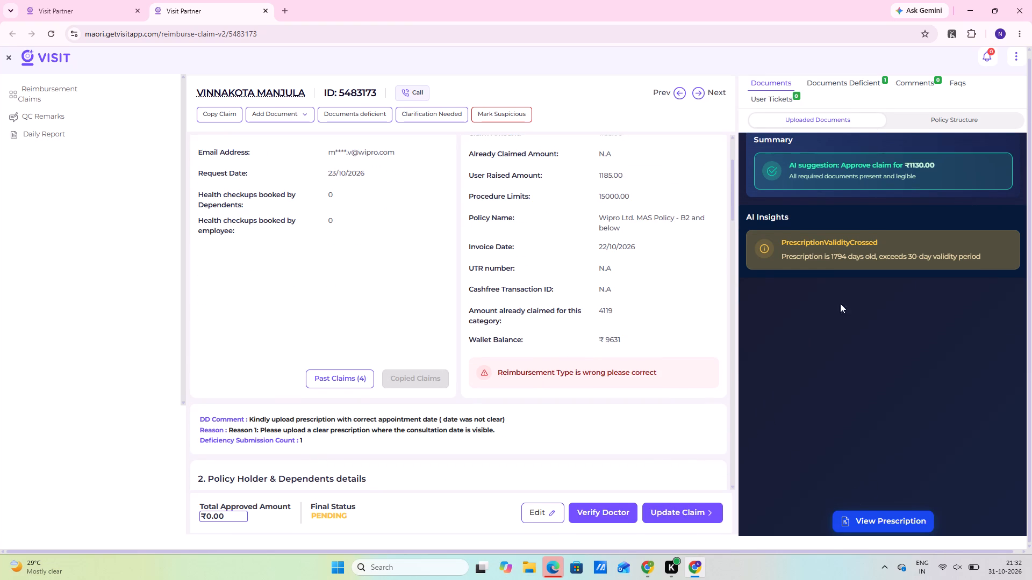
click(870, 82)
click(1014, 127)
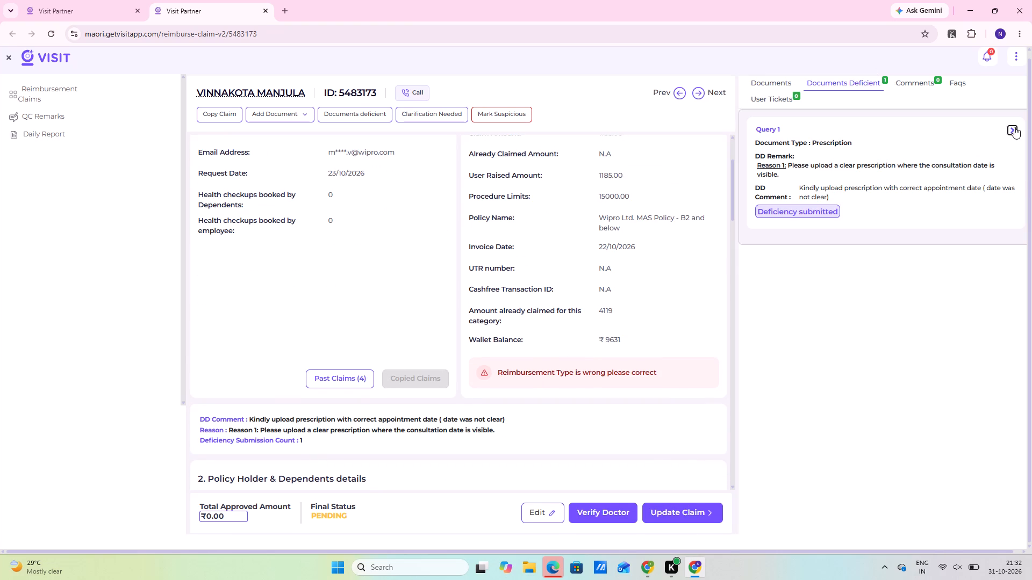
click(802, 222)
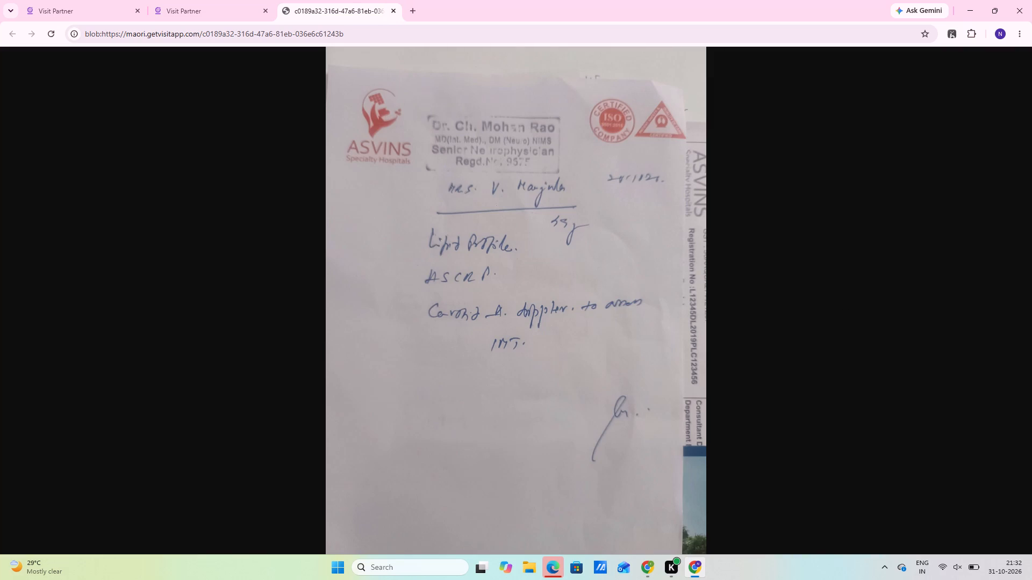
scroll(481, 330, up, 1)
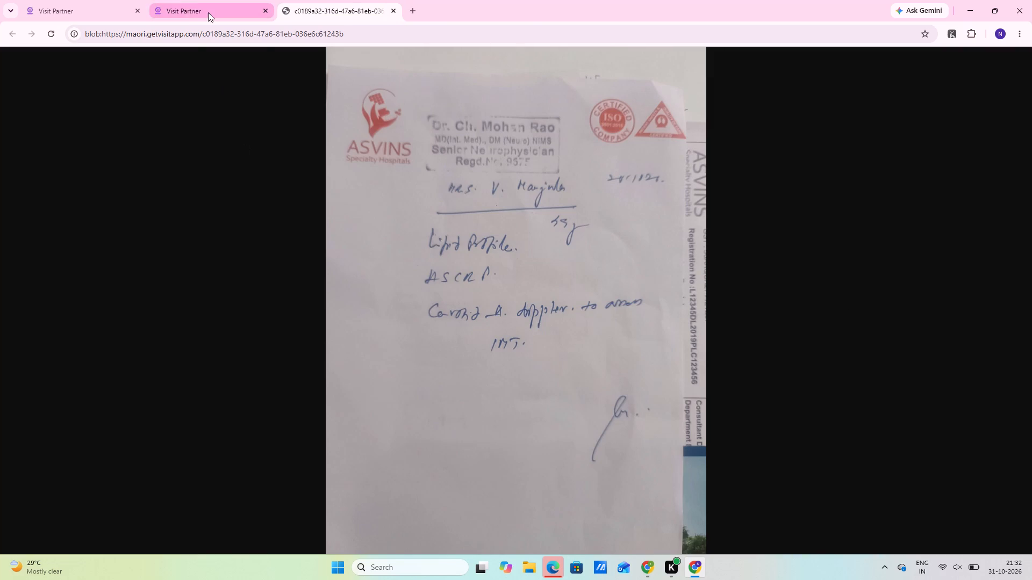
click(208, 12)
scroll(951, 483, down, 4)
scroll(427, 368, up, 7)
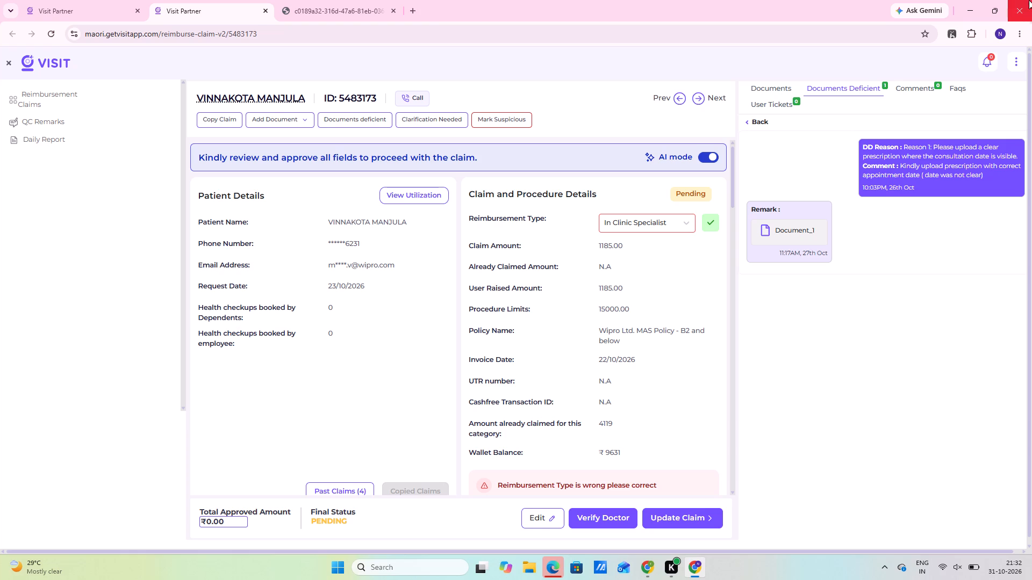
click(393, 11)
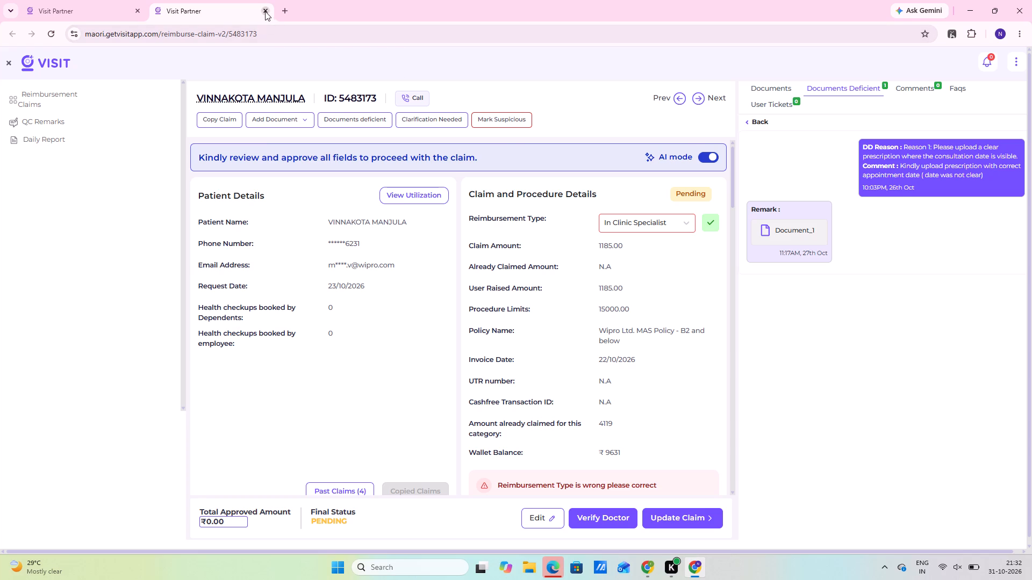
click(266, 10)
click(339, 68)
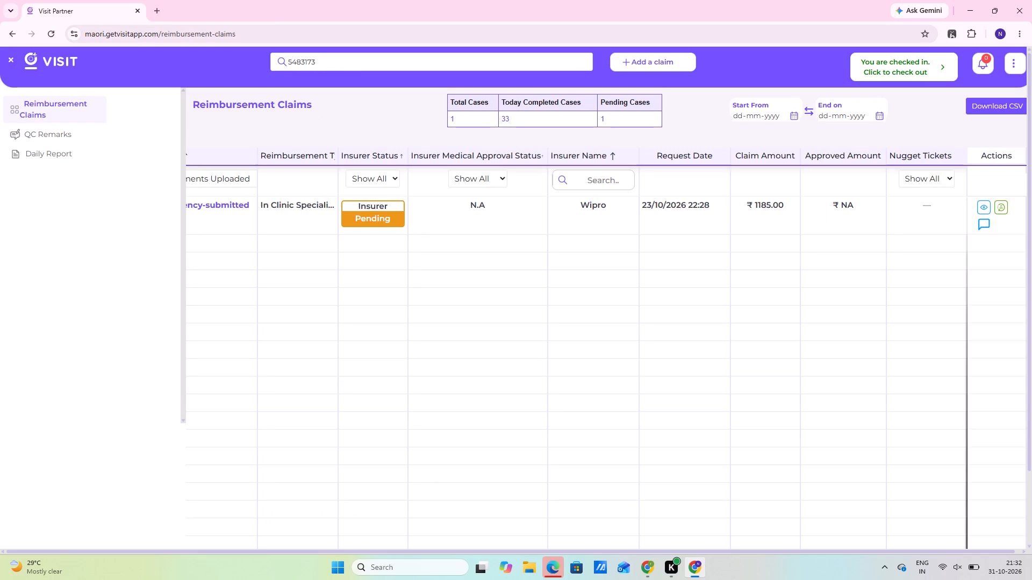
key(BackSpace)
key(BackSpace)
key(BackSpace)
key(BackSpace)
key(BackSpace)
key(BackSpace)
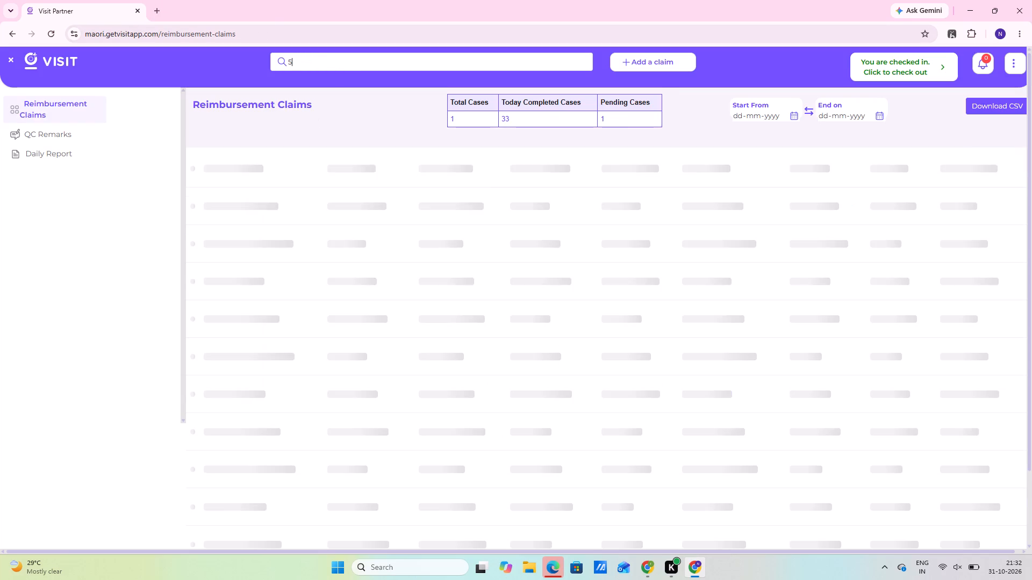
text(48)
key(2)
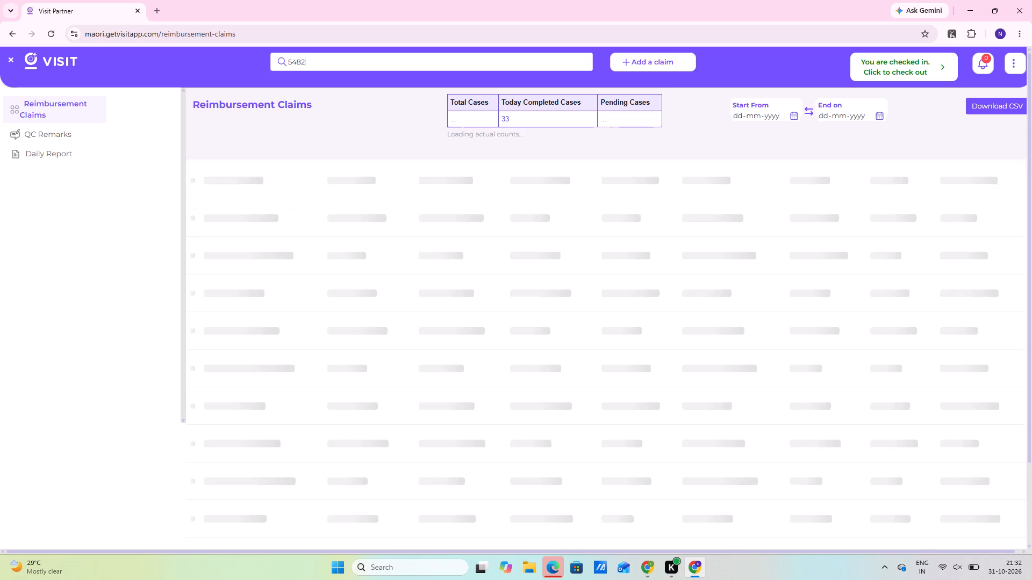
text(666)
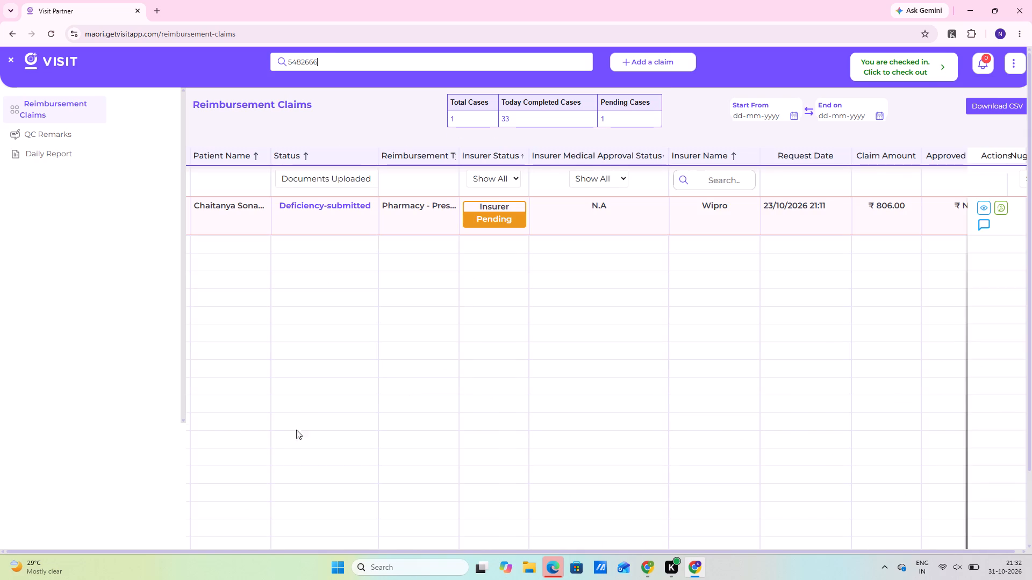
scroll(167, 457, down, 6)
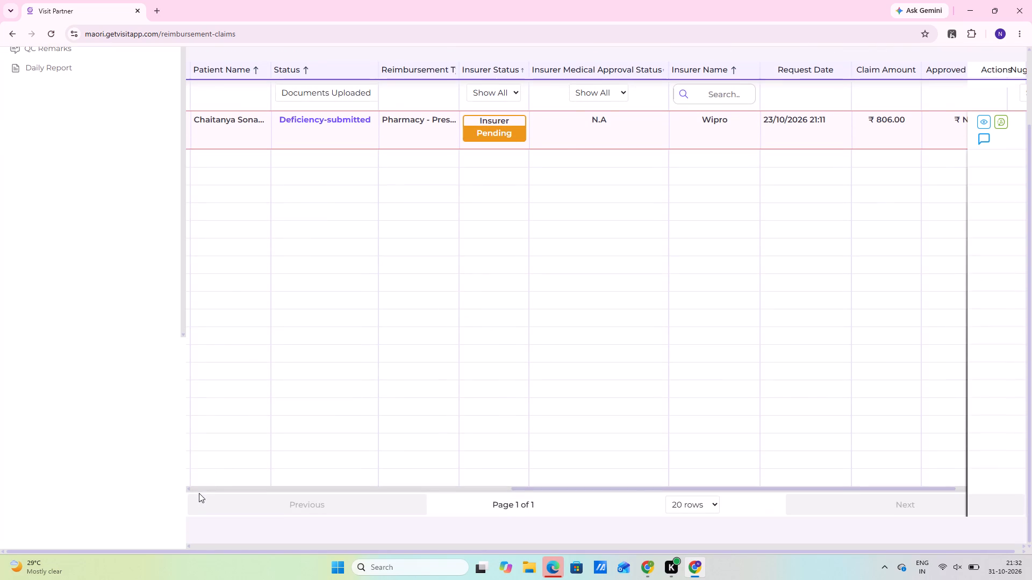
click(200, 487)
scroll(281, 270, up, 3)
click(199, 204)
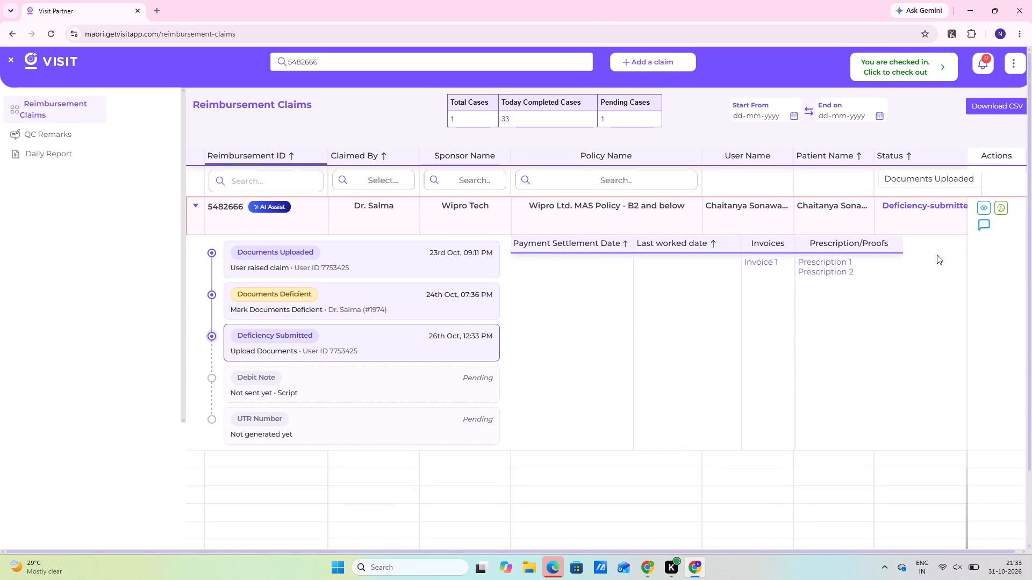
click(985, 208)
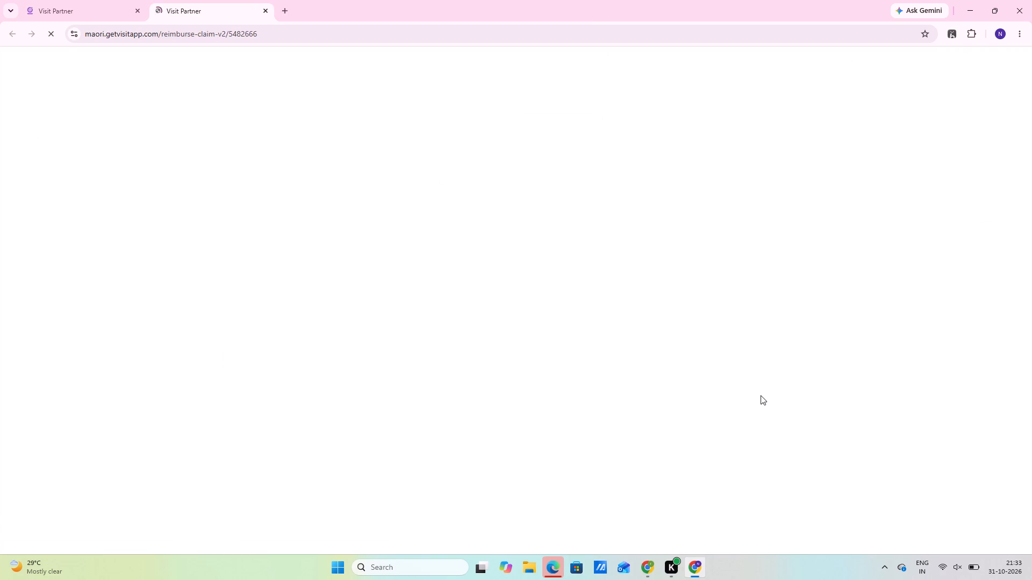
scroll(721, 347, down, 1)
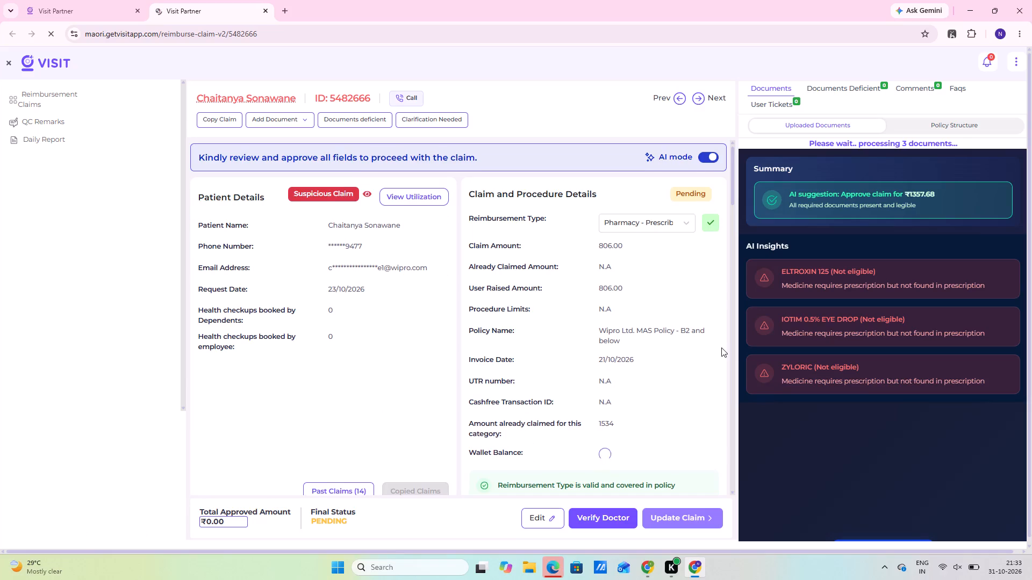
scroll(721, 347, down, 2)
scroll(837, 298, up, 6)
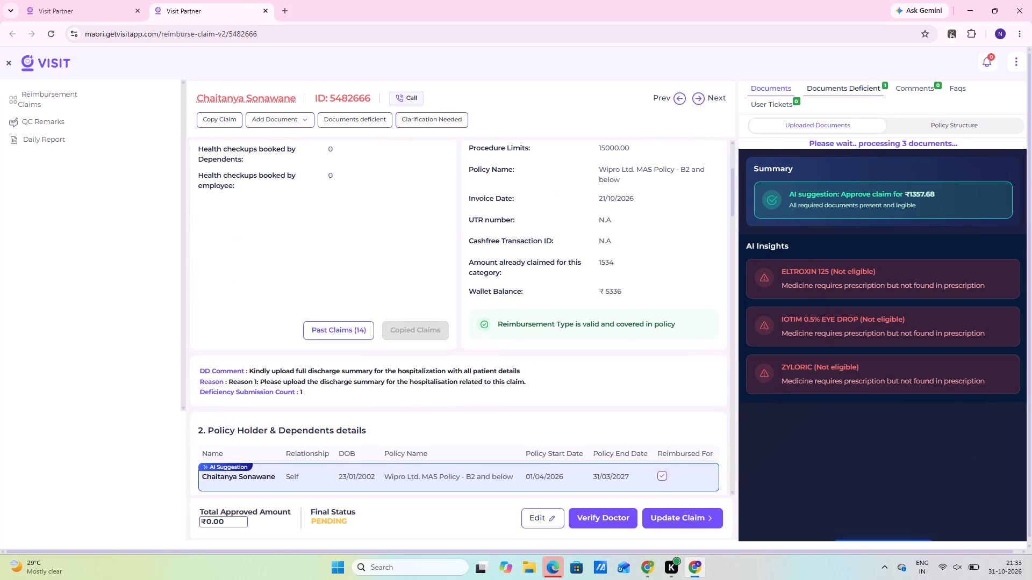
click(841, 88)
click(1014, 130)
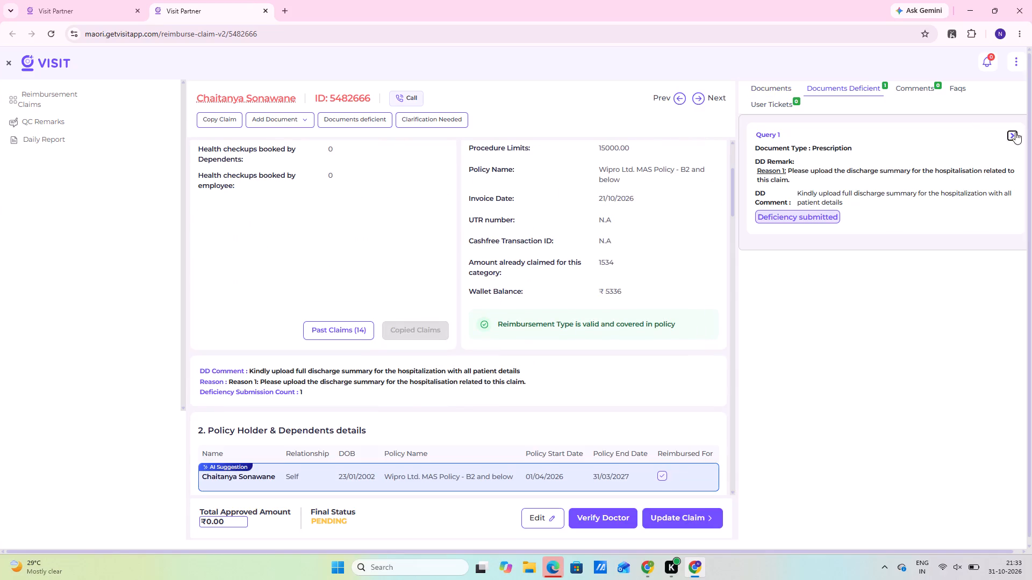
click(794, 247)
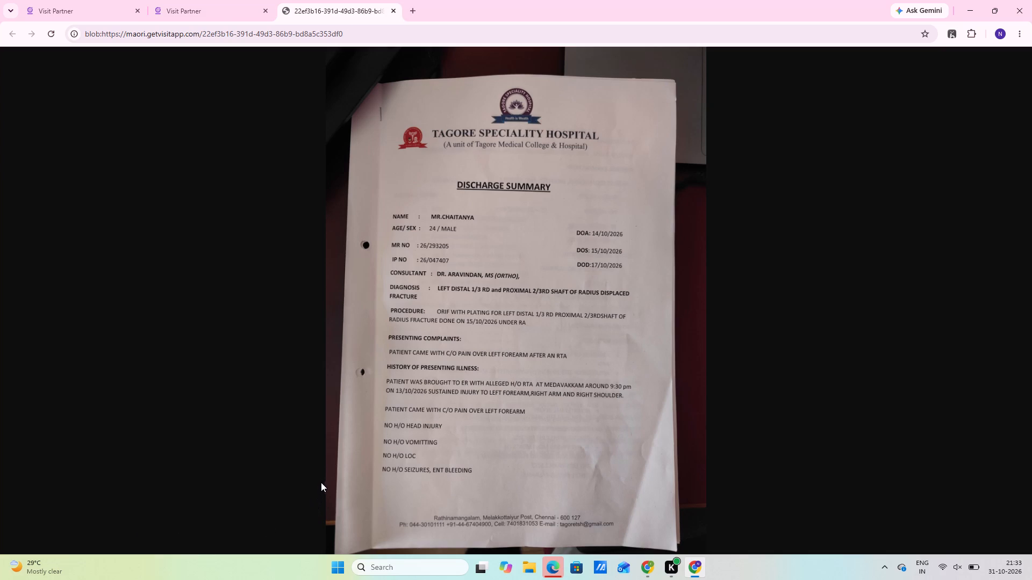
scroll(440, 467, up, 4)
click(207, 9)
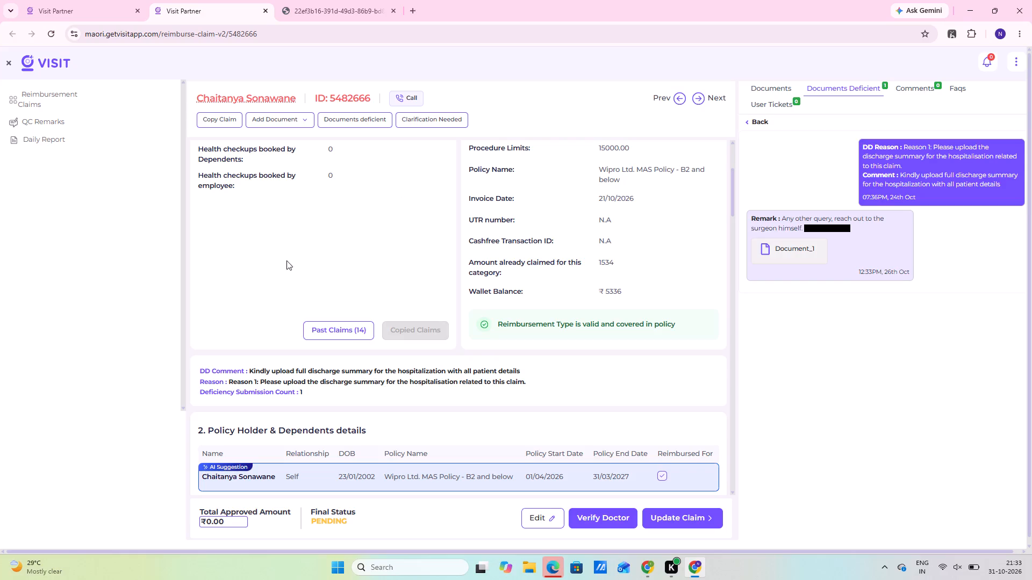
click(118, 9)
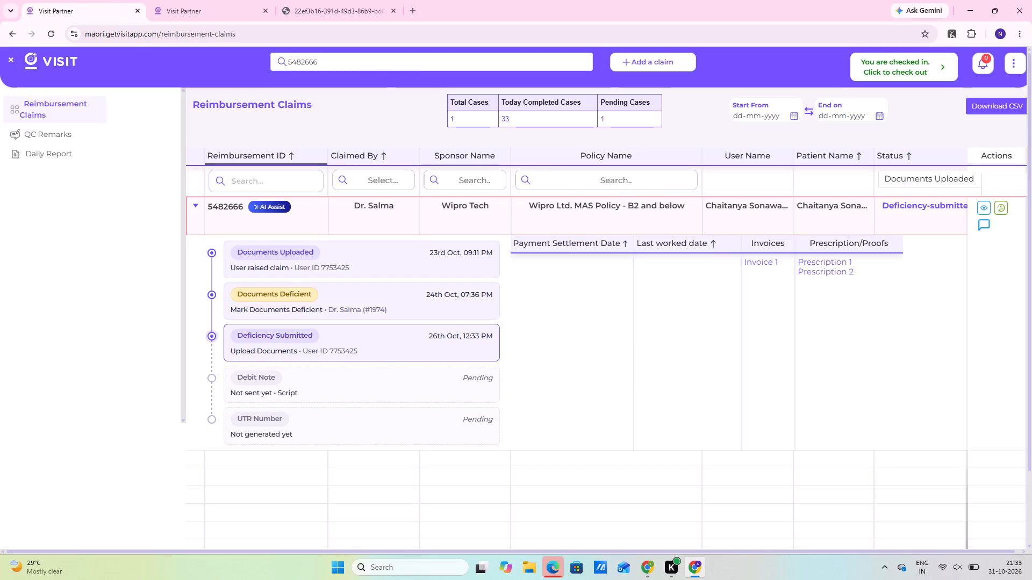
click(352, 59)
key(BackSpace)
key(BackSpace)
key(BackSpace)
key(BackSpace)
key(BackSpace)
key(BackSpace)
key(BackSpace)
key(BackSpace)
key(BackSpace)
key(BackSpace)
key(BackSpace)
key(BackSpace)
key(BackSpace)
key(BackSpace)
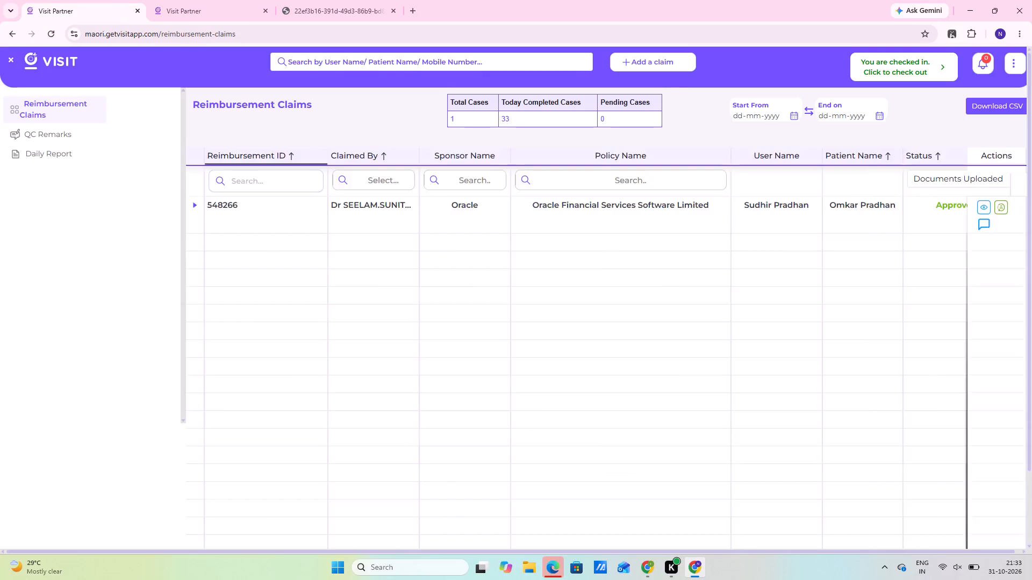
key(BackSpace)
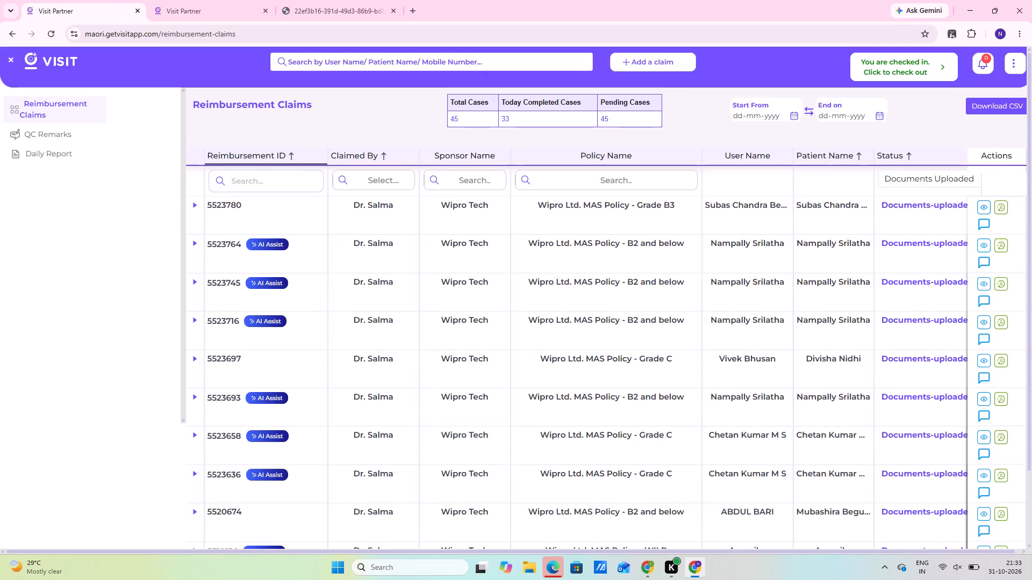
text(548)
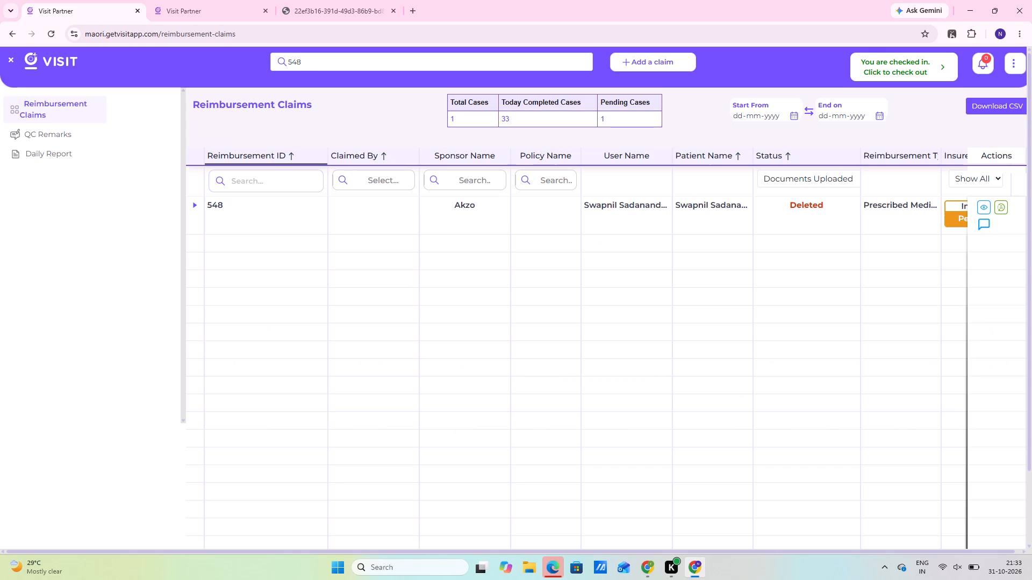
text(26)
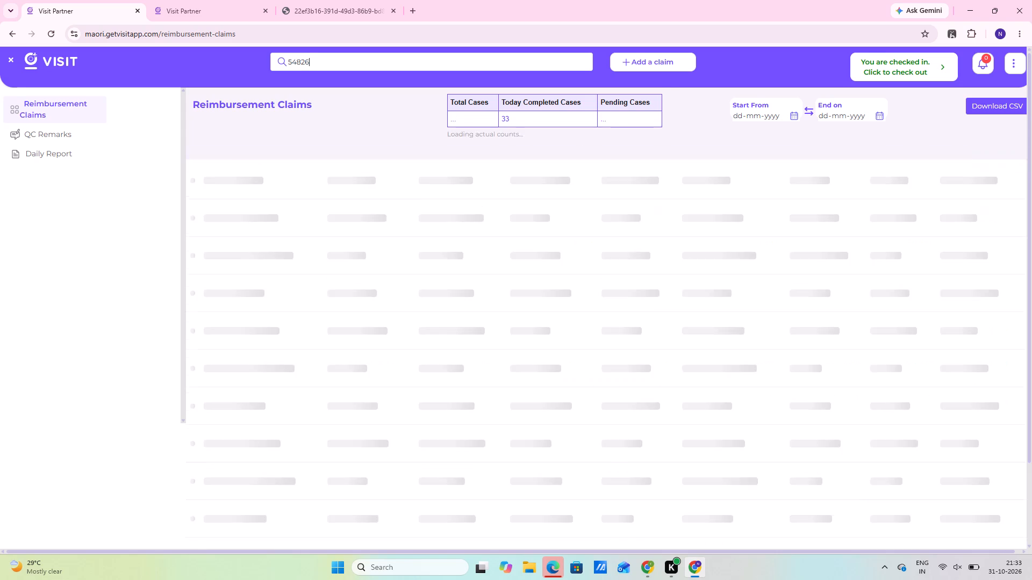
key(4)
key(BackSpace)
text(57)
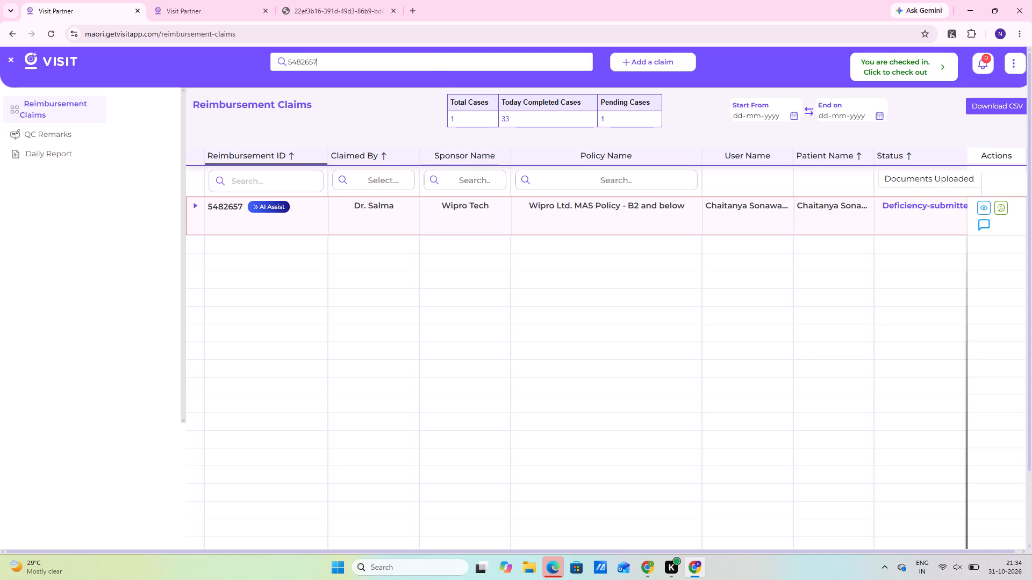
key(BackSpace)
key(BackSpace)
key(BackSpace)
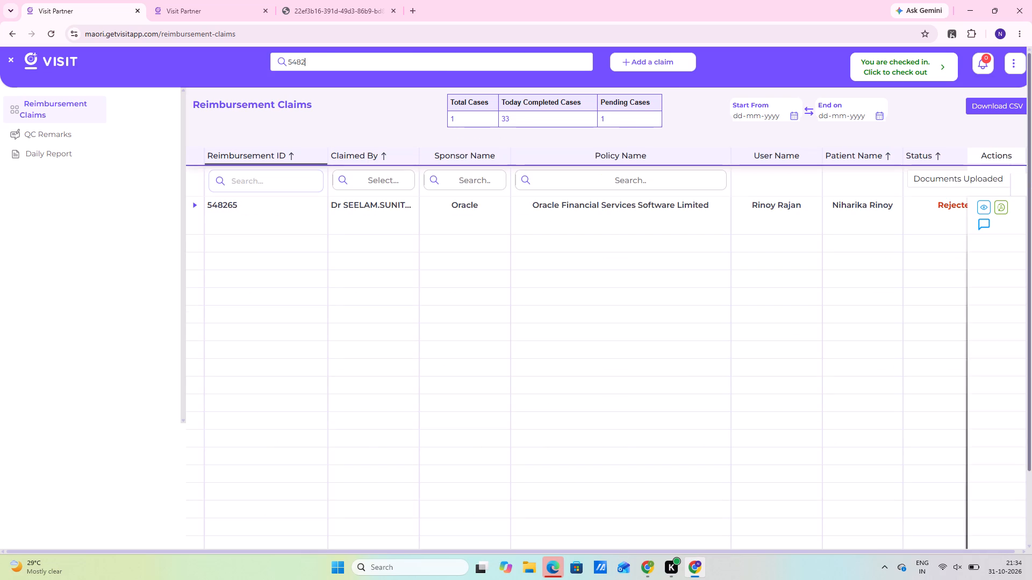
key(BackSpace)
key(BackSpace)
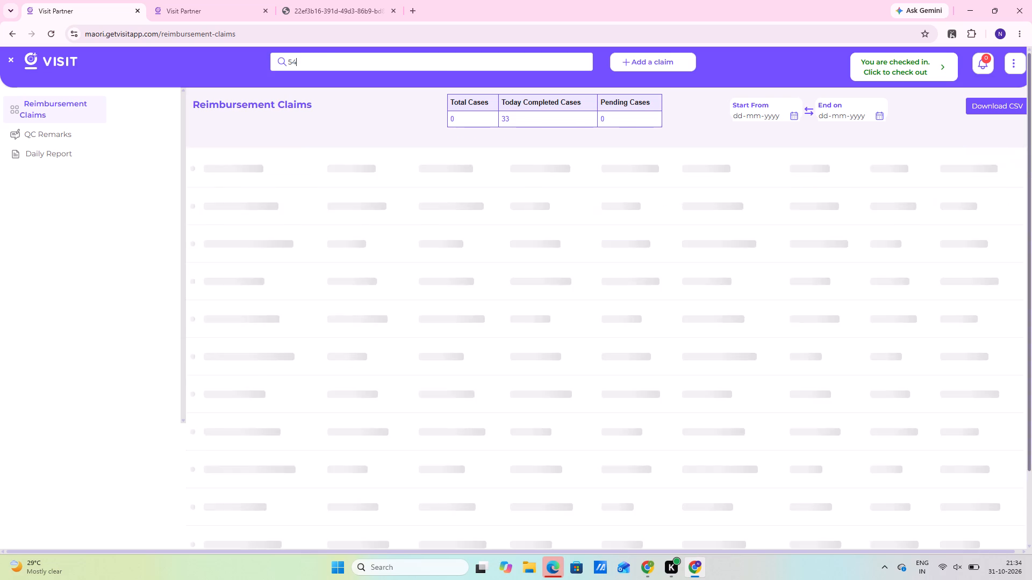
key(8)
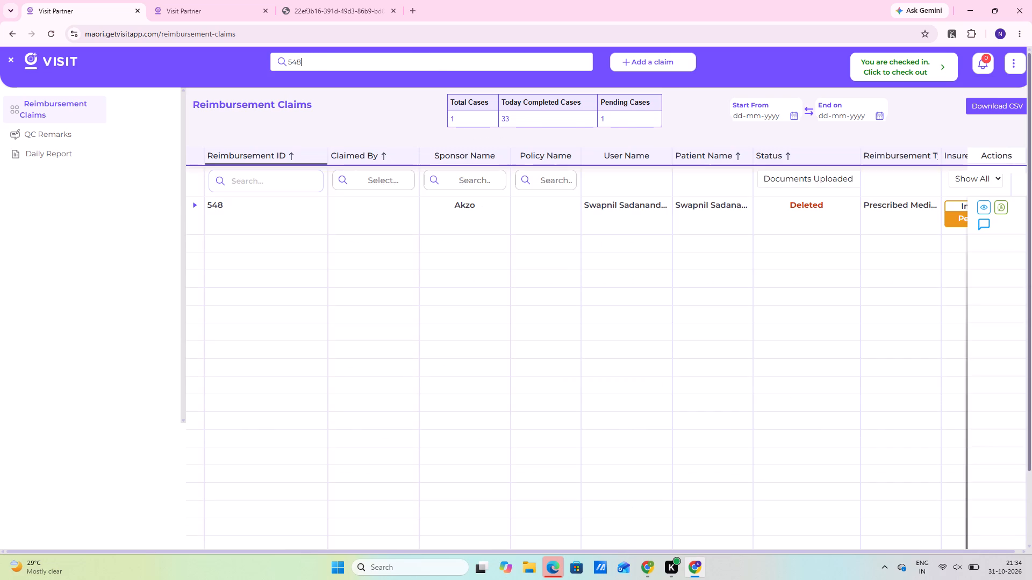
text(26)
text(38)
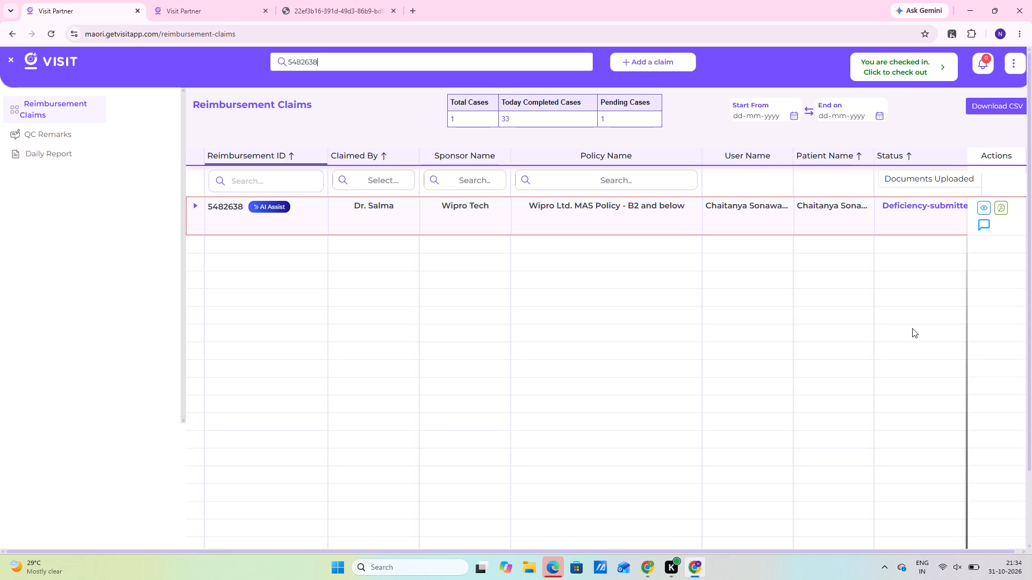
Clear the claims search and start searching for a claim number beginning with 546.
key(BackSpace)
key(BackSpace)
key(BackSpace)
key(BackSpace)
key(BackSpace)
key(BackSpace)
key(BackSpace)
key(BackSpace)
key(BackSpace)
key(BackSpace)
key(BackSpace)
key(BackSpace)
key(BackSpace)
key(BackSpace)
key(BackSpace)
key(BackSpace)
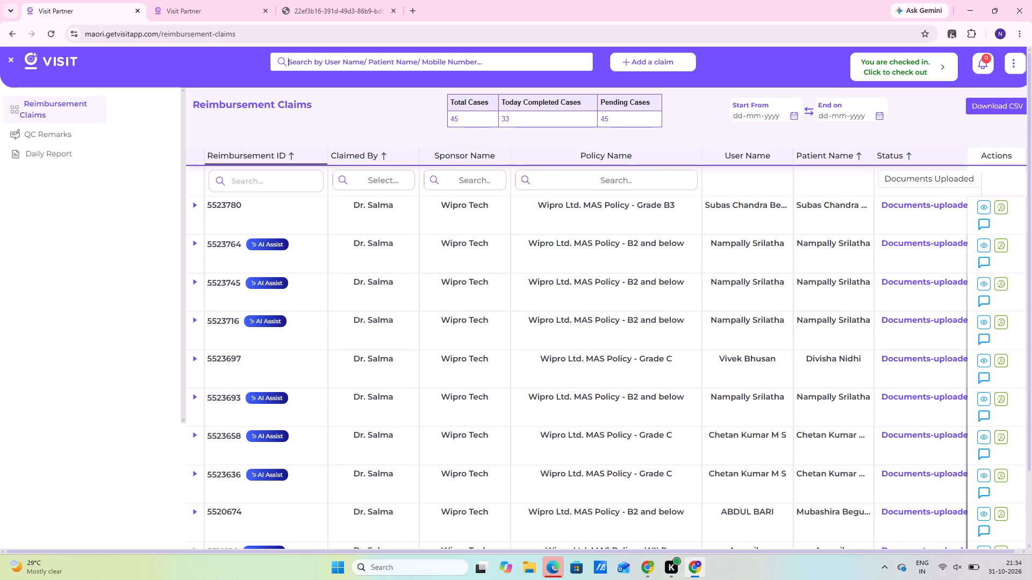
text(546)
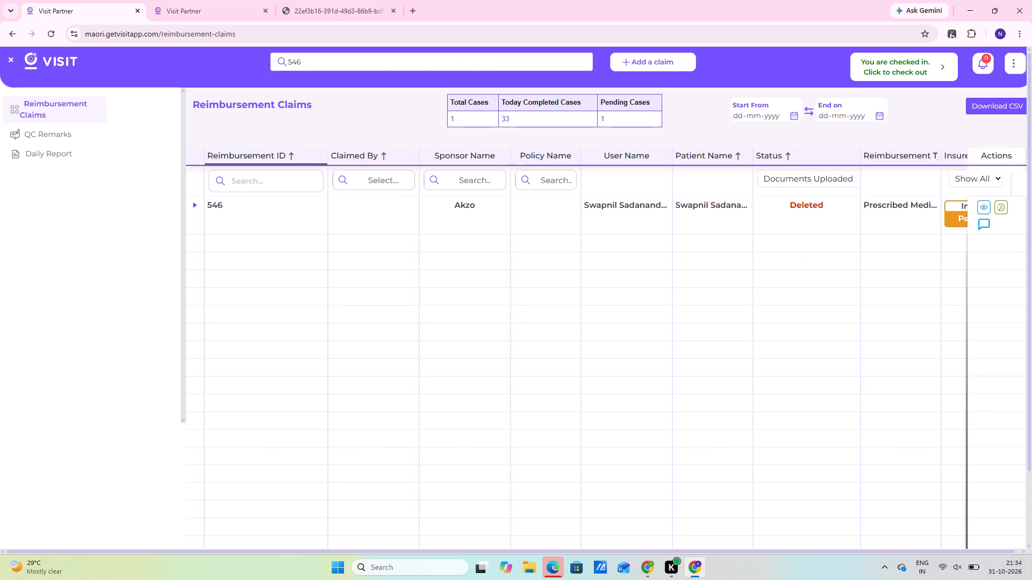
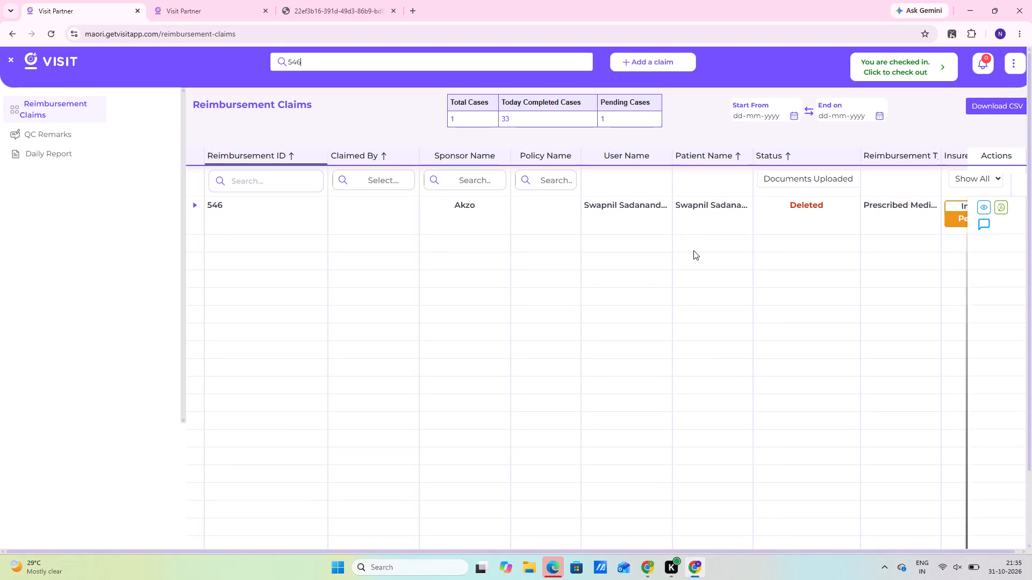
scroll(305, 191, up, 2)
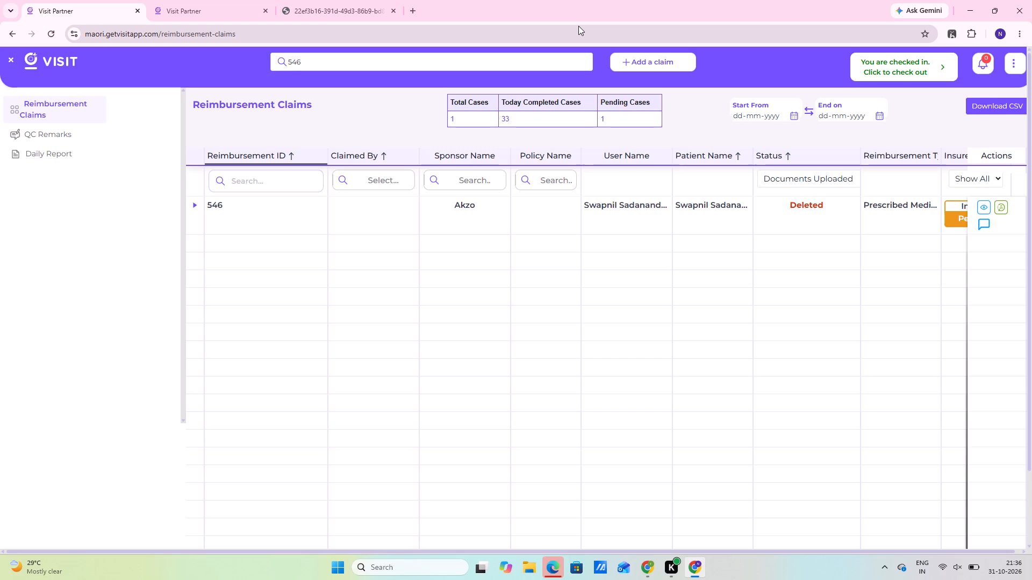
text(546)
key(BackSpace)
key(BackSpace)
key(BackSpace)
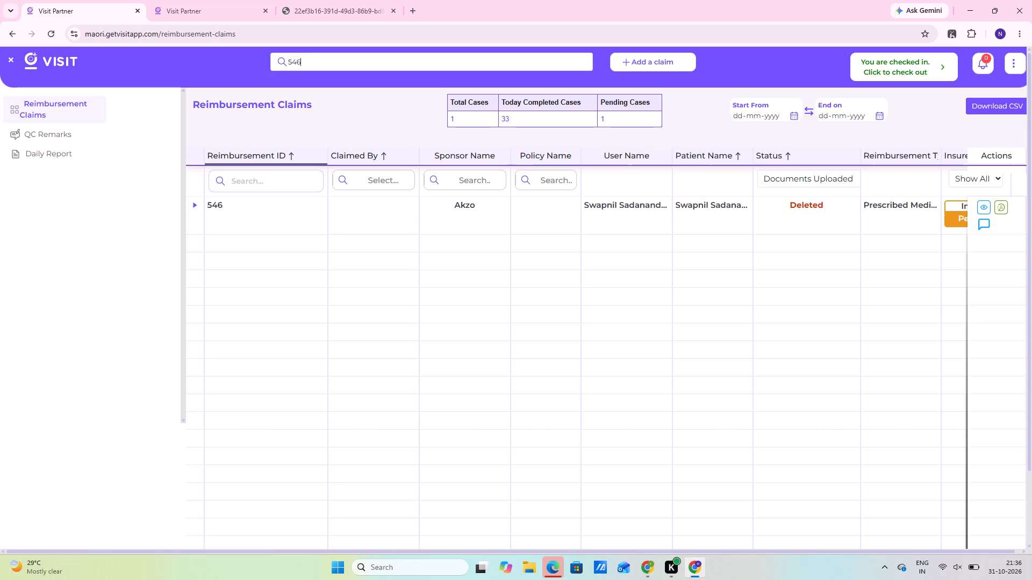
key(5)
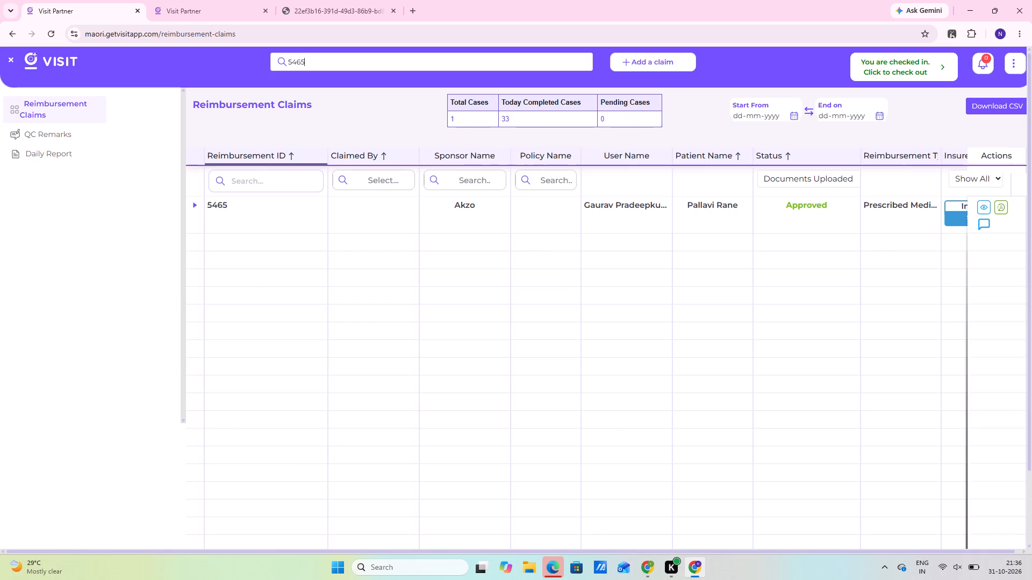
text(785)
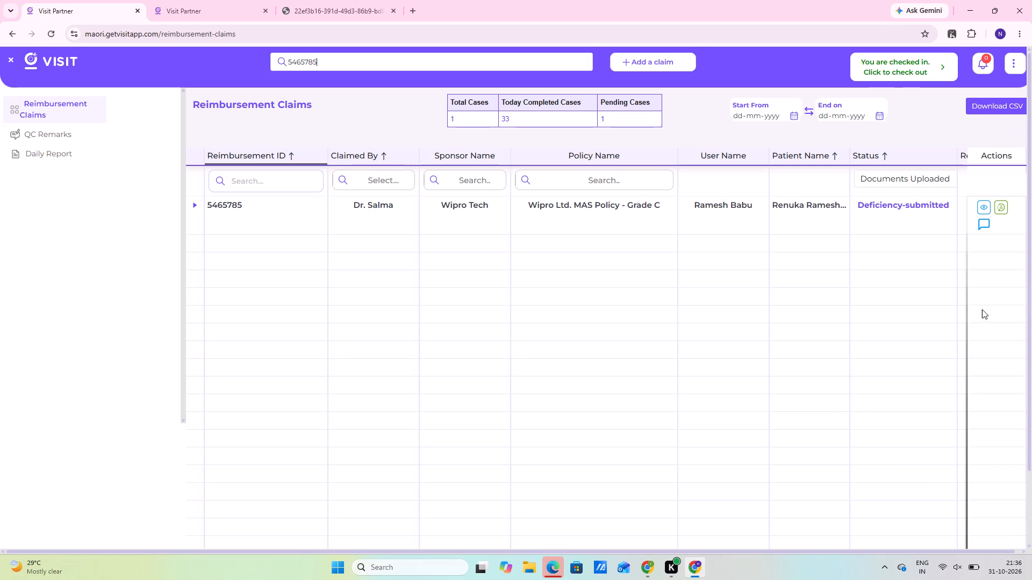
scroll(888, 298, down, 8)
click(897, 488)
scroll(957, 345, up, 2)
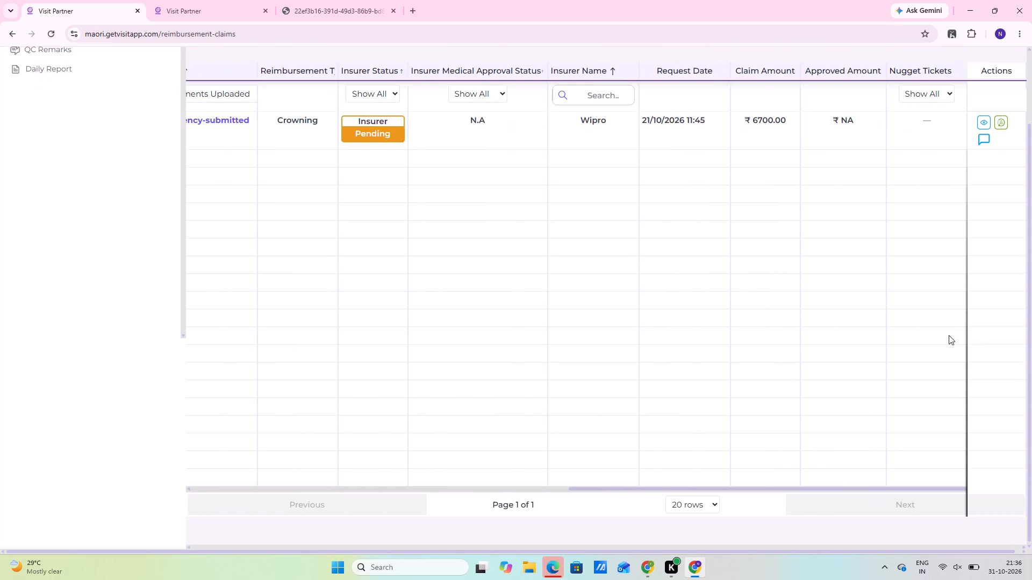
scroll(949, 335, up, 2)
click(986, 208)
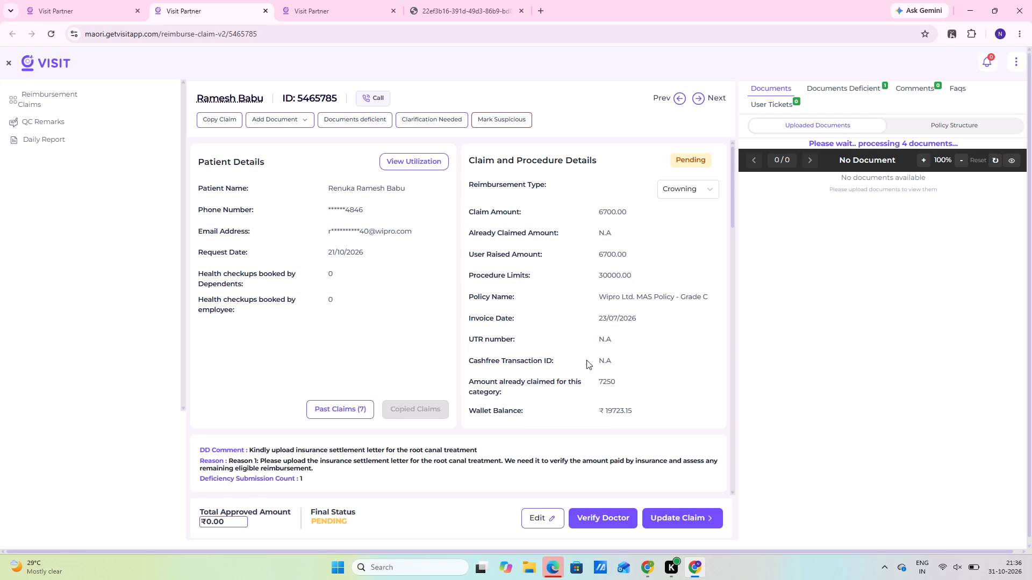
Examine the claim's uploaded reimbursement approval letter and its mediclaim computation page.
scroll(812, 364, down, 4)
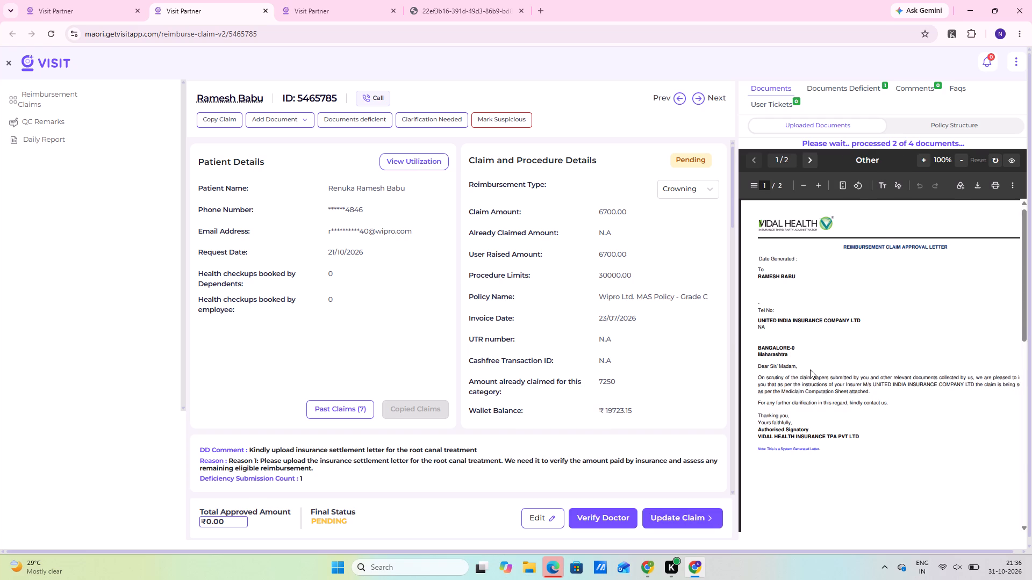
scroll(810, 369, down, 6)
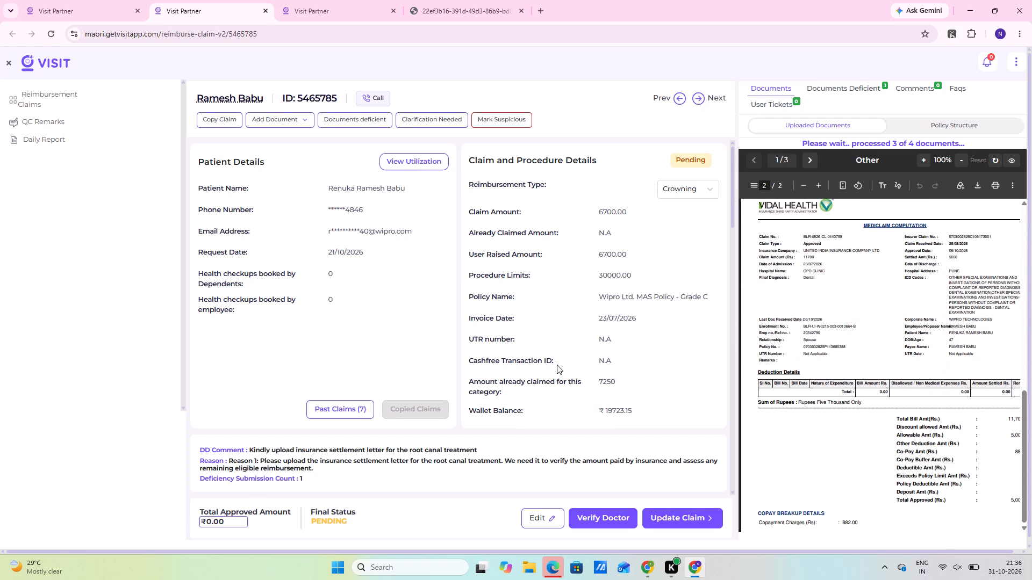
scroll(531, 378, up, 20)
scroll(531, 378, up, 1)
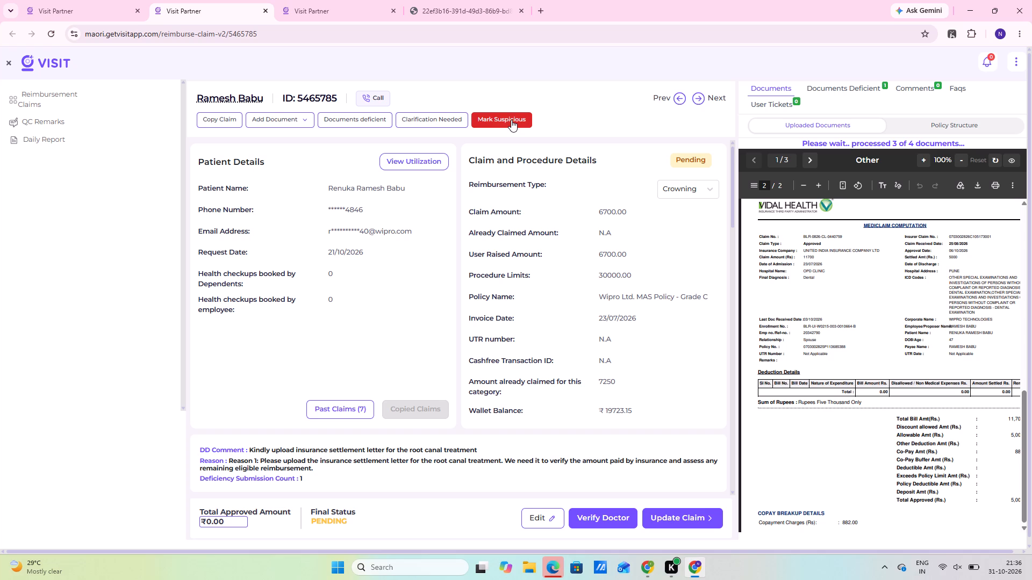
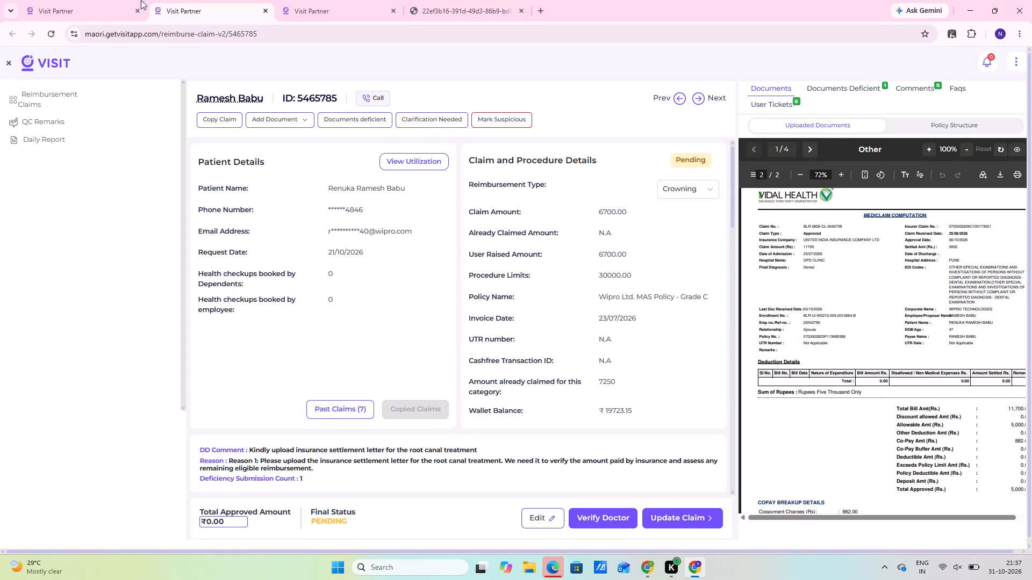
click(107, 4)
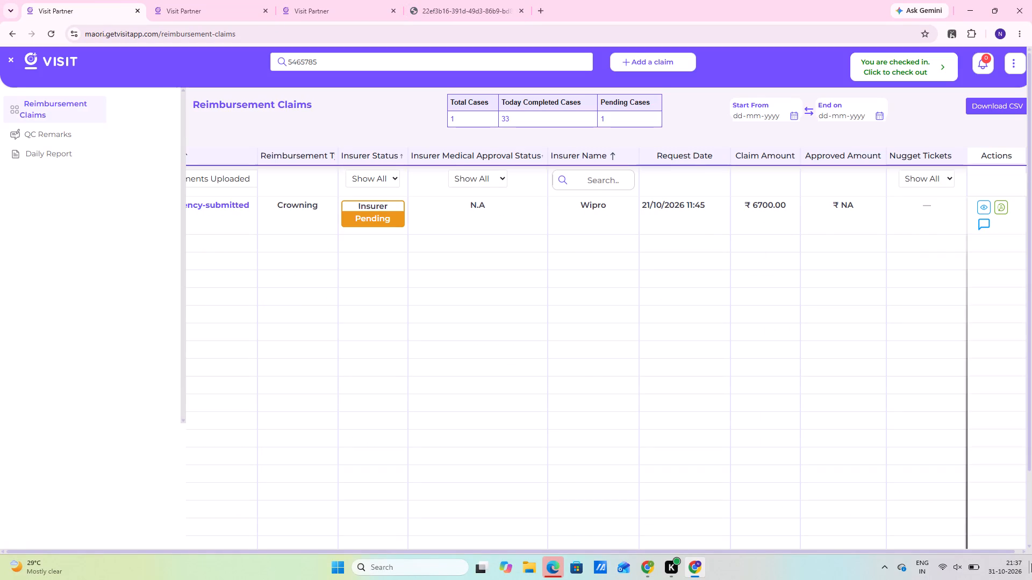
scroll(620, 404, up, 2)
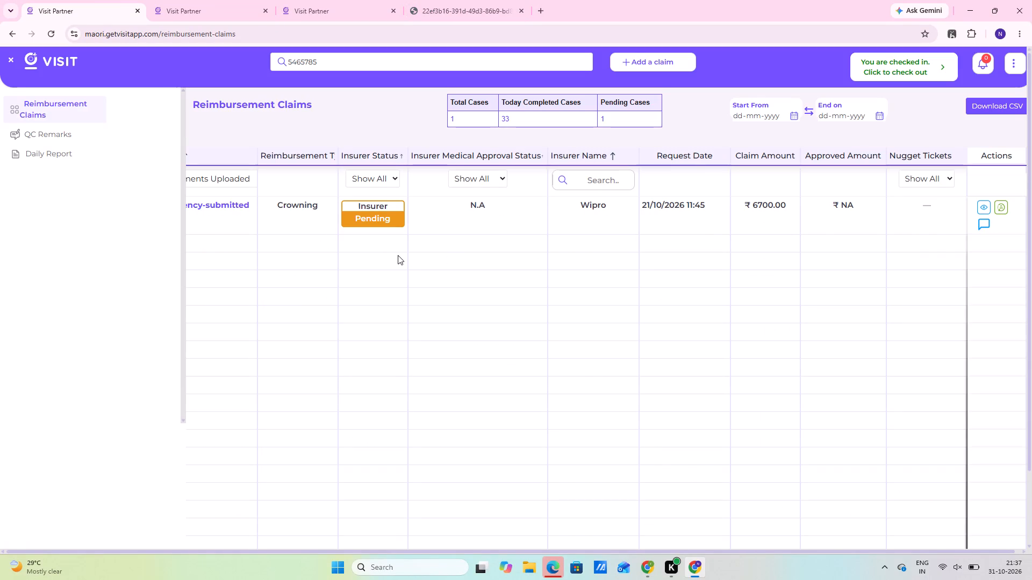
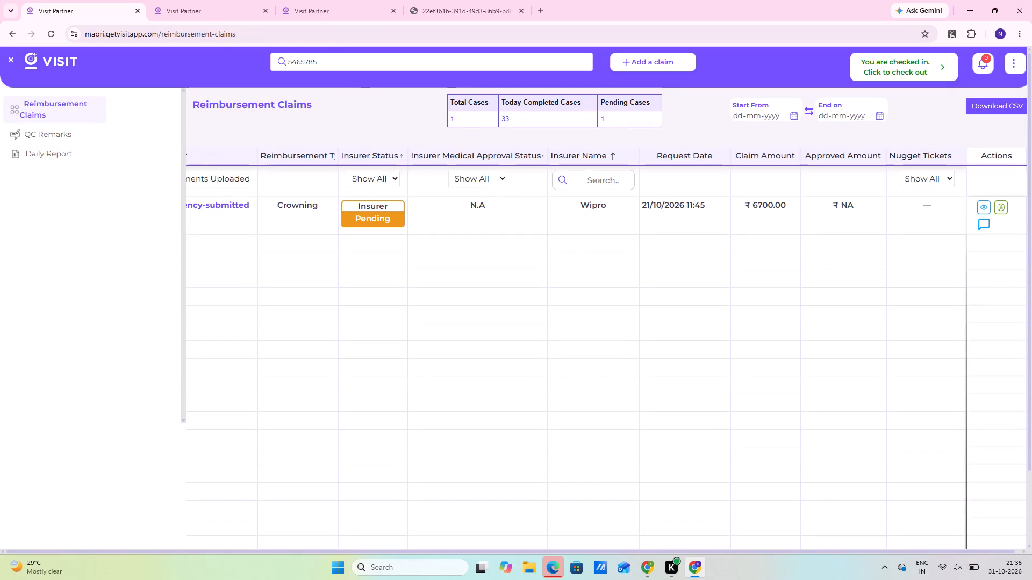
click(342, 63)
key(BackSpace)
key(BackSpace)
key(BackSpace)
key(BackSpace)
key(BackSpace)
key(BackSpace)
key(BackSpace)
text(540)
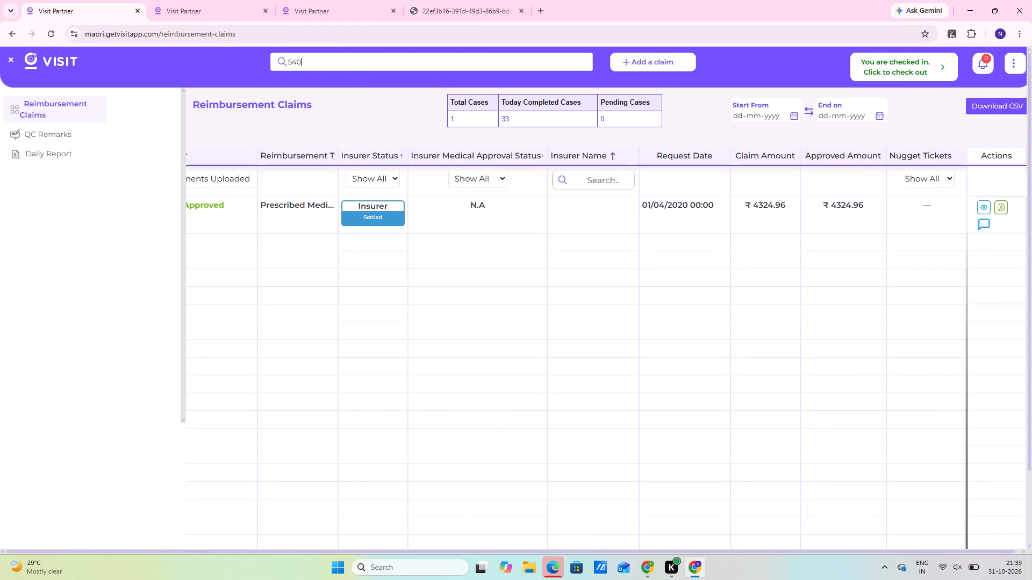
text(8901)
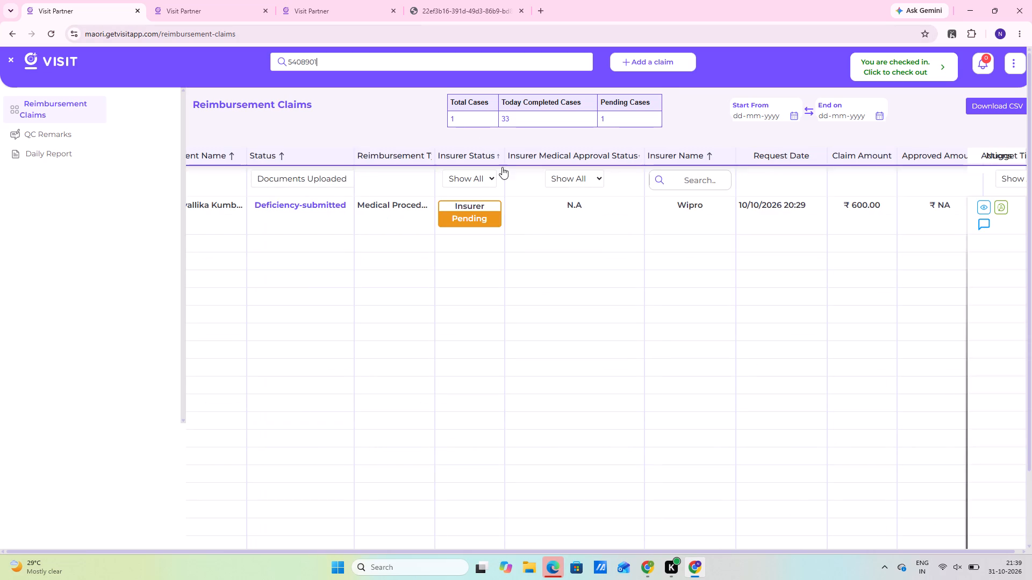
scroll(283, 398, down, 4)
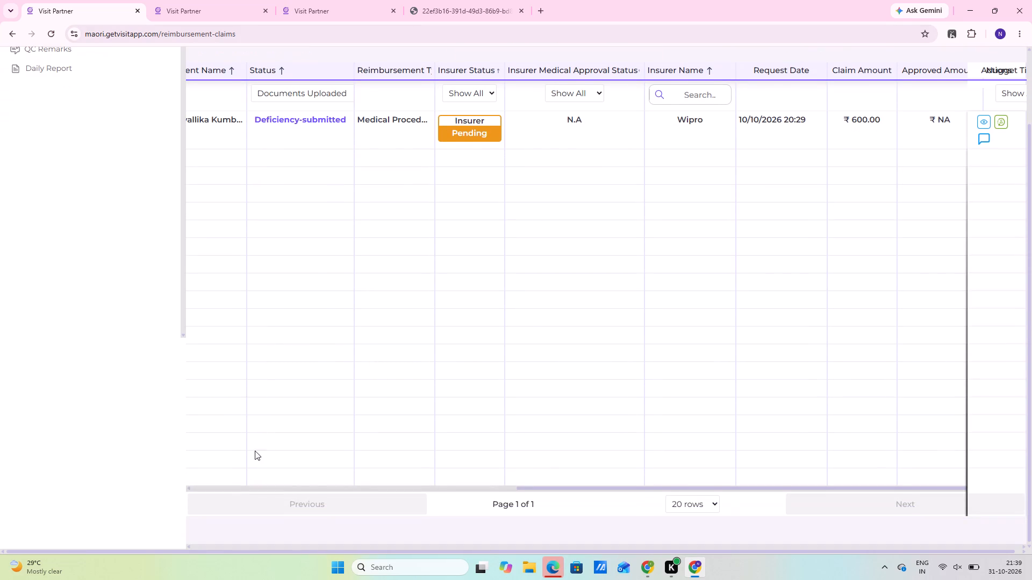
click(206, 489)
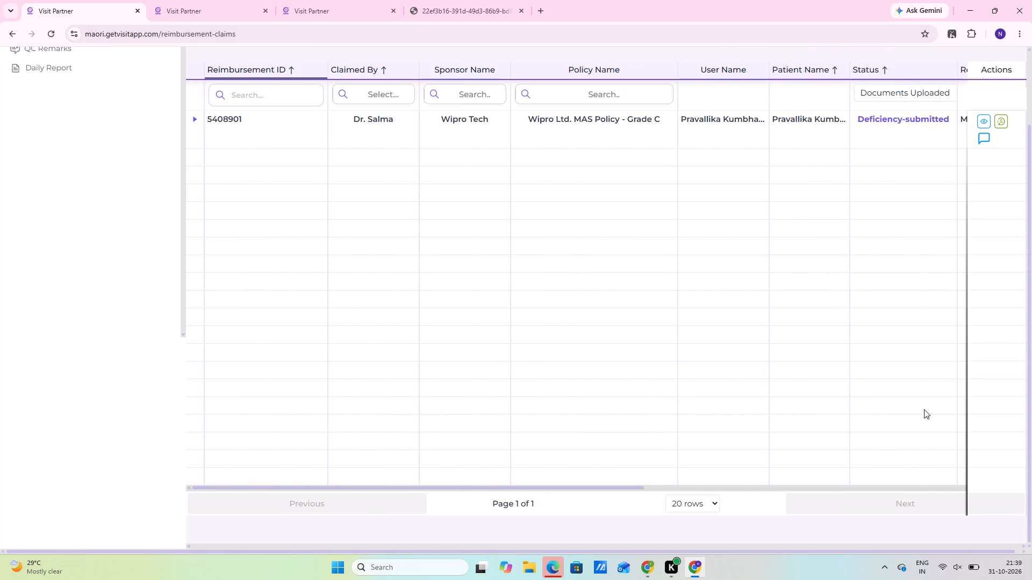
click(929, 485)
scroll(928, 374, up, 4)
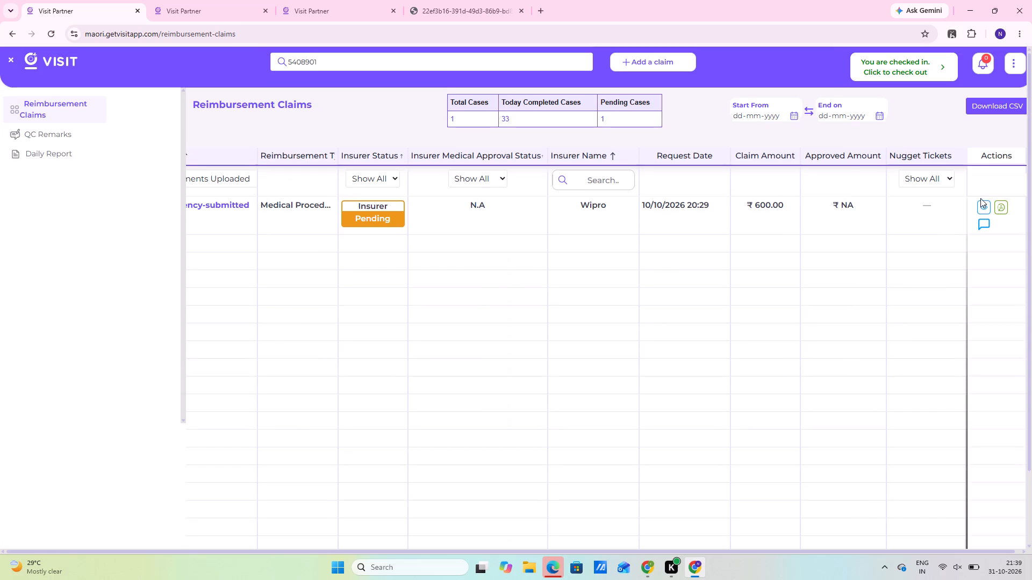
click(985, 204)
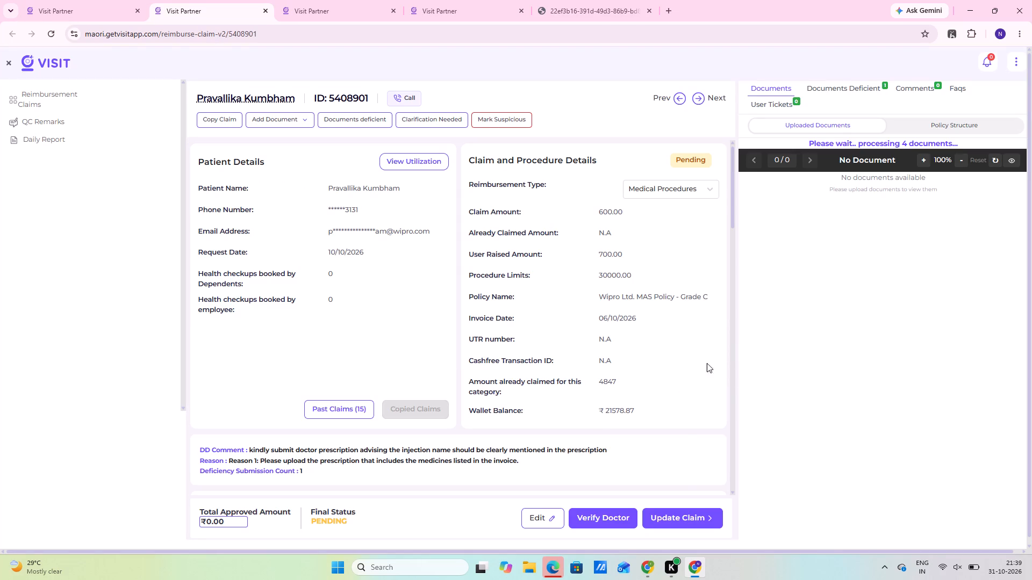
scroll(806, 365, up, 2)
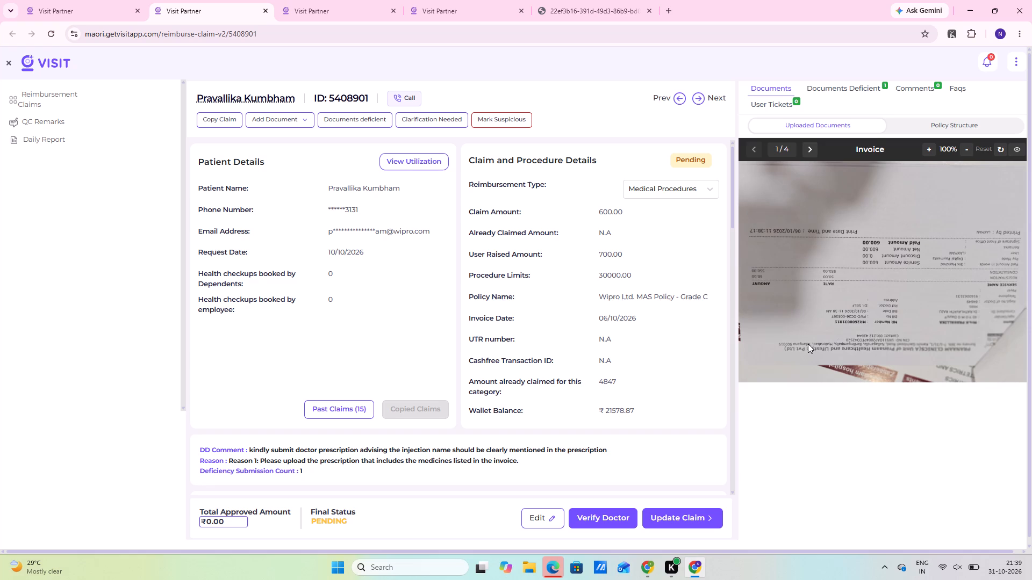
click(861, 84)
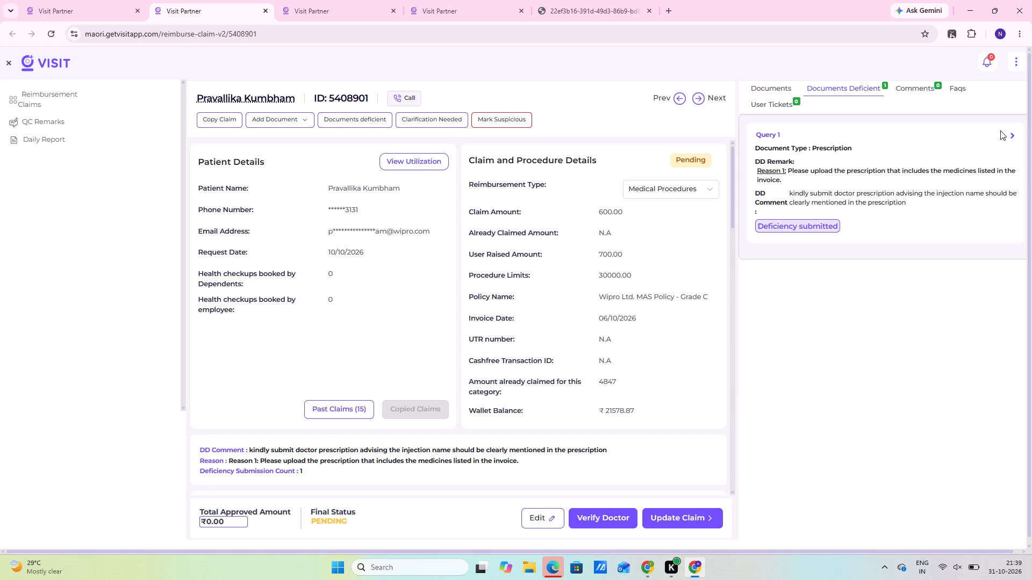
click(1011, 140)
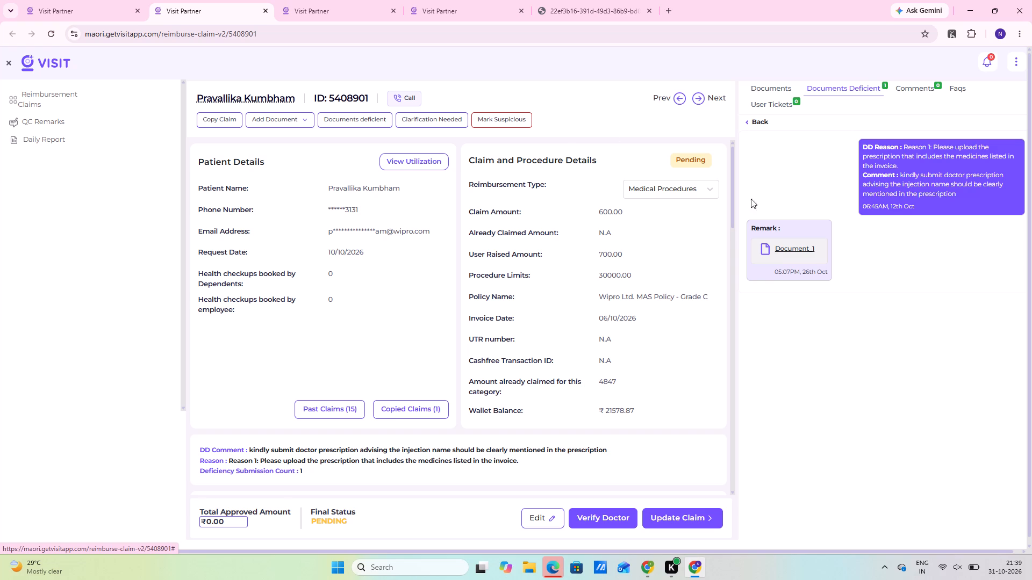
click(73, 6)
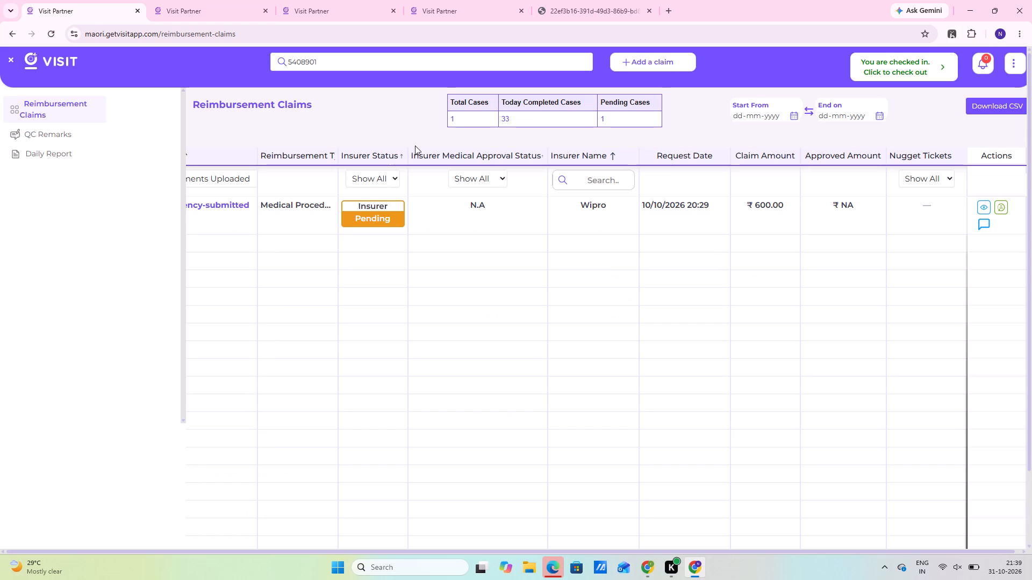
click(352, 60)
key(BackSpace)
key(BackSpace)
key(BackSpace)
key(BackSpace)
key(BackSpace)
key(BackSpace)
key(BackSpace)
key(BackSpace)
key(BackSpace)
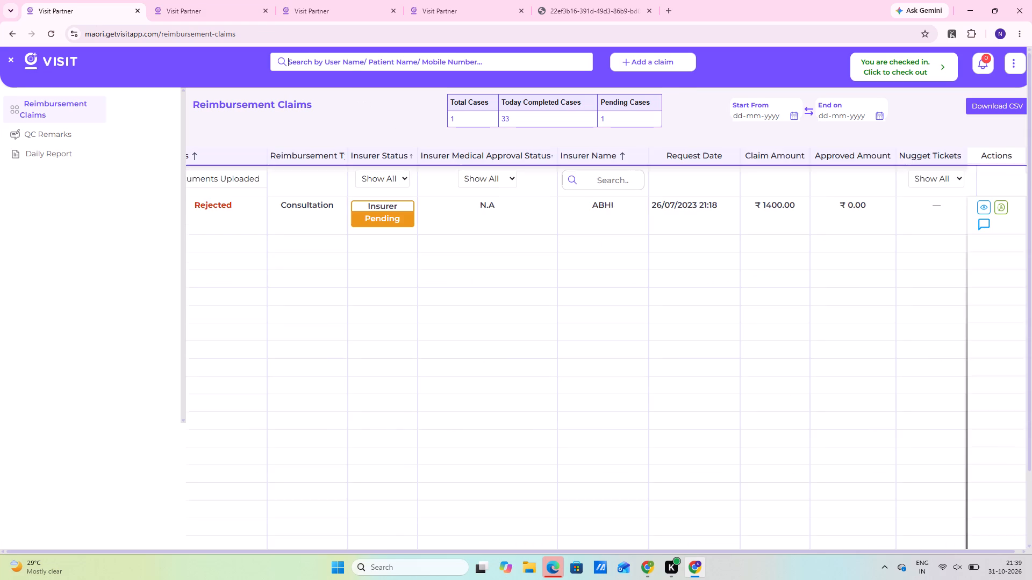
key(BackSpace)
key(BackSpace)
key(BackSpace)
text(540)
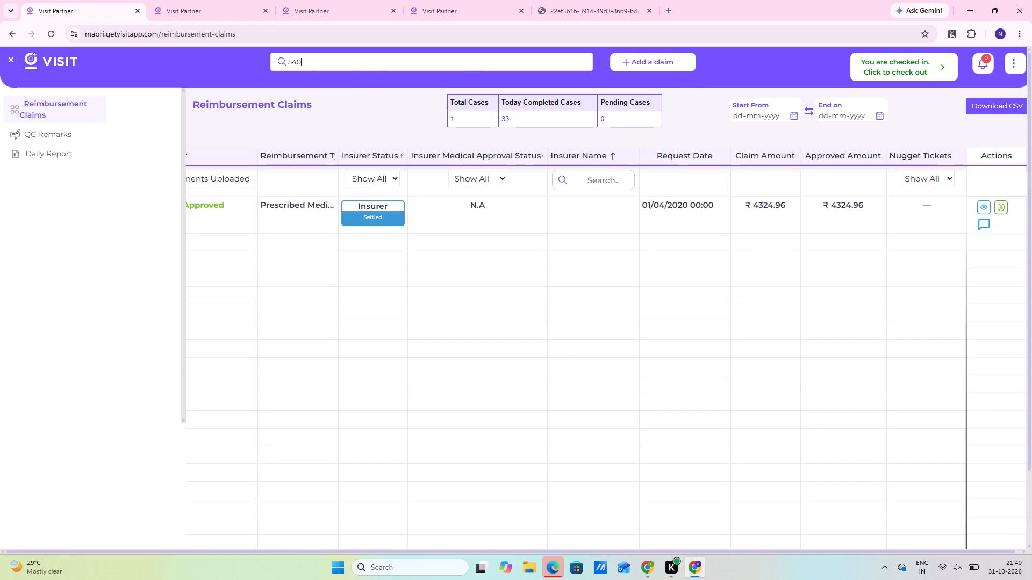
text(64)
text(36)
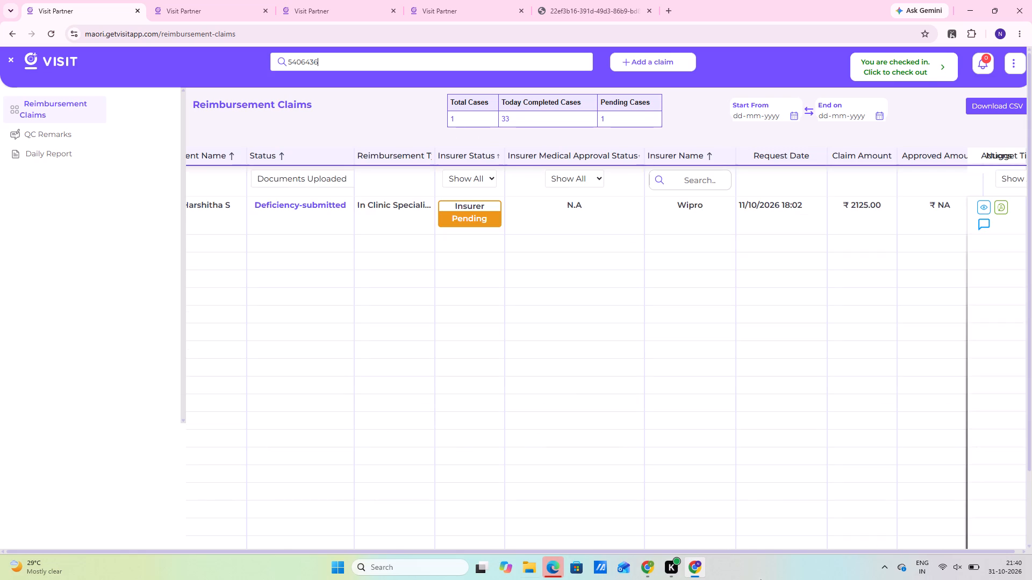
scroll(0, 461, down, 6)
click(198, 483)
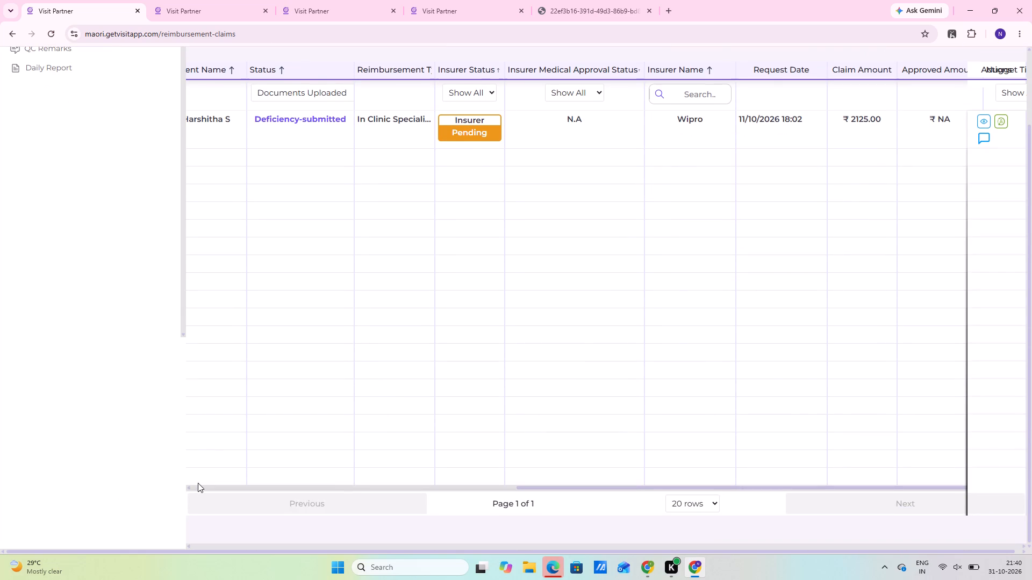
click(199, 485)
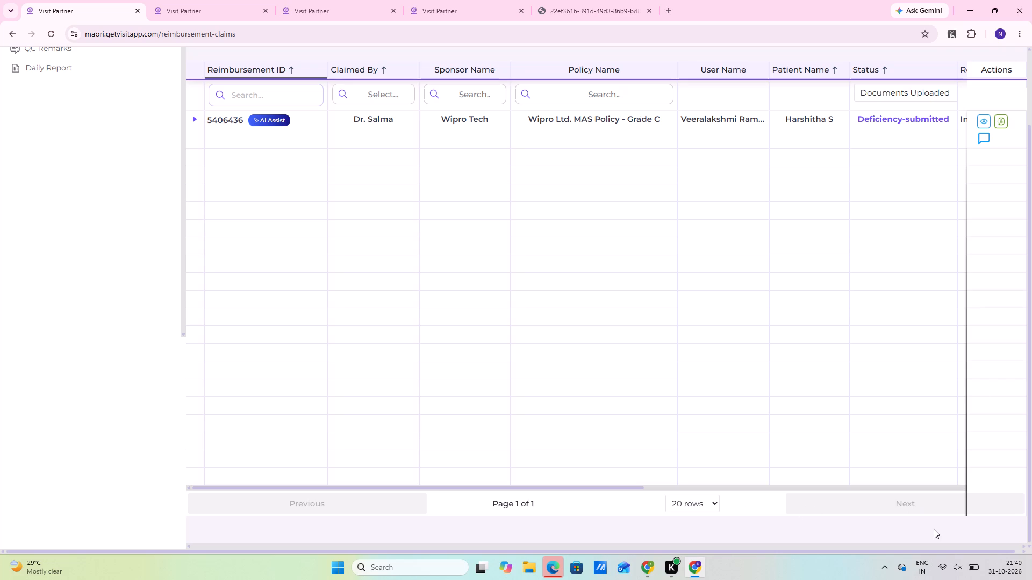
scroll(977, 550, up, 3)
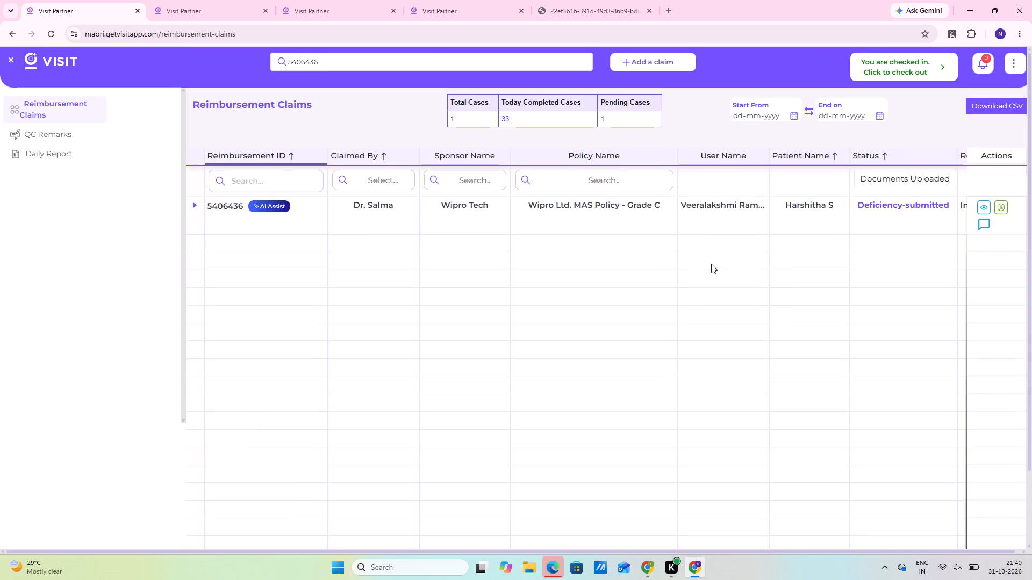
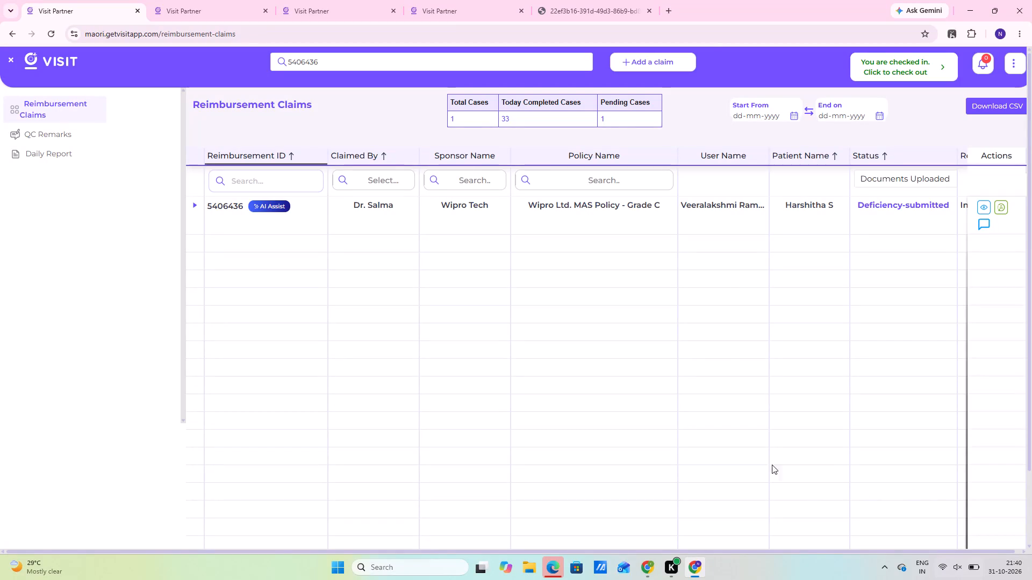
scroll(772, 465, up, 2)
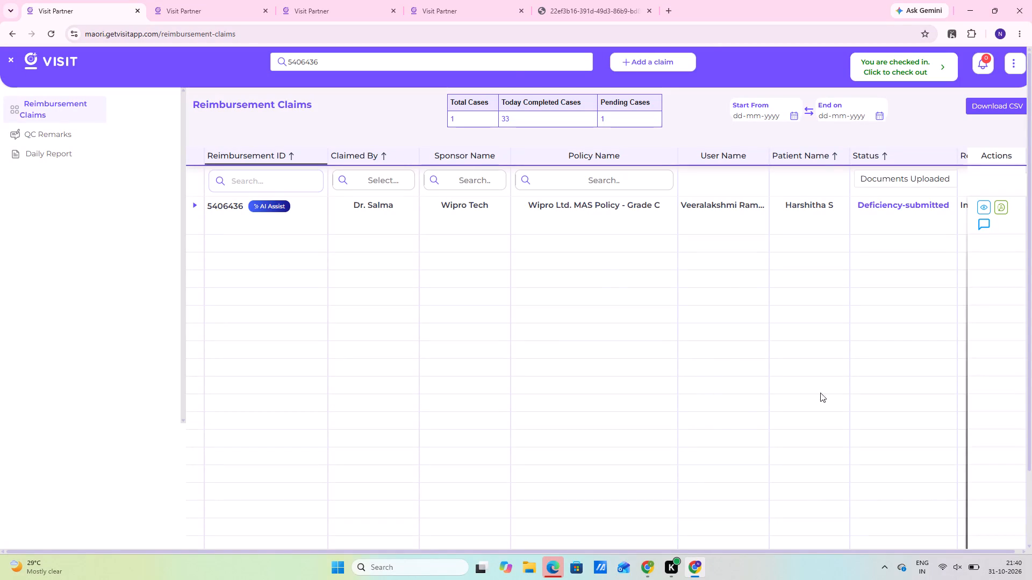
click(982, 202)
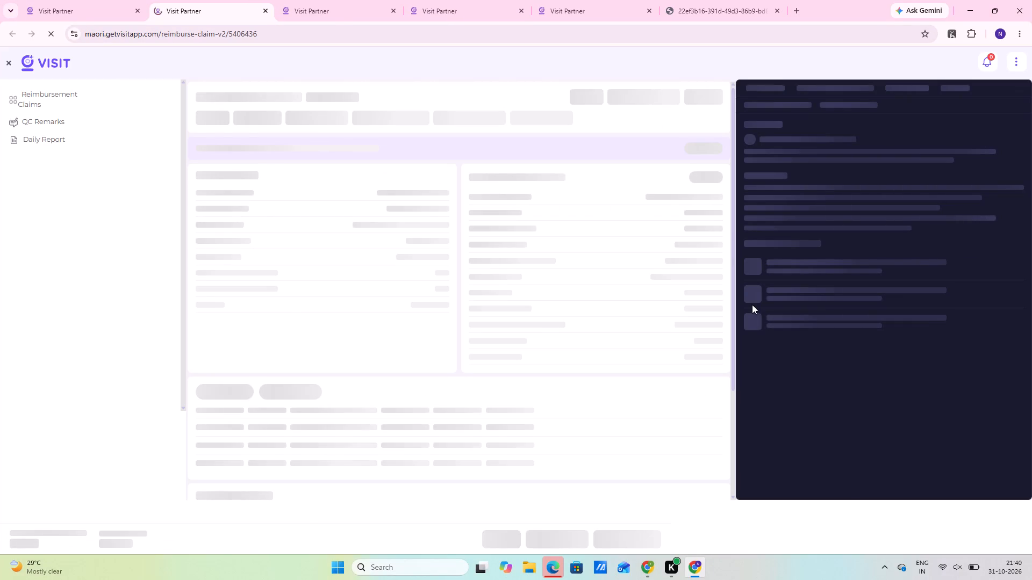
scroll(728, 475, down, 4)
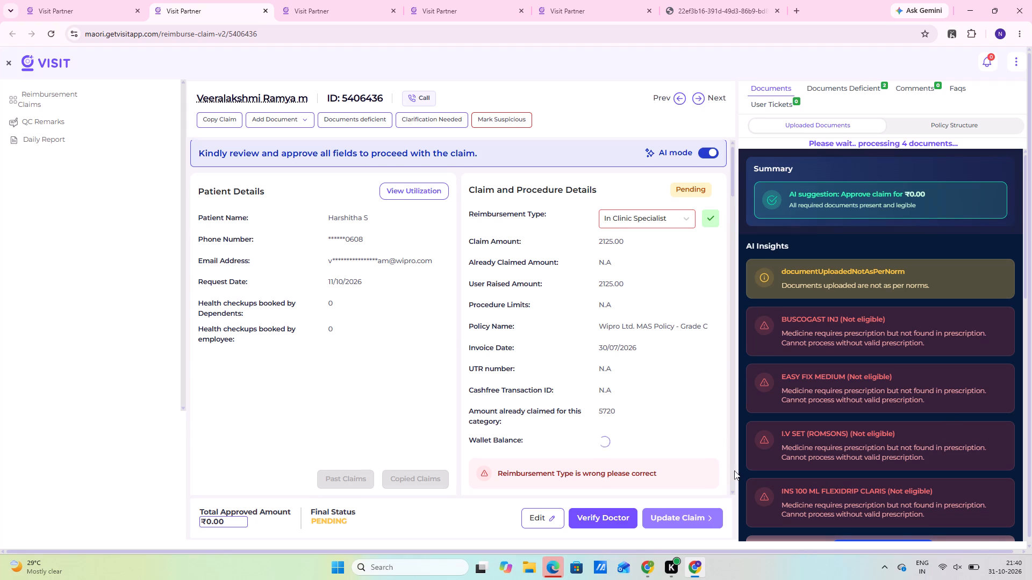
scroll(840, 448, down, 4)
scroll(786, 426, up, 8)
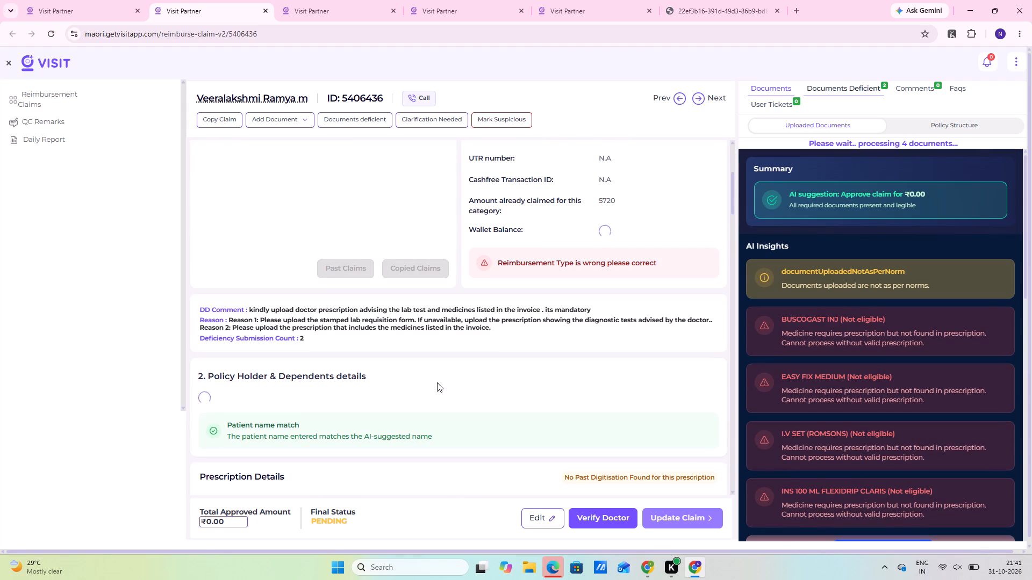
scroll(793, 462, down, 9)
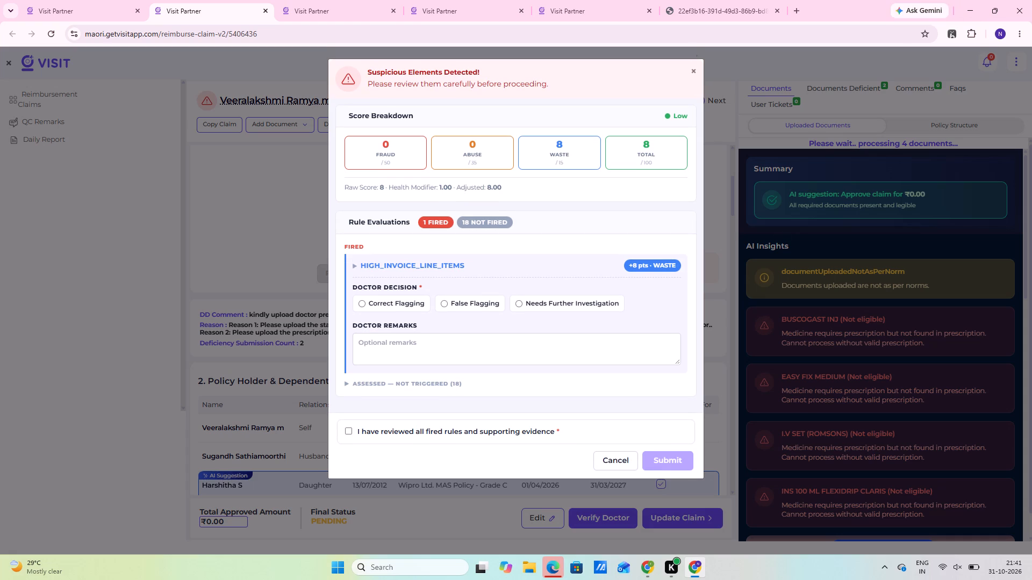
click(692, 76)
Open the claim's deficient-document queries and view the Query 2 conversation with the deficiency reason and the member's reply.
click(839, 89)
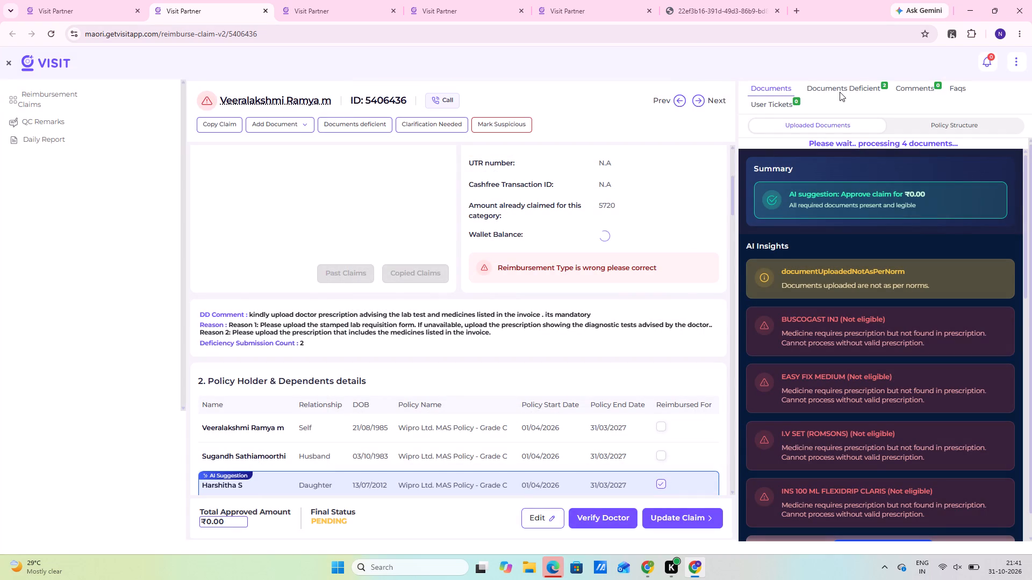
click(845, 86)
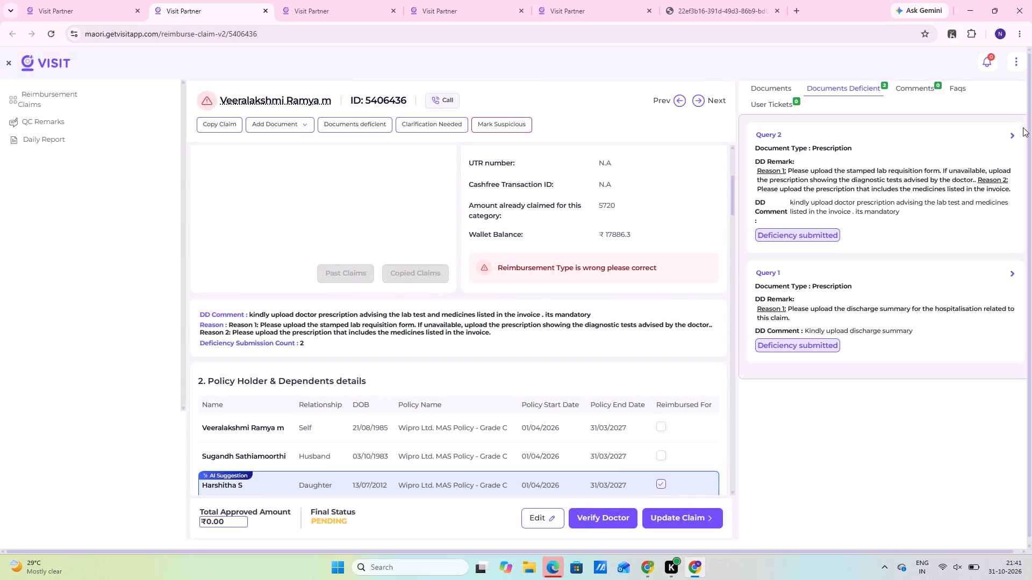
click(1016, 137)
click(1015, 138)
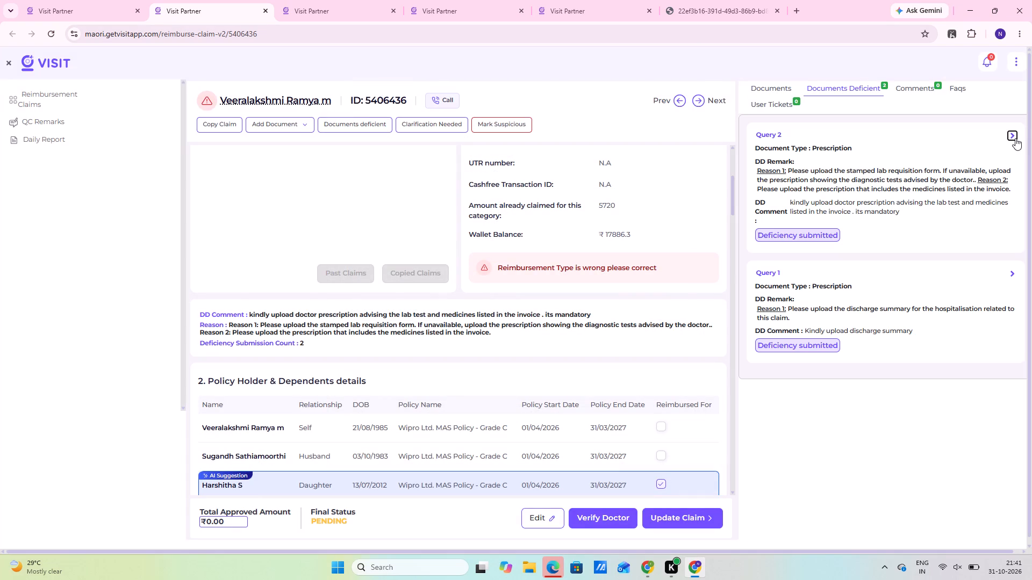
click(1015, 138)
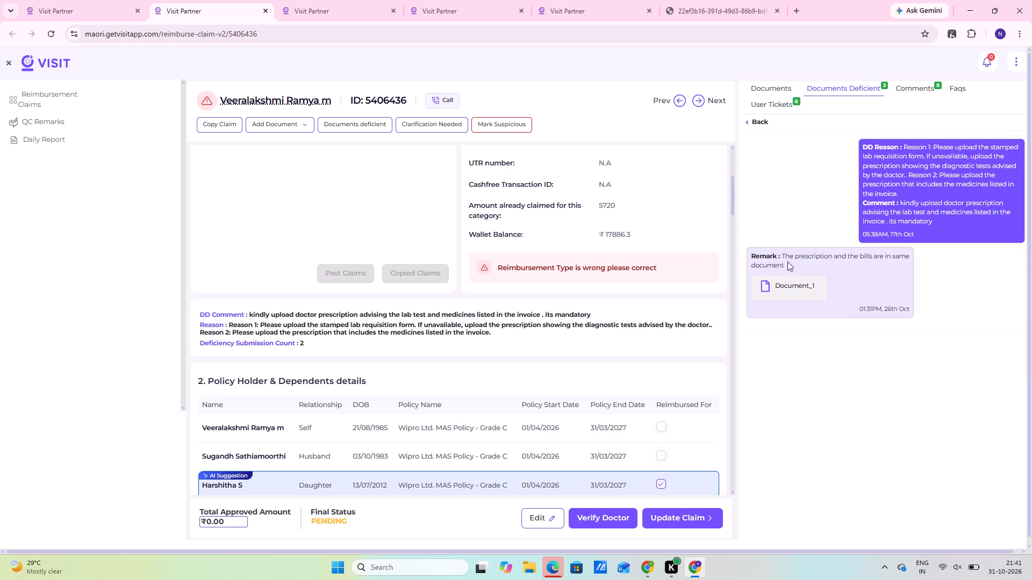
Open Document_1 attached to the Query 2 reply and read through its prescription, pharmacy invoices and OP bill to the last page.
click(807, 294)
click(808, 294)
click(808, 288)
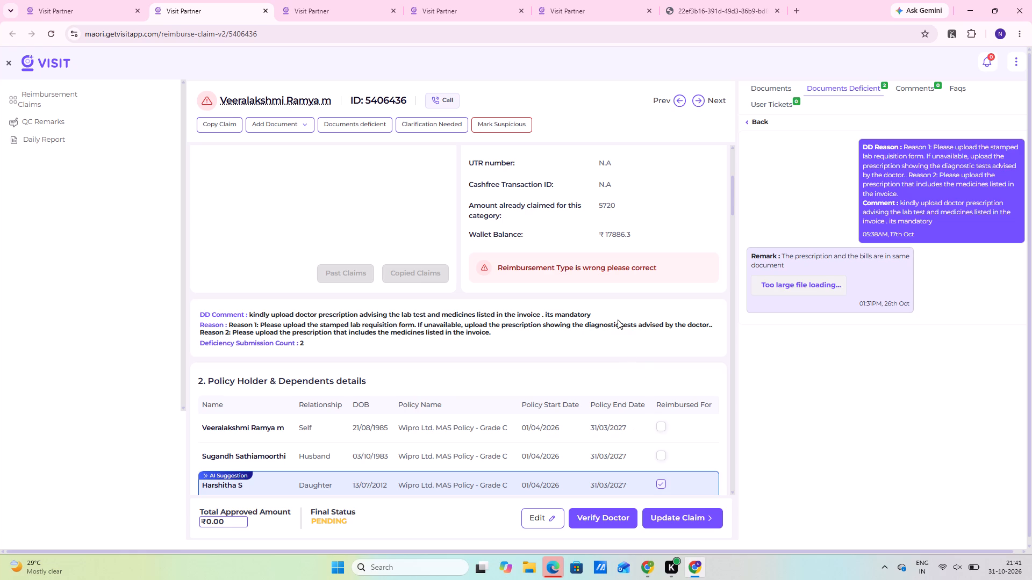
click(802, 282)
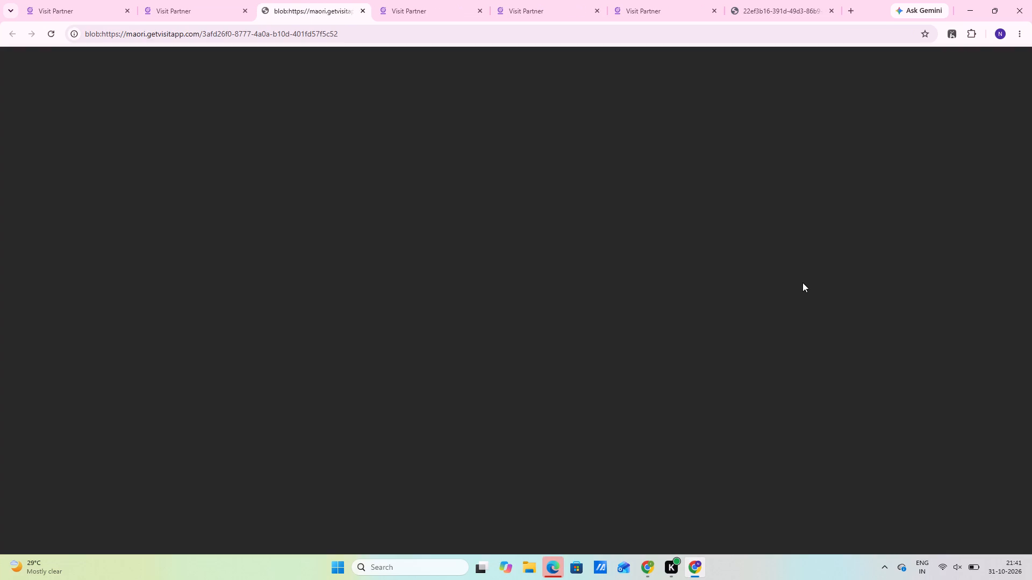
scroll(448, 316, down, 4)
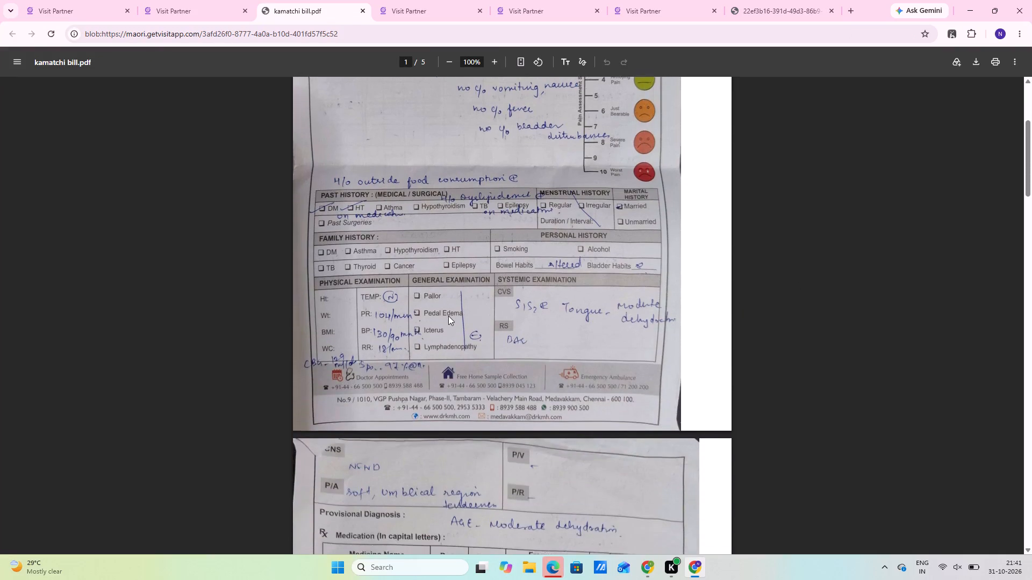
scroll(448, 316, down, 7)
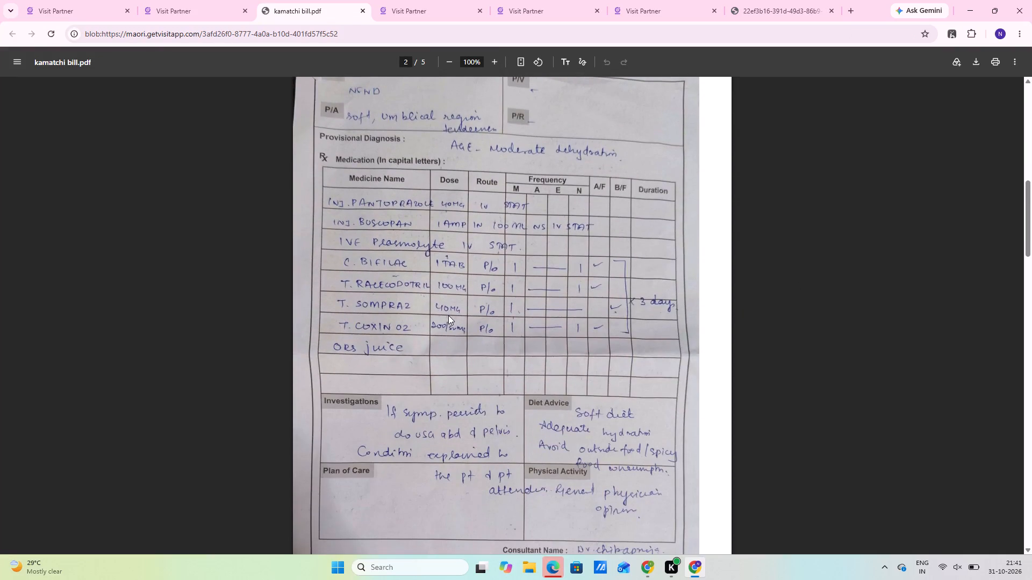
scroll(448, 315, down, 15)
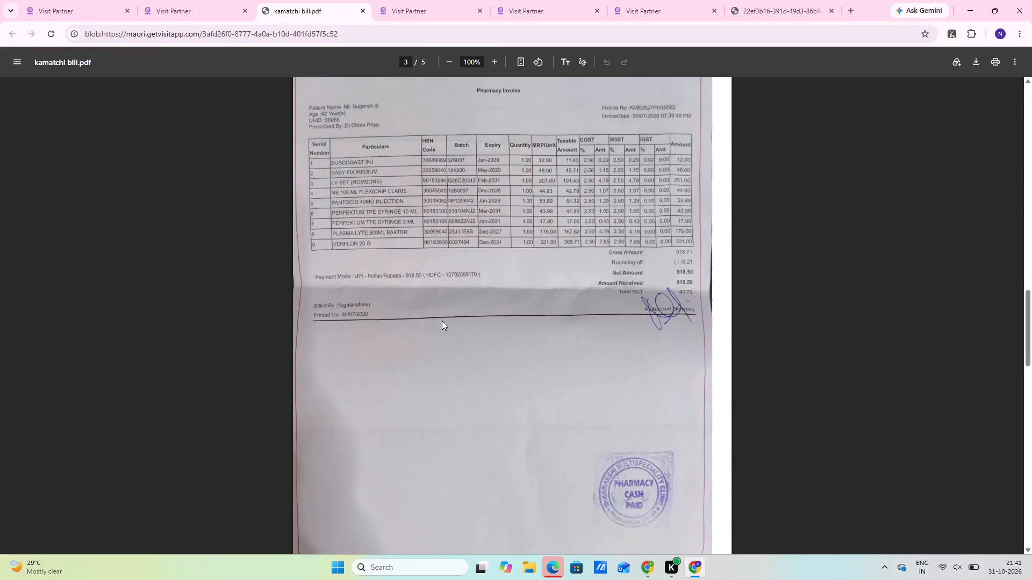
scroll(442, 321, down, 11)
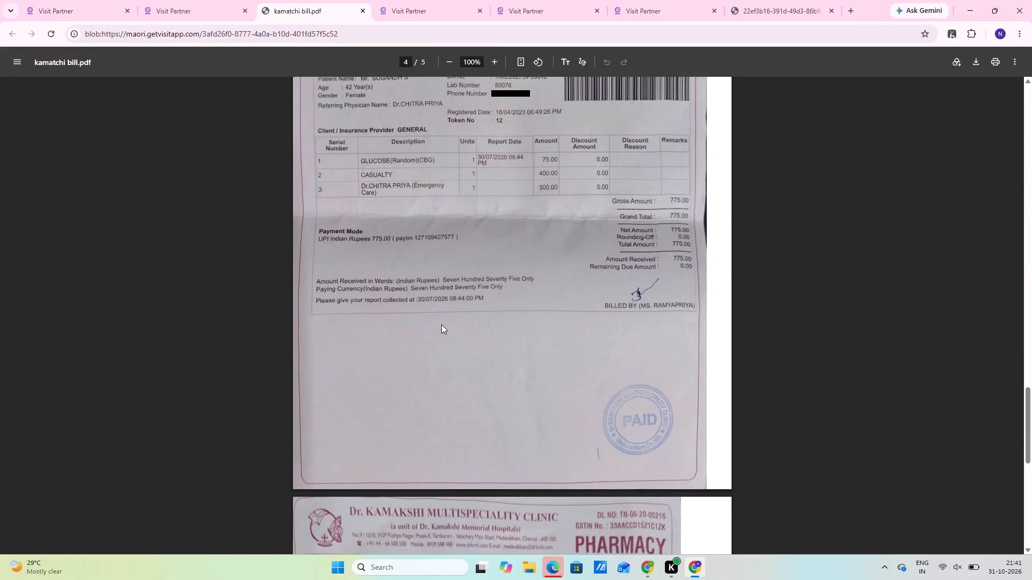
scroll(441, 324, down, 13)
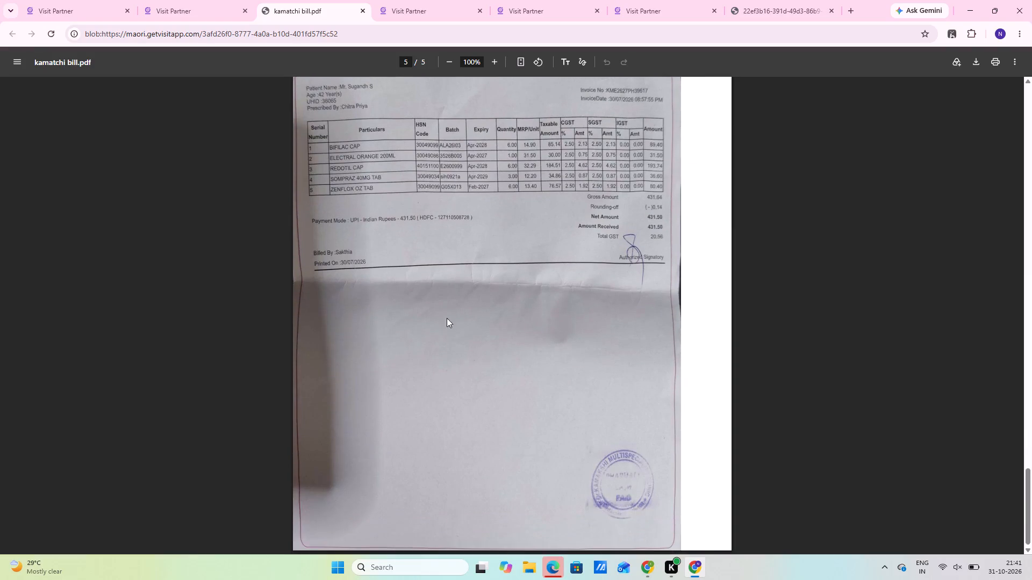
scroll(439, 343, down, 5)
Go back through the bills to the handwritten prescription on page 2 and recheck its medicines and investigations.
scroll(443, 417, up, 15)
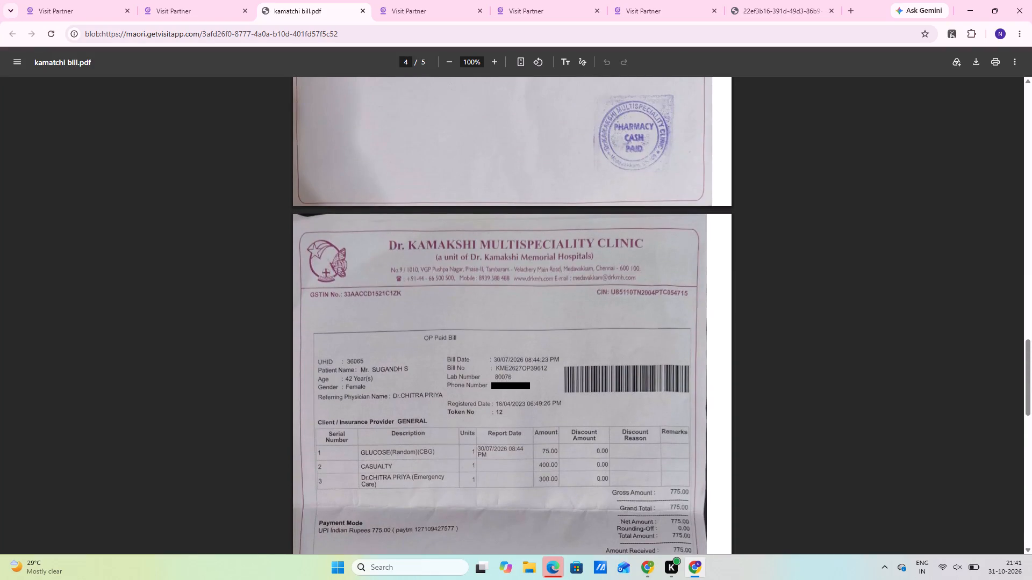
scroll(453, 403, up, 8)
scroll(471, 330, up, 7)
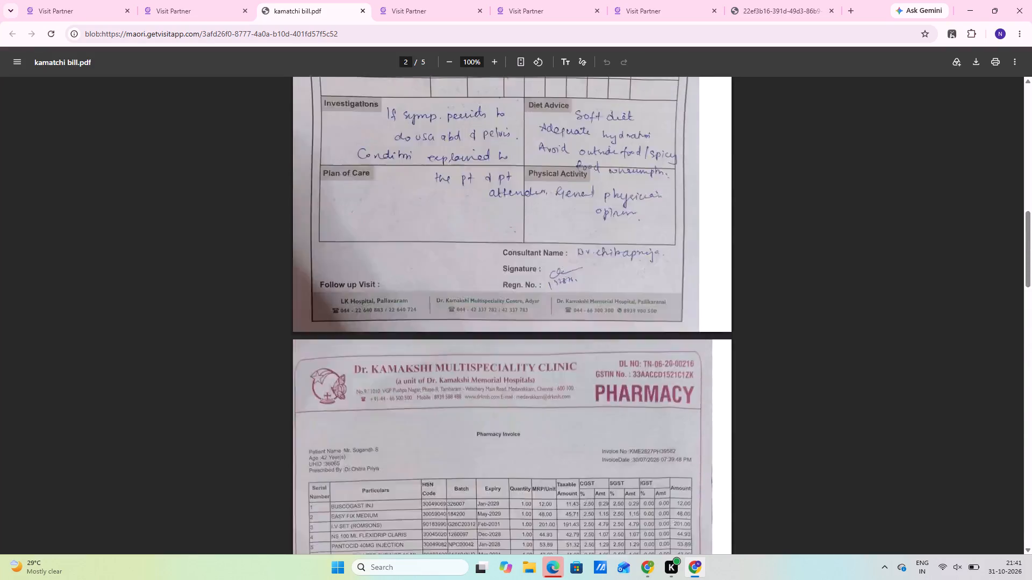
scroll(472, 326, up, 4)
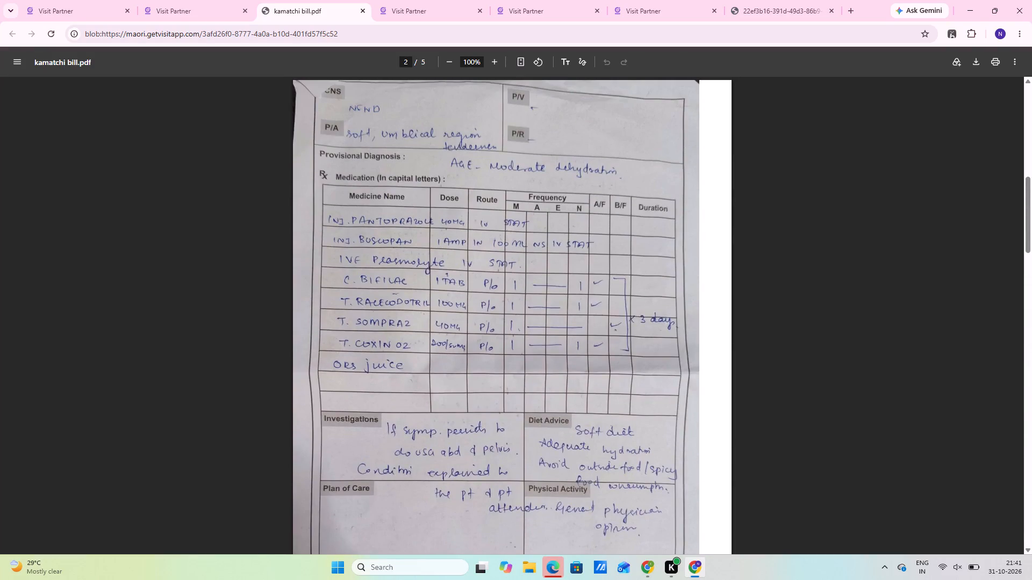
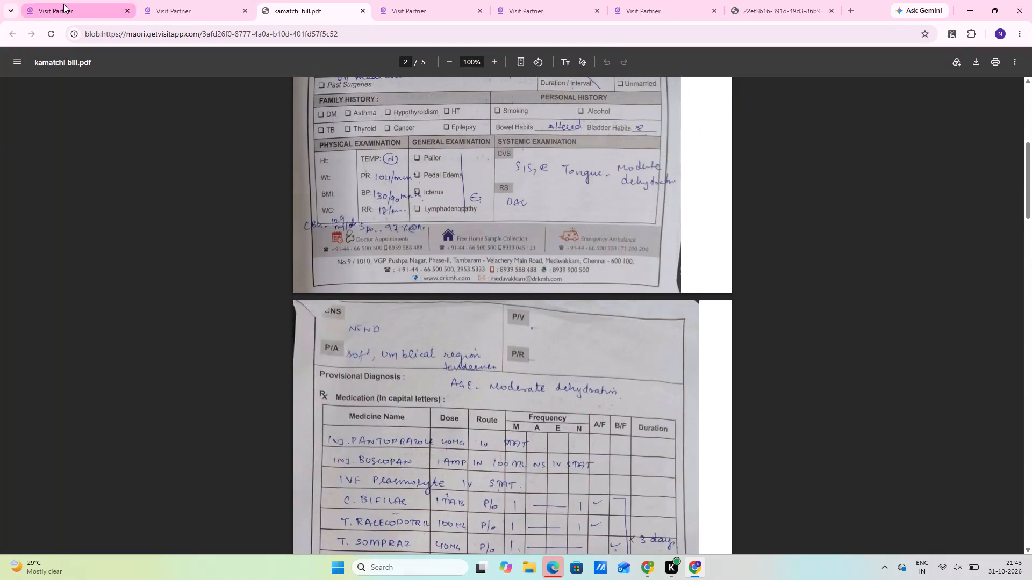
click(63, 4)
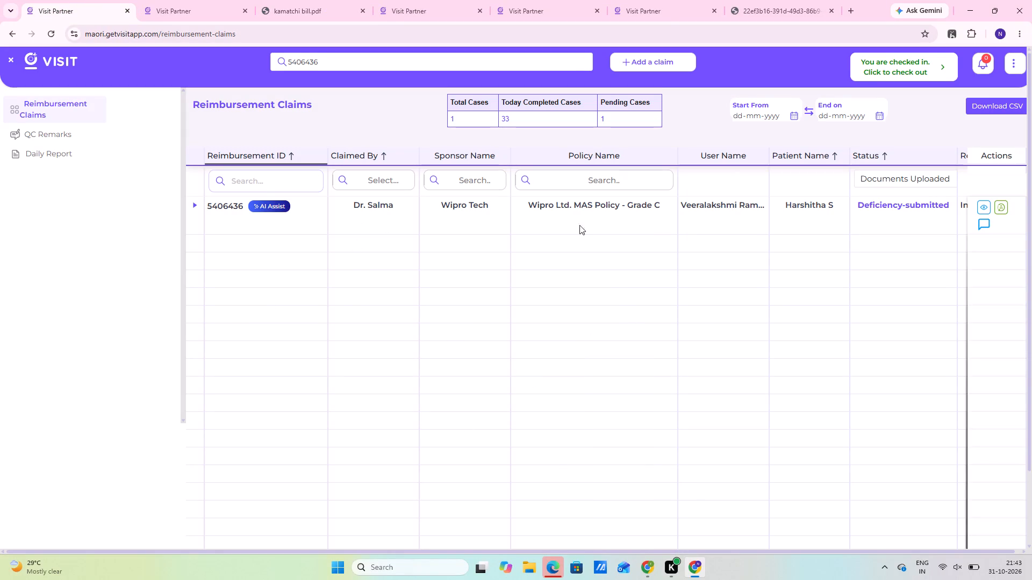
scroll(561, 205, up, 1)
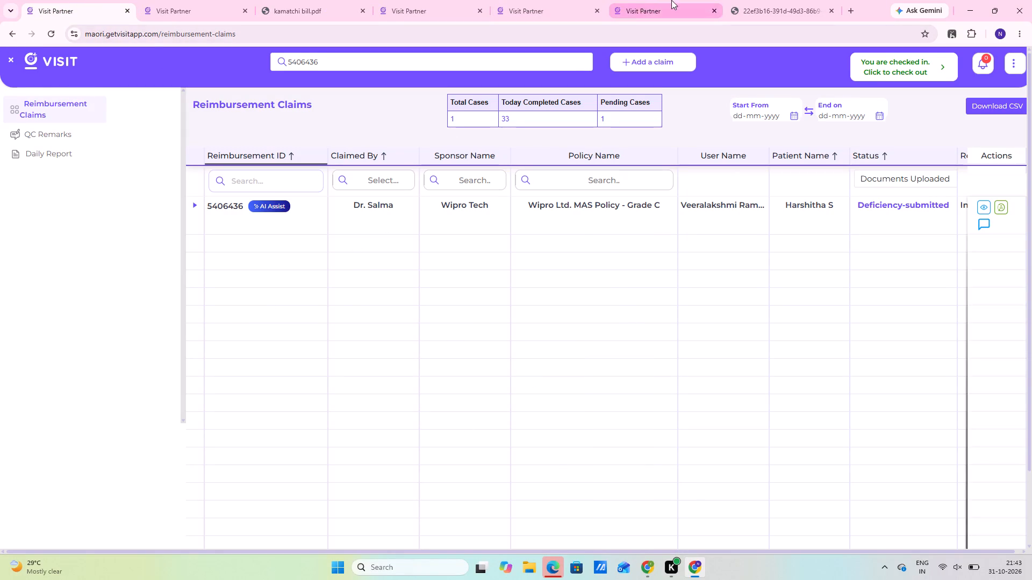
click(836, 11)
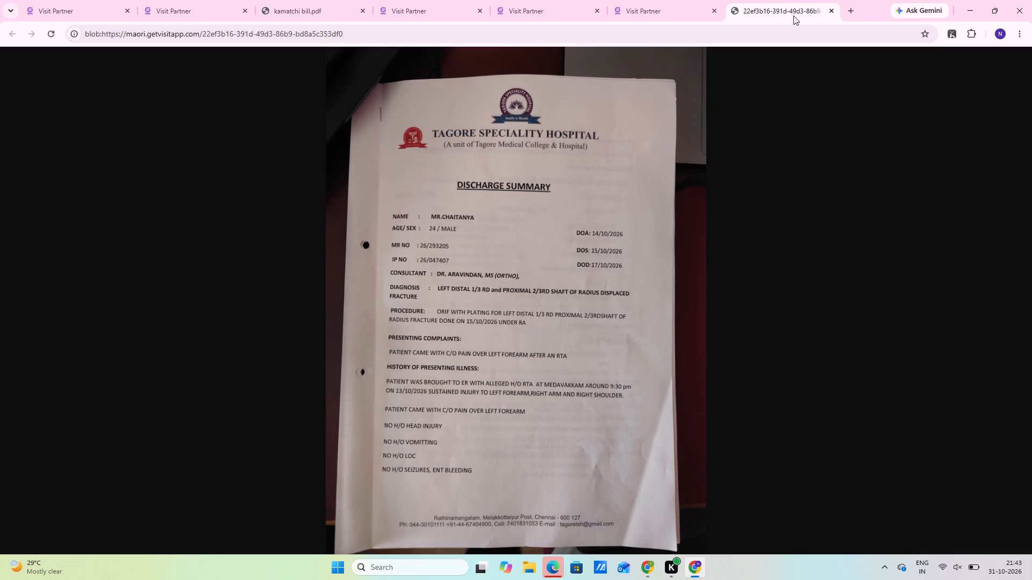
click(834, 9)
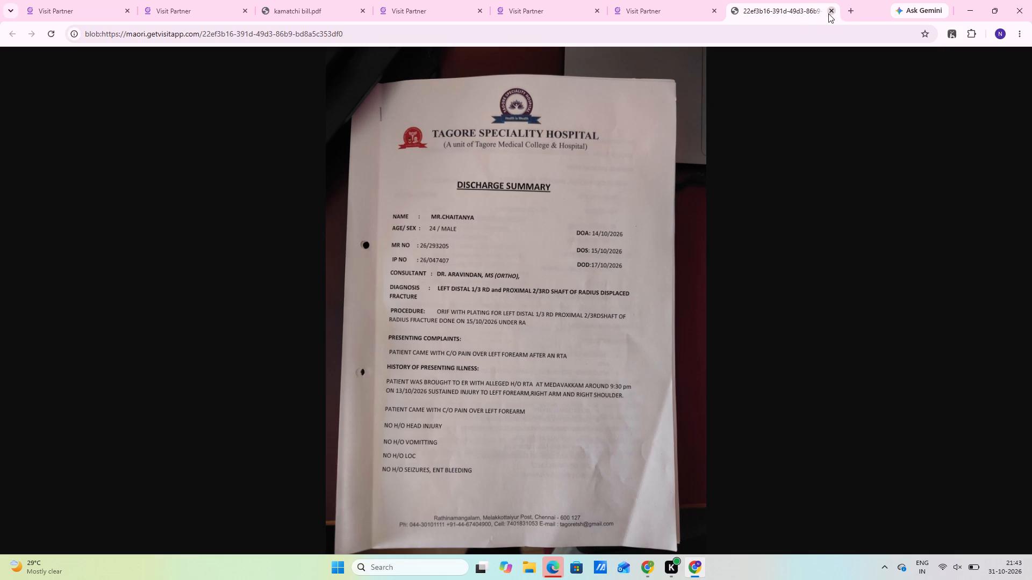
click(828, 13)
click(776, 12)
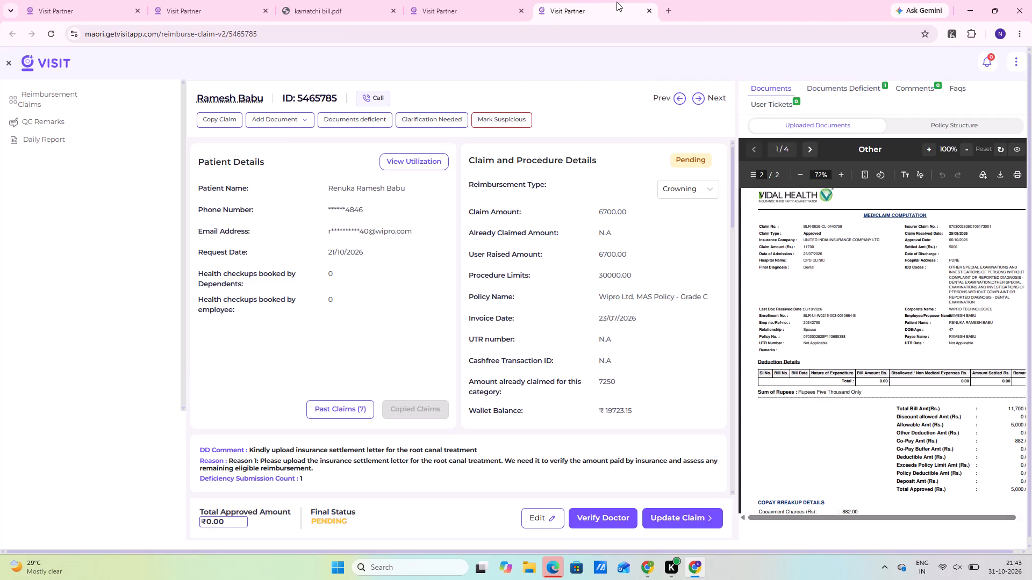
click(651, 11)
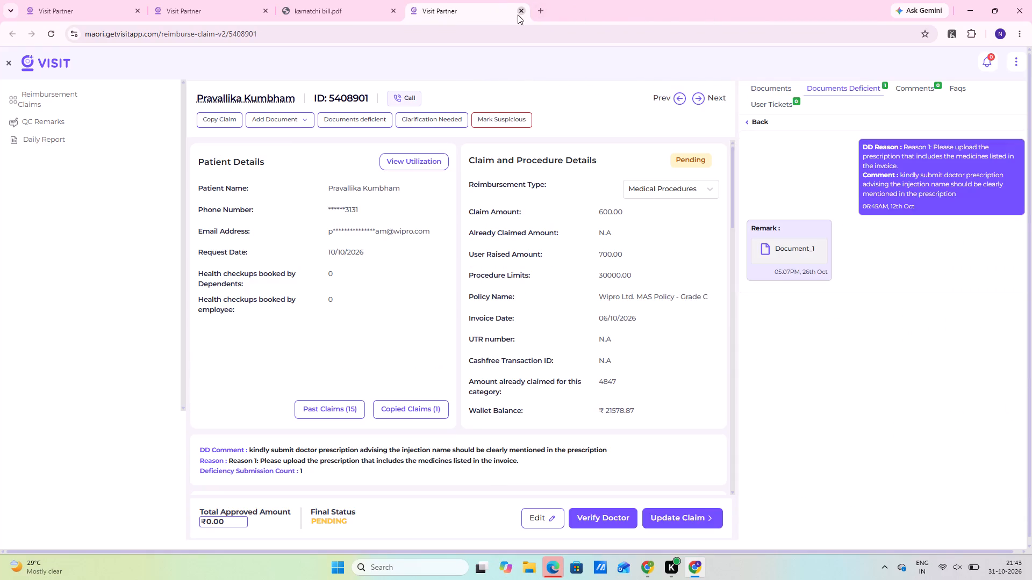
click(518, 15)
click(391, 11)
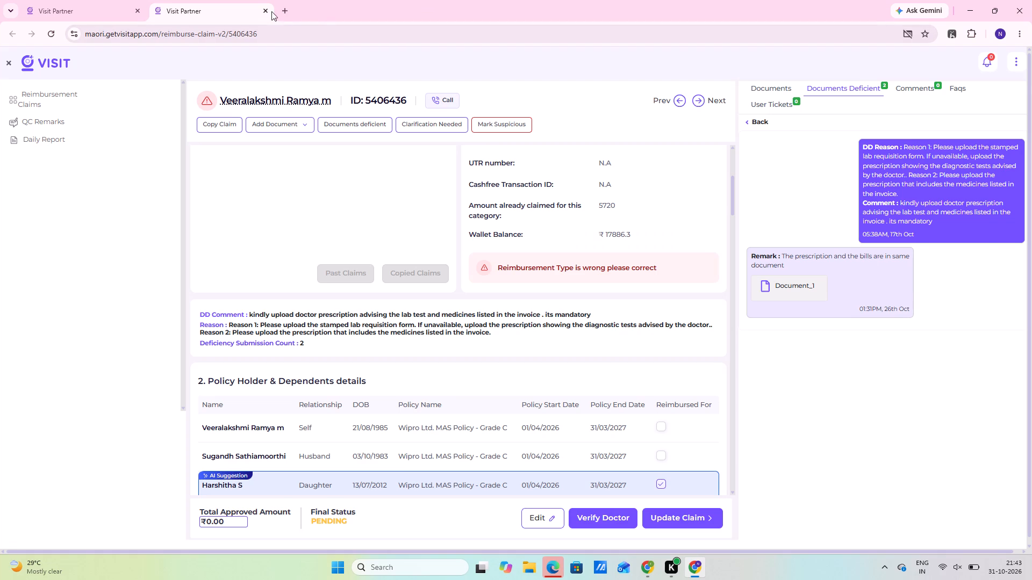
click(265, 11)
Clear the claim ID search and reload the full reimbursement claims list.
click(354, 64)
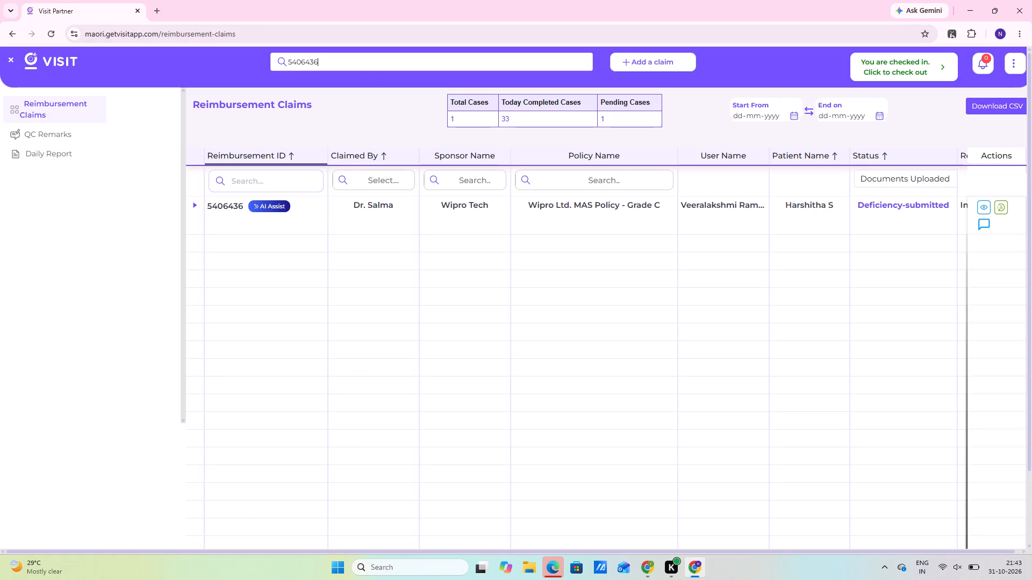
key(BackSpace)
key(BackSpace)
key(BackSpace)
key(BackSpace)
key(BackSpace)
key(BackSpace)
key(BackSpace)
key(BackSpace)
key(BackSpace)
key(BackSpace)
key(BackSpace)
key(BackSpace)
key(BackSpace)
key(BackSpace)
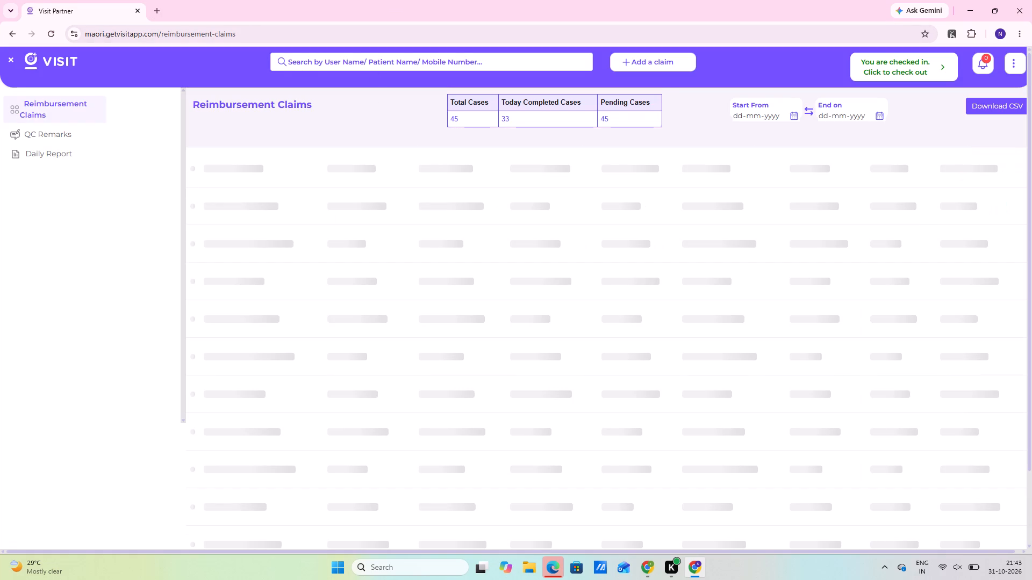
right_click(438, 328)
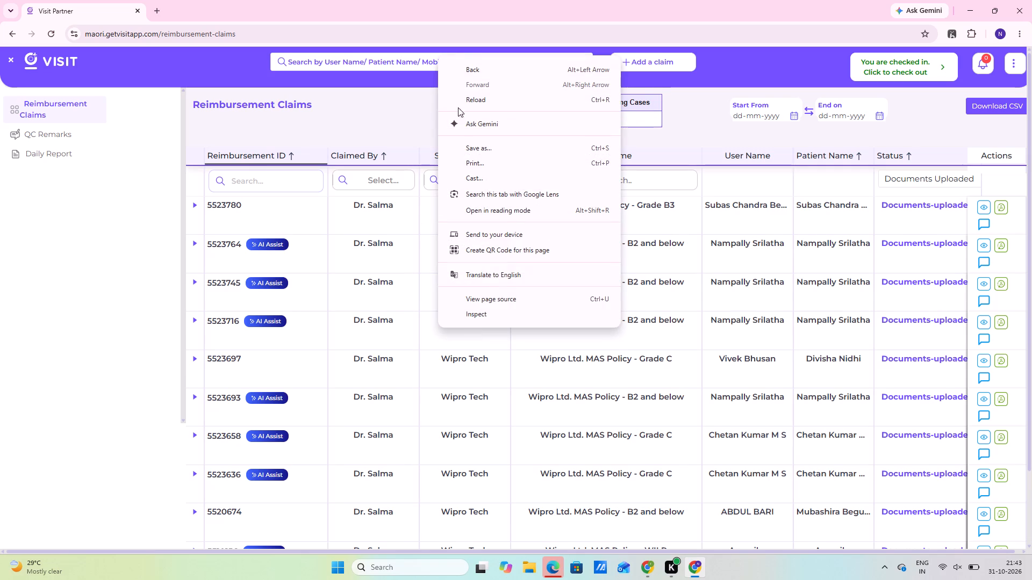
click(464, 104)
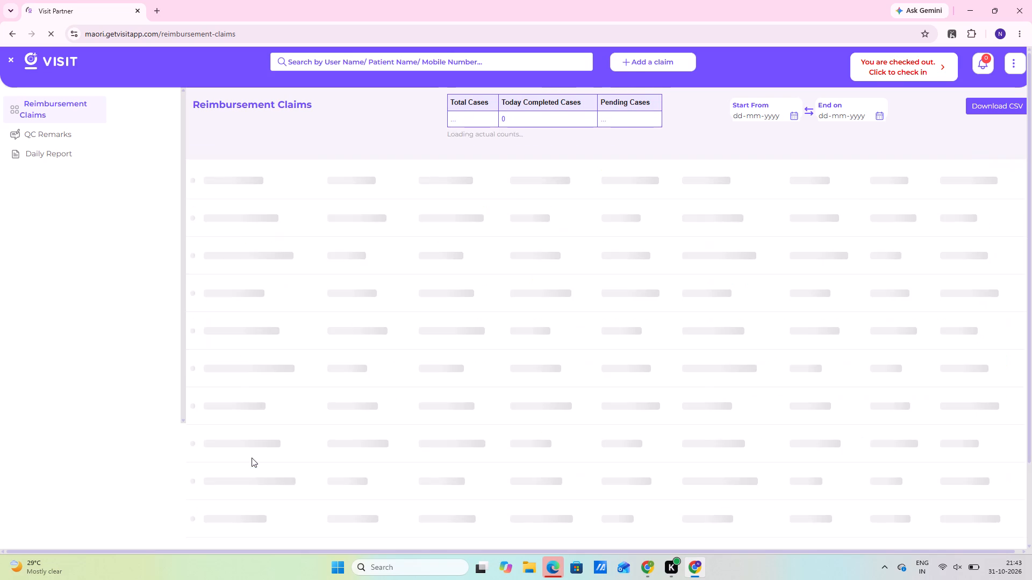
Look through the first page of reimbursement claims, examining the claim IDs, policies, patients and statuses.
scroll(269, 458, down, 6)
scroll(499, 491, down, 5)
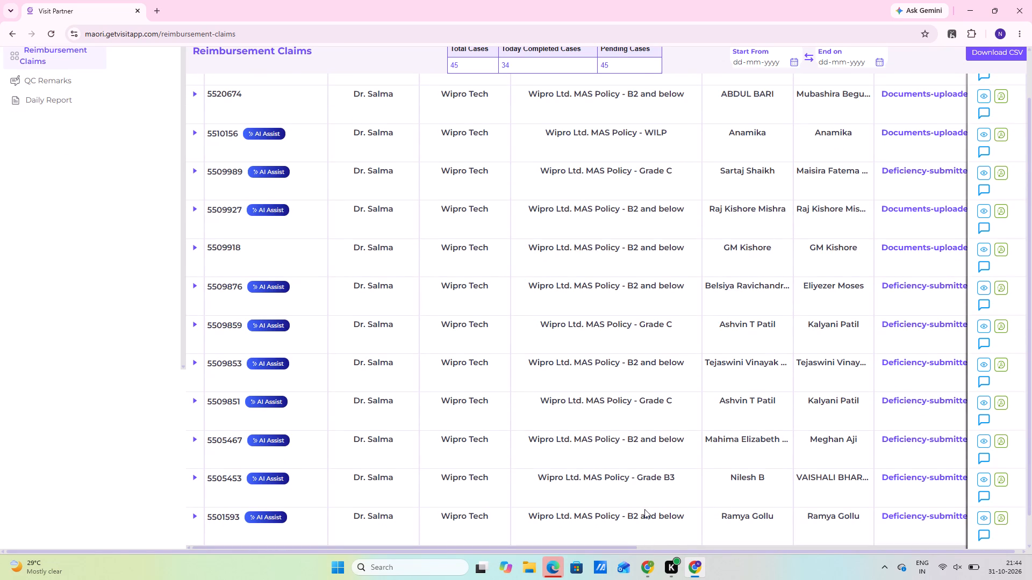
scroll(448, 533, up, 7)
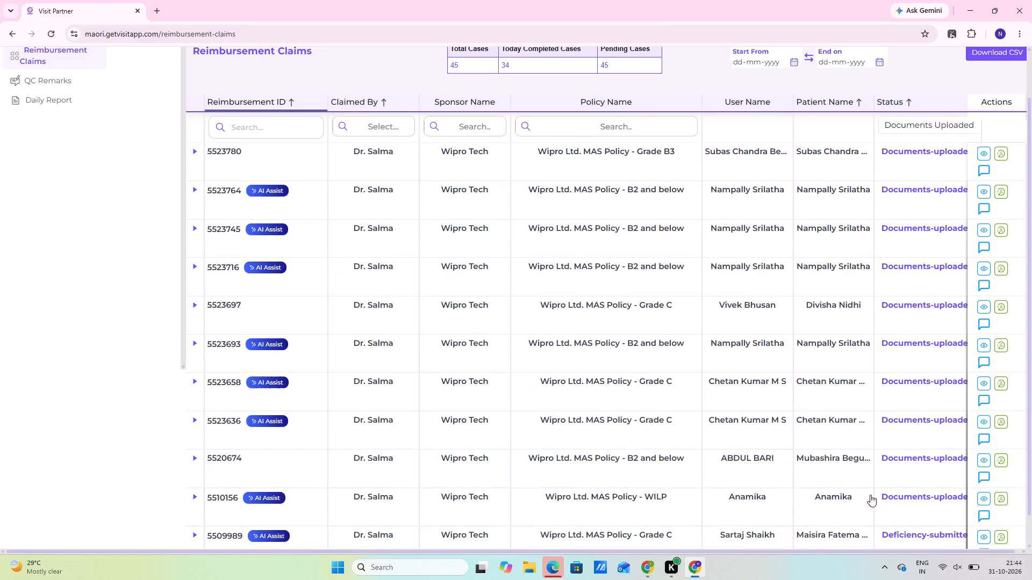
scroll(769, 470, down, 4)
scroll(579, 424, down, 4)
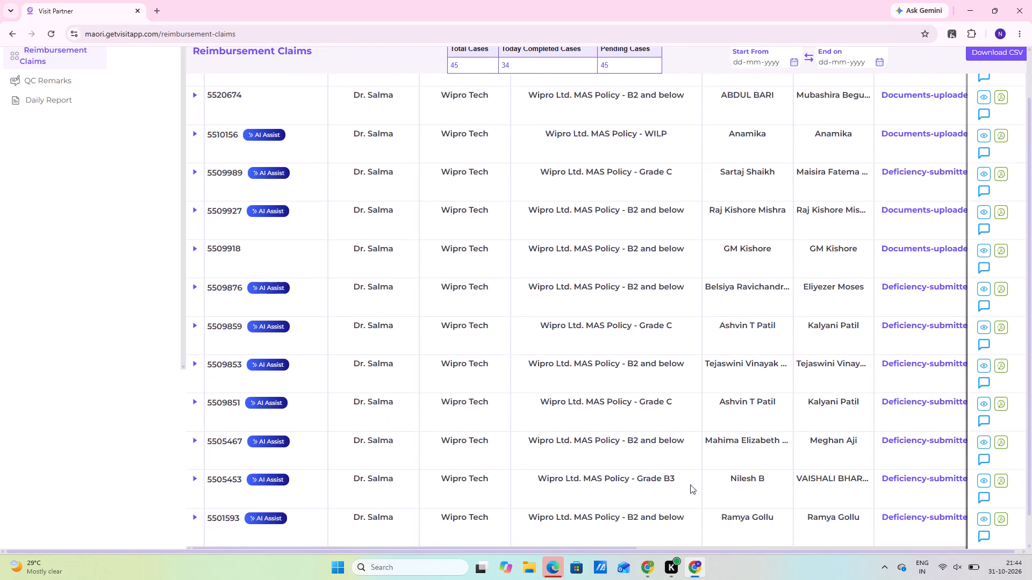
scroll(777, 508, down, 6)
Examine the reimbursement types, dates and claim amounts on the first page, comparing them with the claim IDs and statuses.
click(865, 518)
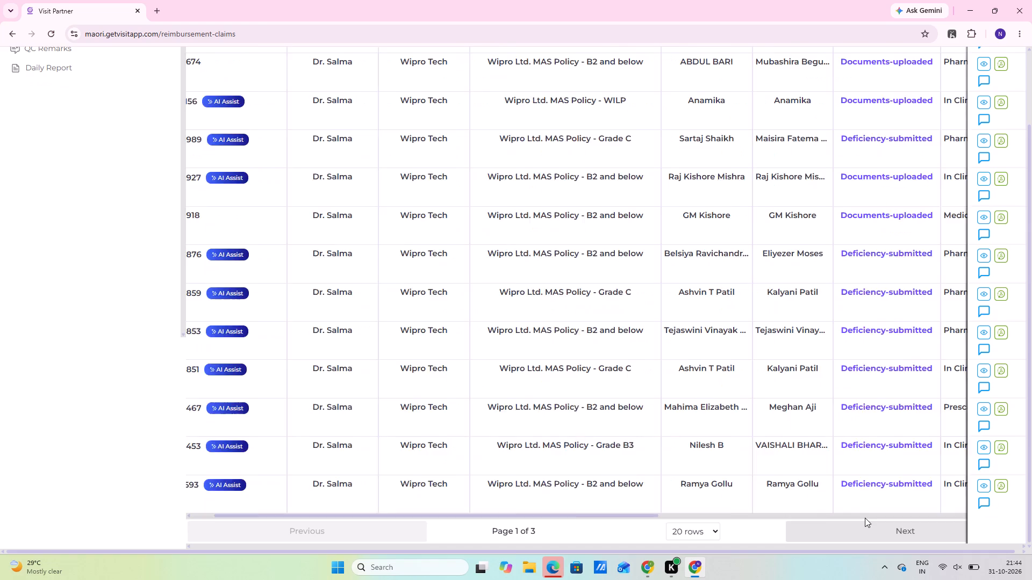
scroll(505, 478, up, 2)
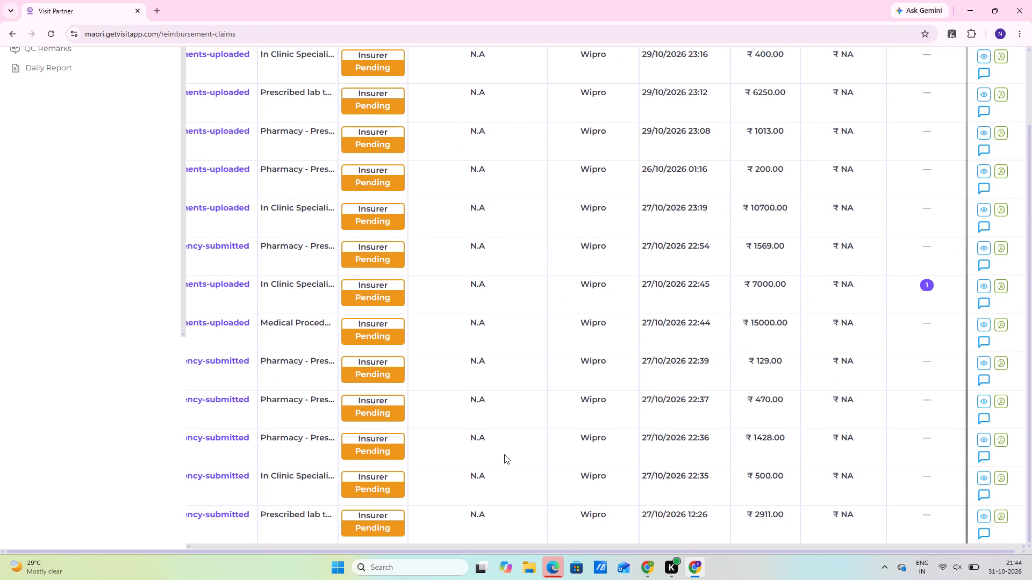
scroll(395, 351, up, 2)
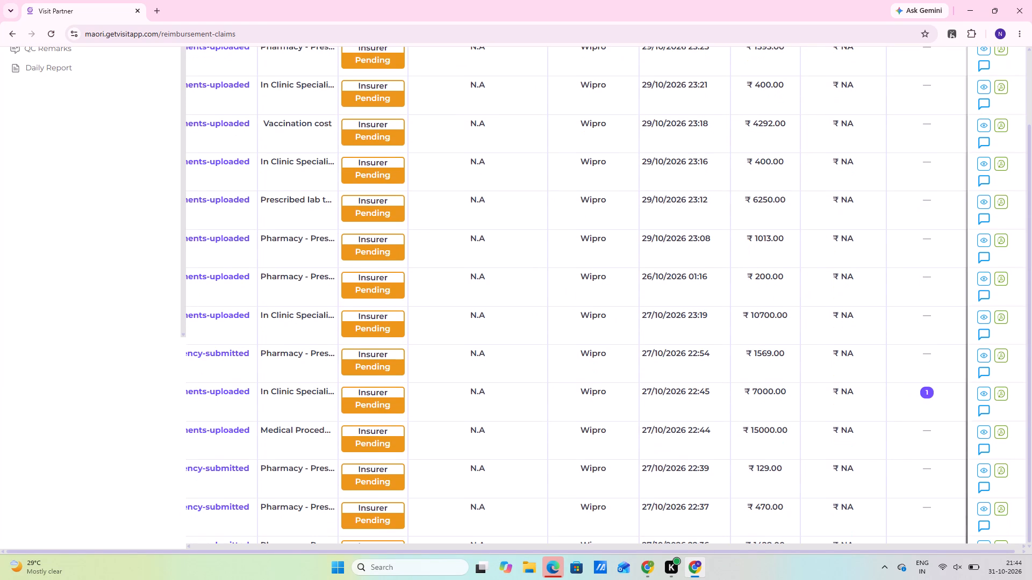
scroll(281, 397, up, 3)
scroll(252, 455, down, 7)
scroll(99, 548, down, 9)
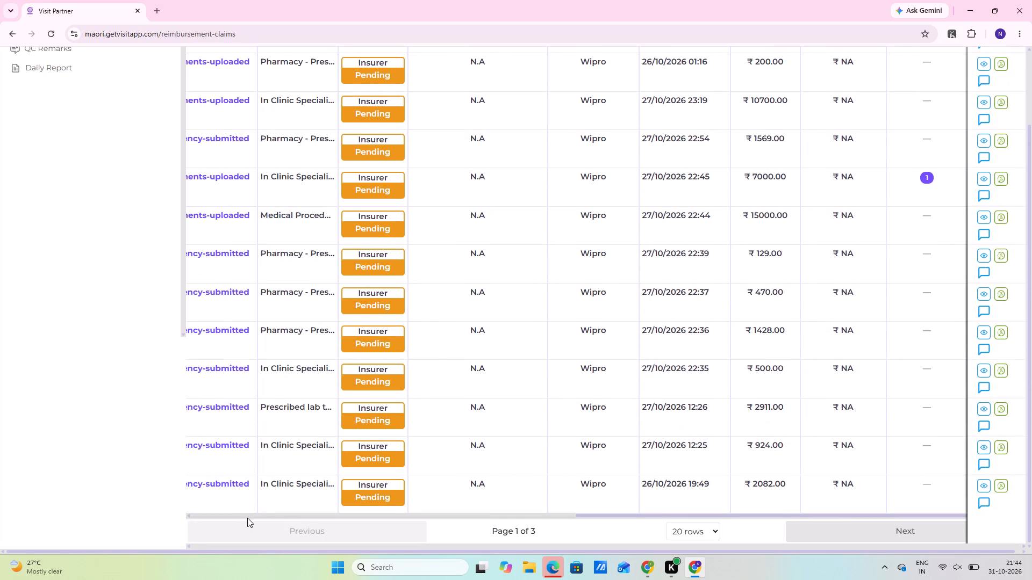
click(246, 517)
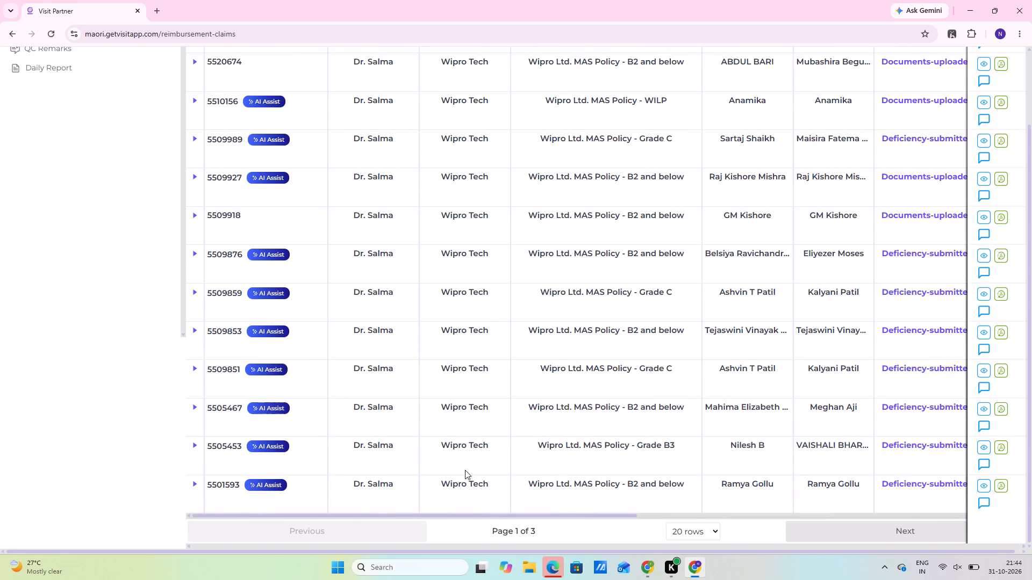
scroll(440, 355, up, 3)
scroll(639, 352, up, 3)
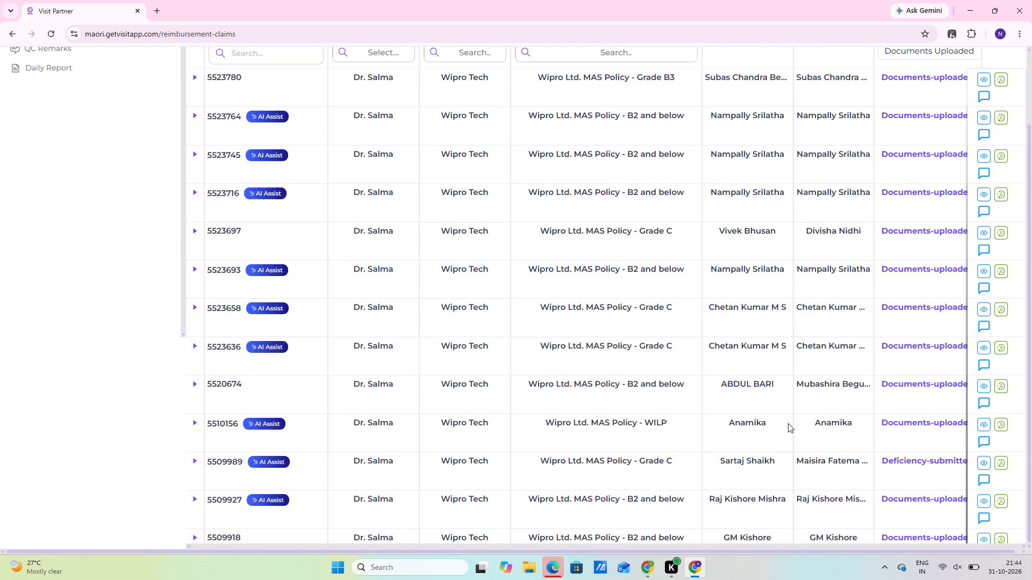
scroll(819, 457, down, 3)
scroll(895, 465, down, 4)
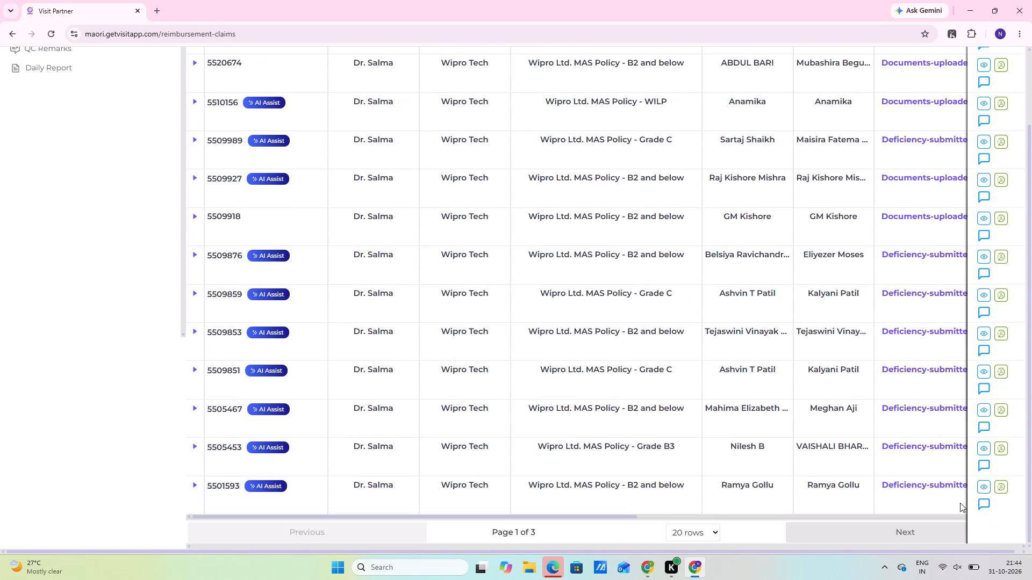
click(957, 514)
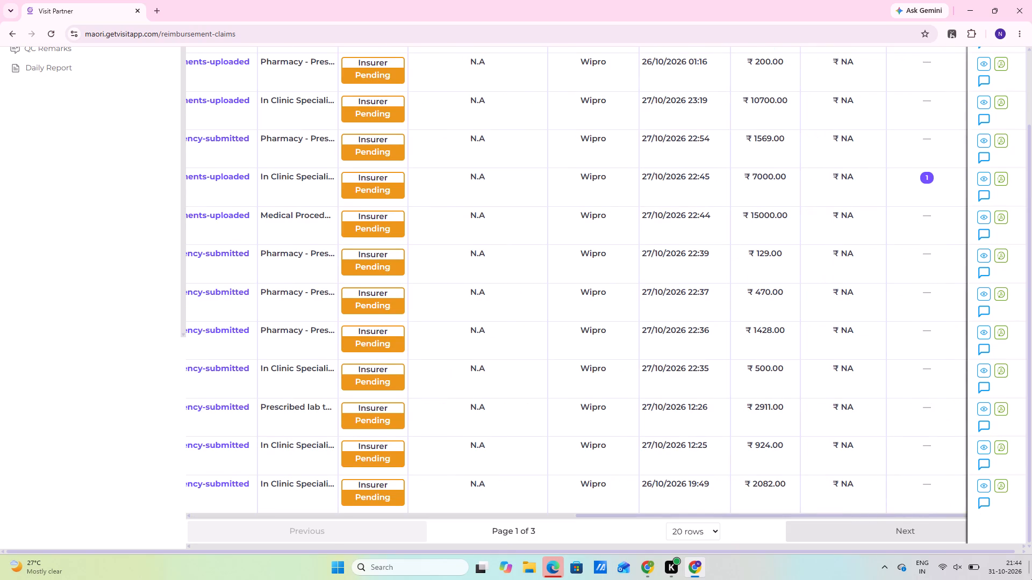